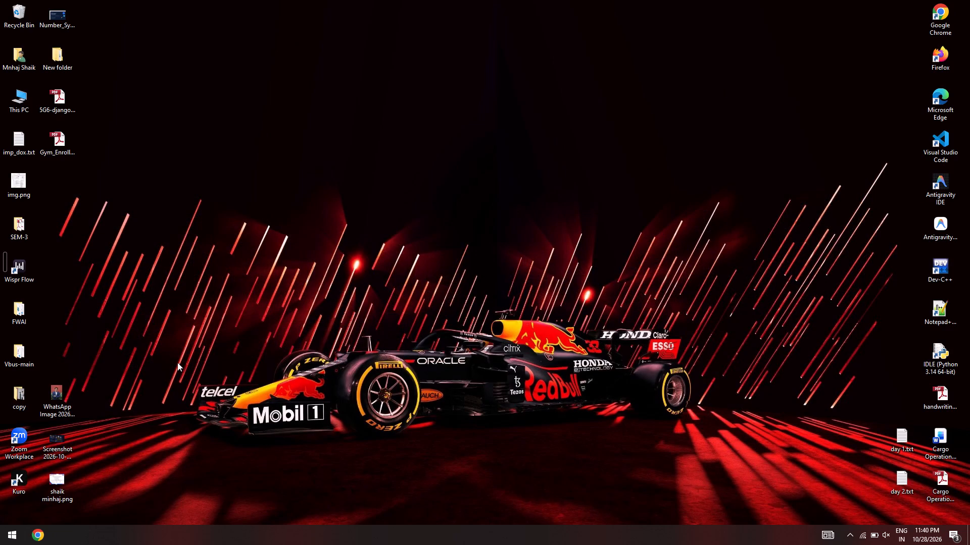
Launch Chrome, restore the previously closed browser tabs and close the blank New Tab window.
left_click(42, 539)
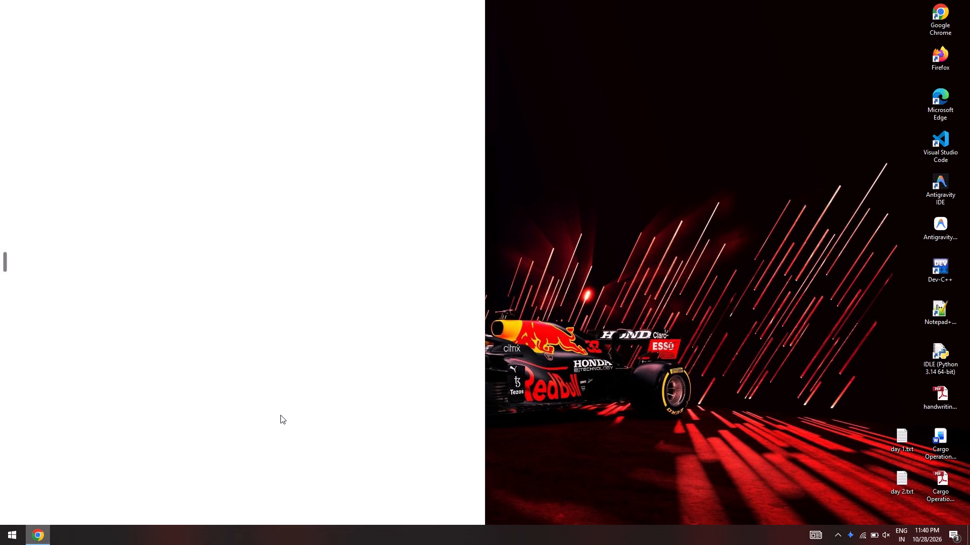
left_click(452, 7)
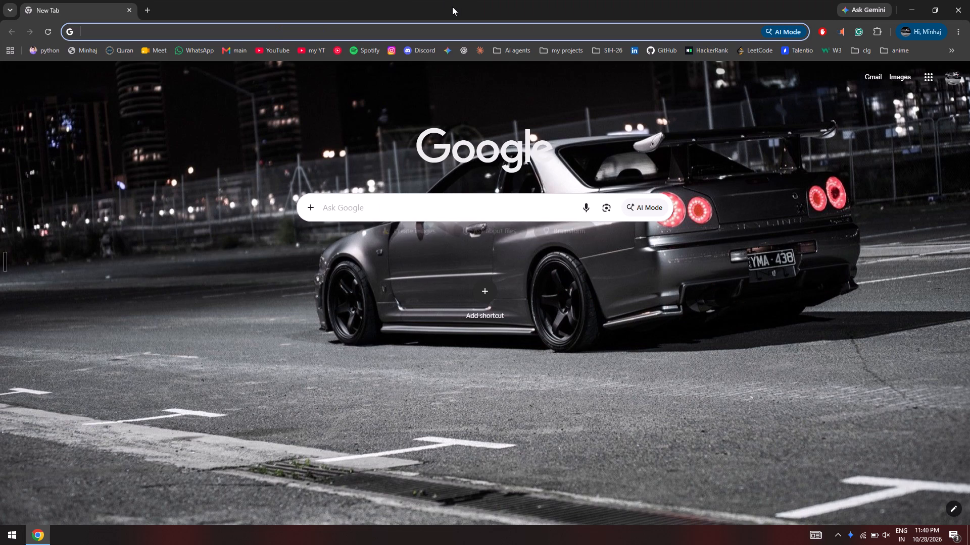
left_click(316, 85)
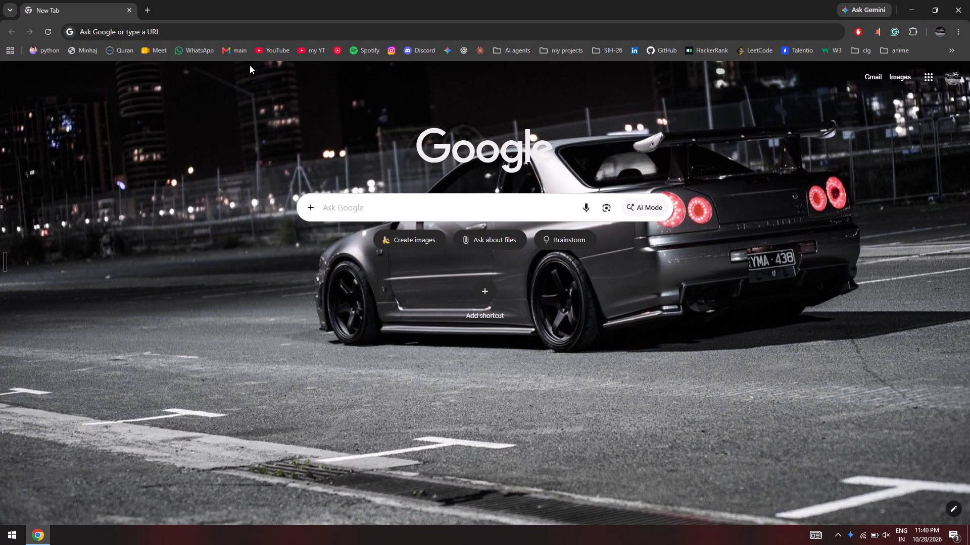
key("ctrl+shift+t")
key("ctrl+w")
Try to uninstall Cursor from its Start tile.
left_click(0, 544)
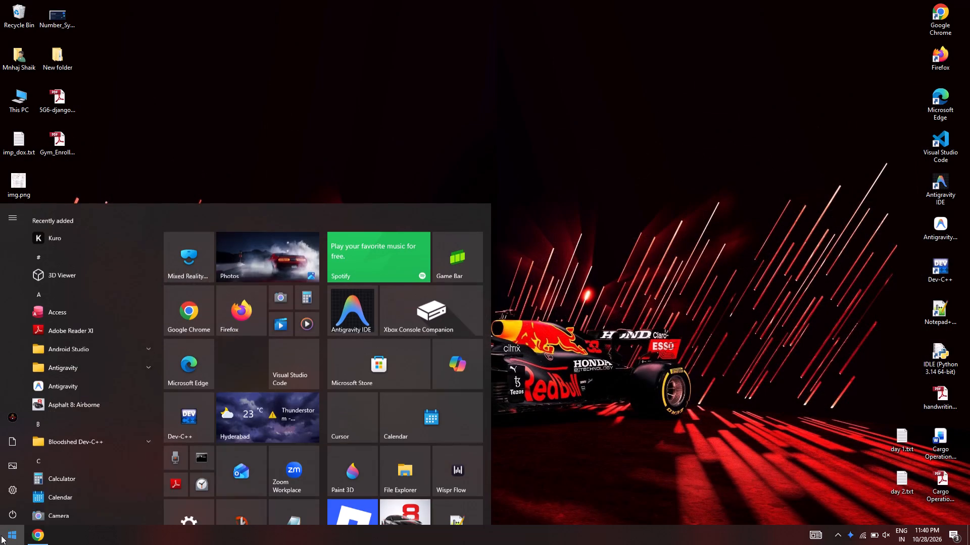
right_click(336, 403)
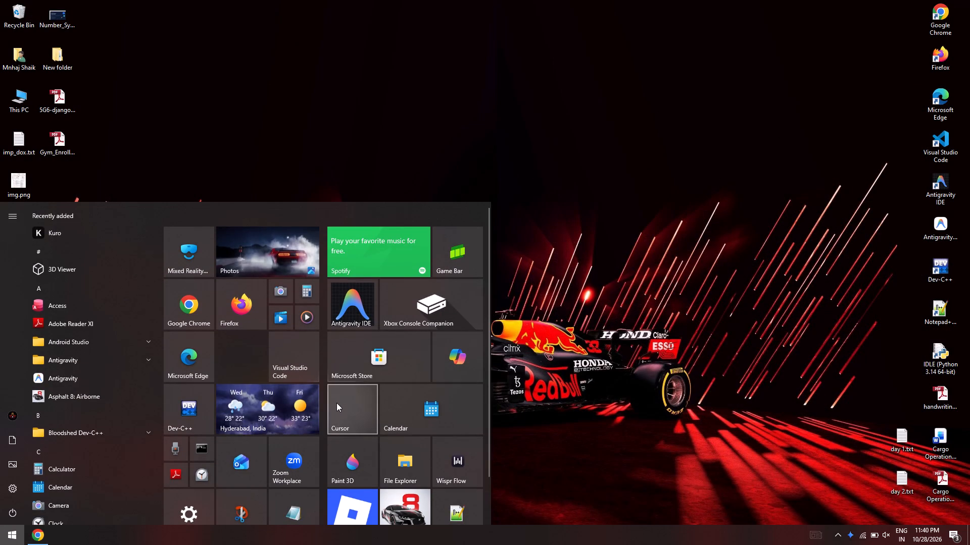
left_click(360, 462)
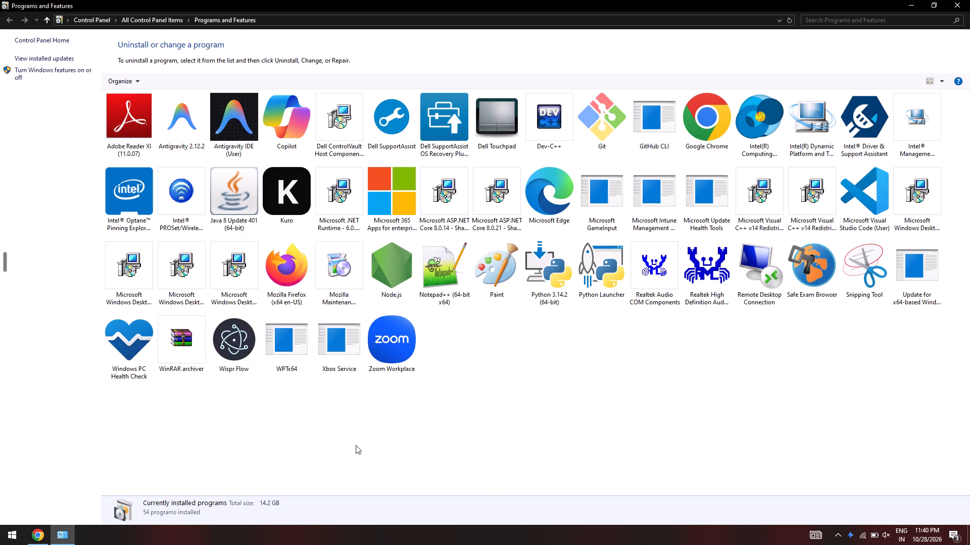
Unpin the Cursor tile from Start.
right_click(365, 394)
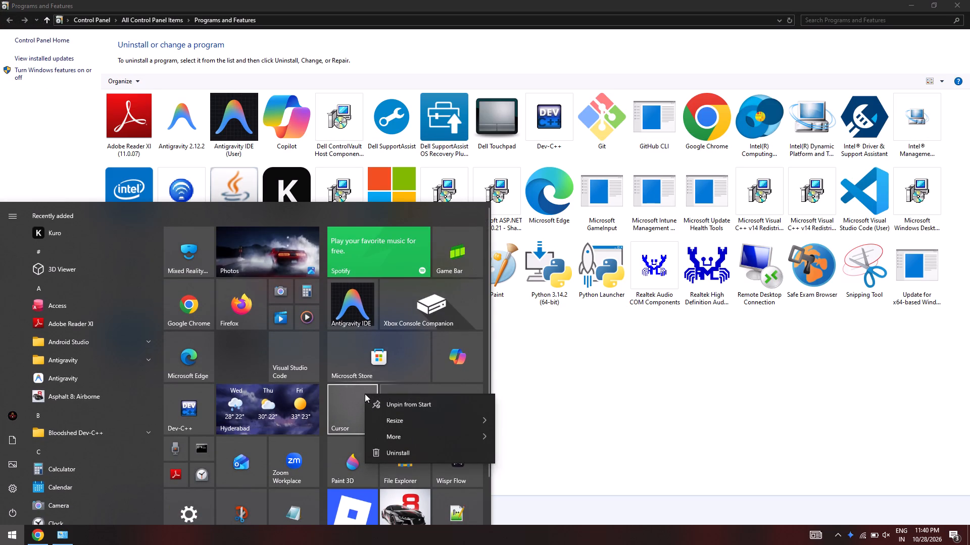
left_click(370, 410)
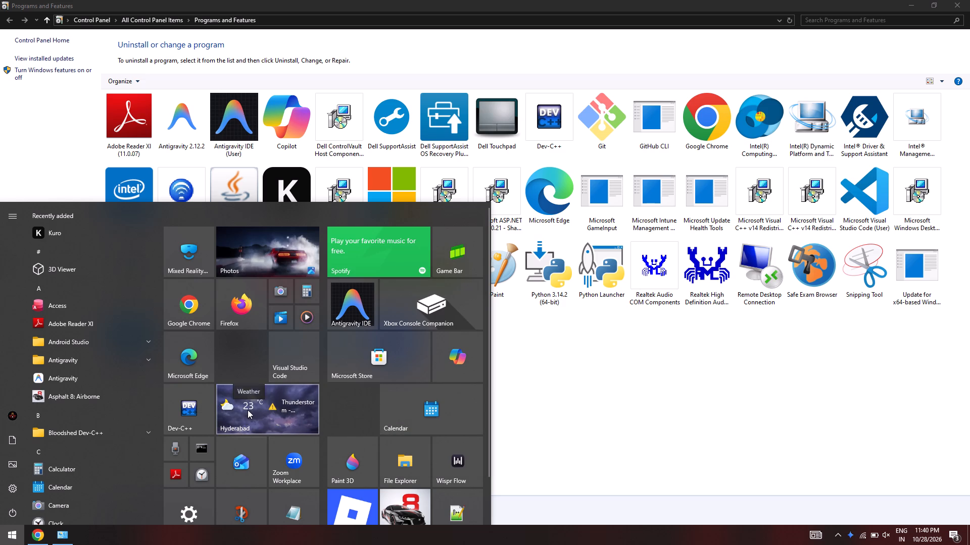
Search the computer for "CU" and dismiss the search.
type("CU")
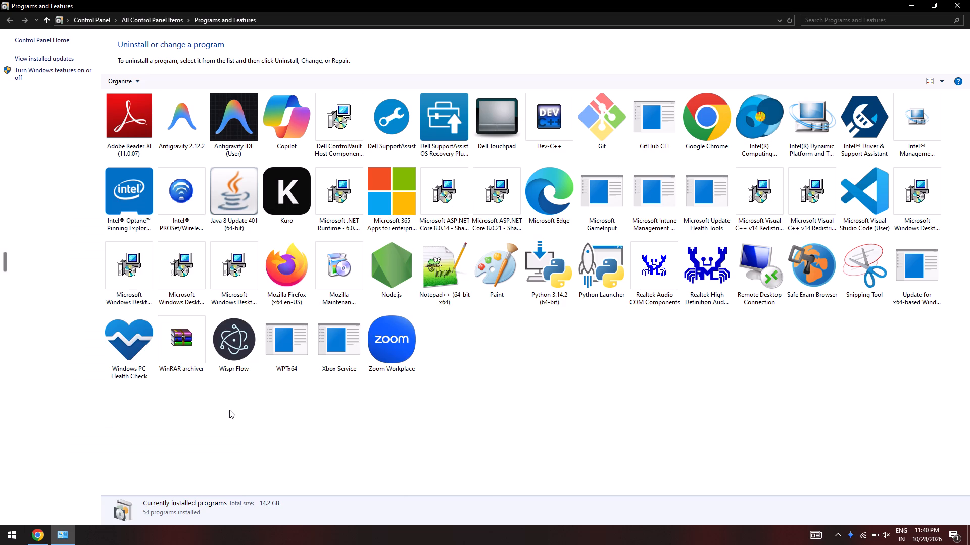
type("CU")
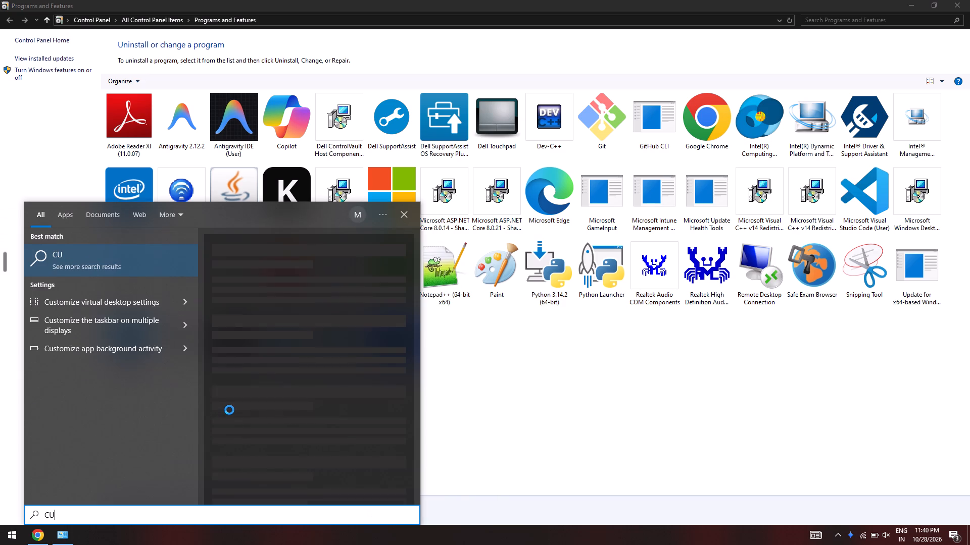
key("Escape")
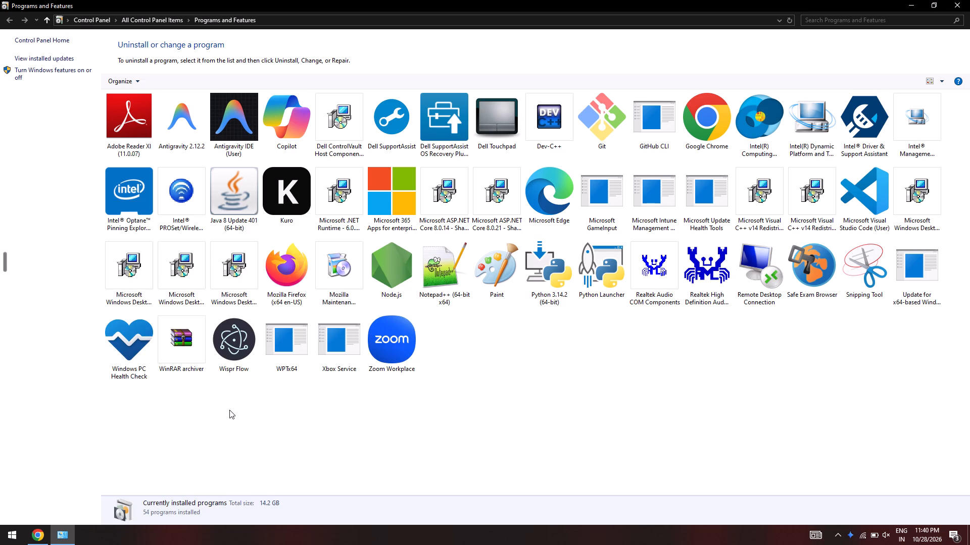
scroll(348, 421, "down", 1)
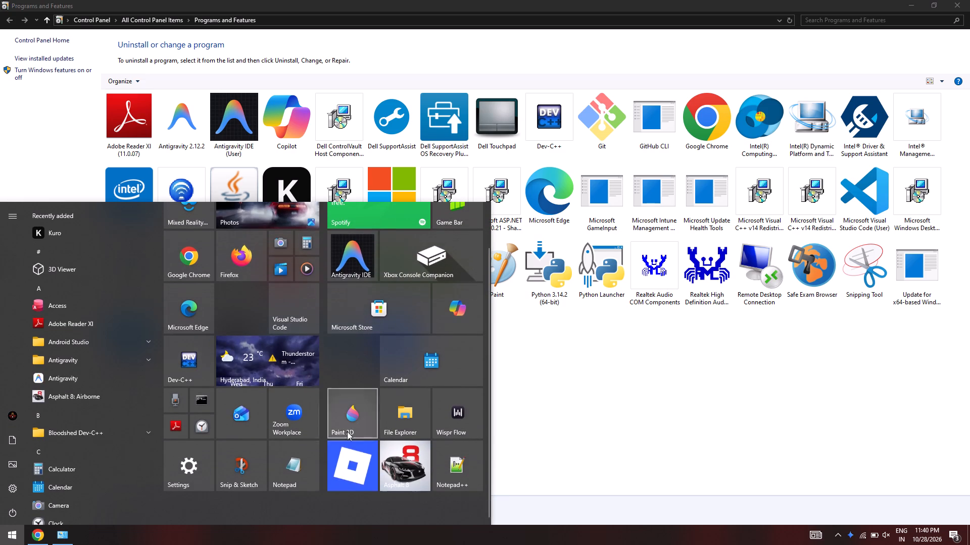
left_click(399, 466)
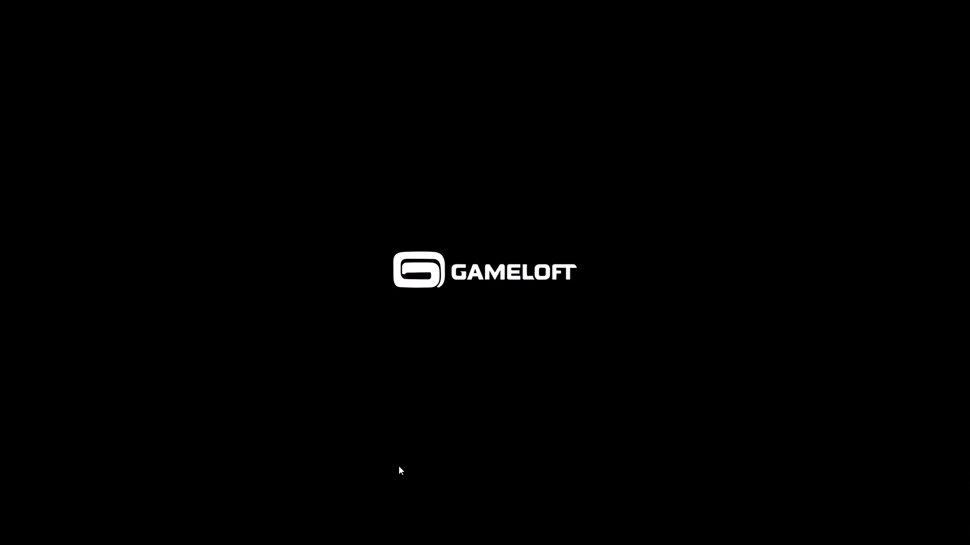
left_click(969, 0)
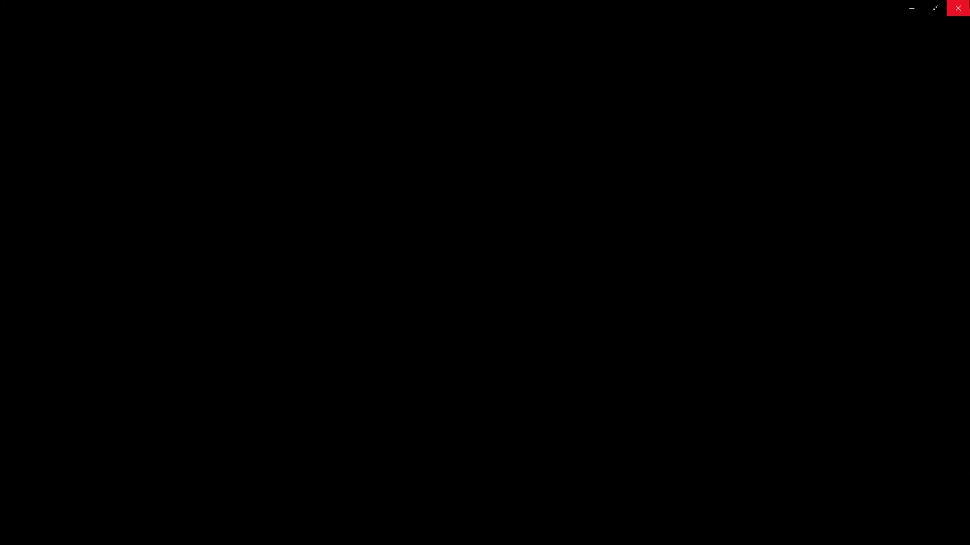
Close the Programs and Features window.
left_click(969, 0)
Rearrange the Start tiles, placing Wispr Flow beside Calendar and Notepad++ beside File Explorer.
left_click(0, 544)
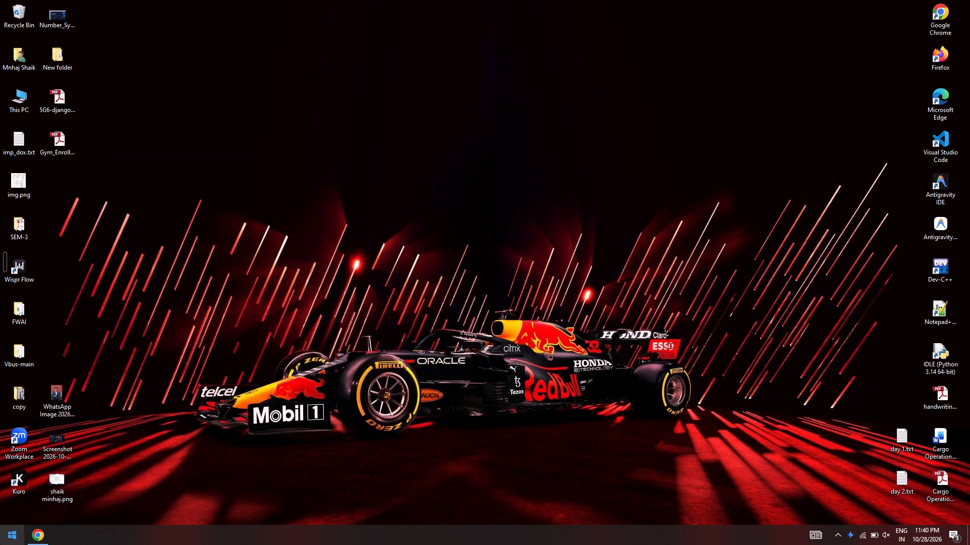
scroll(393, 459, "down", 4)
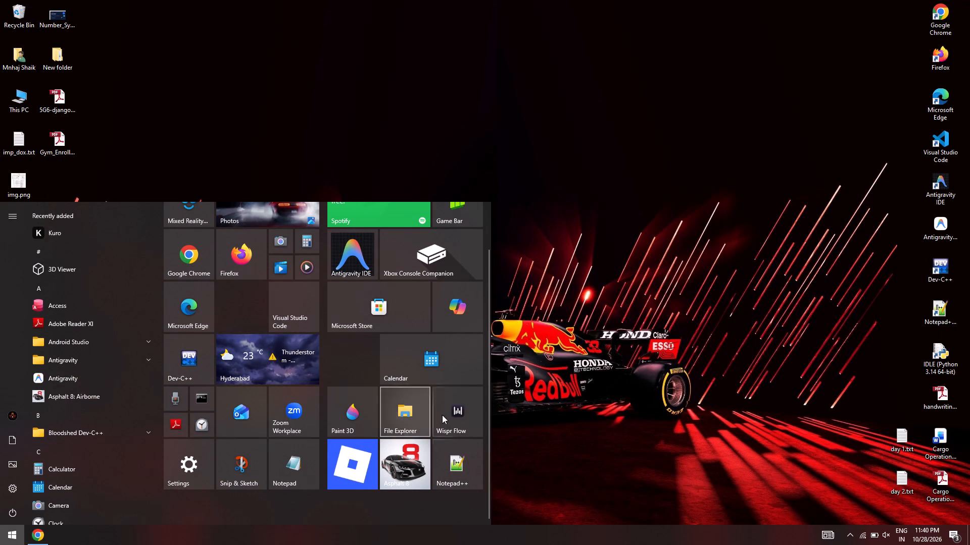
left_click_drag(467, 415, 356, 365)
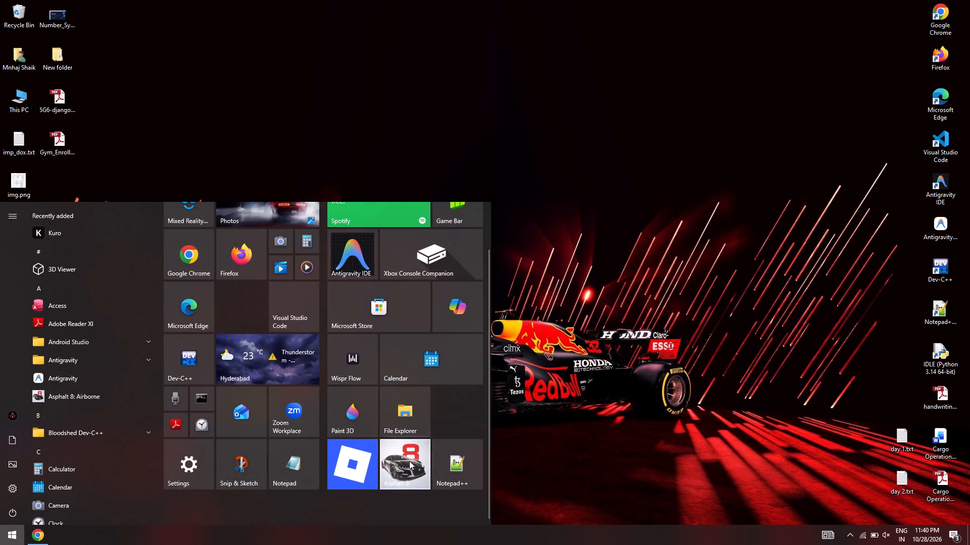
left_click_drag(468, 471, 459, 439)
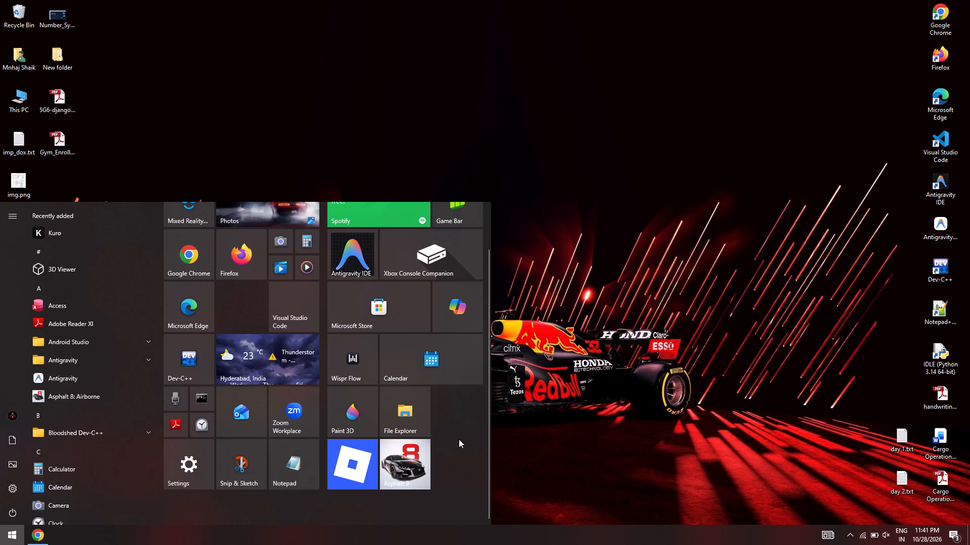
left_click_drag(459, 439, 459, 416)
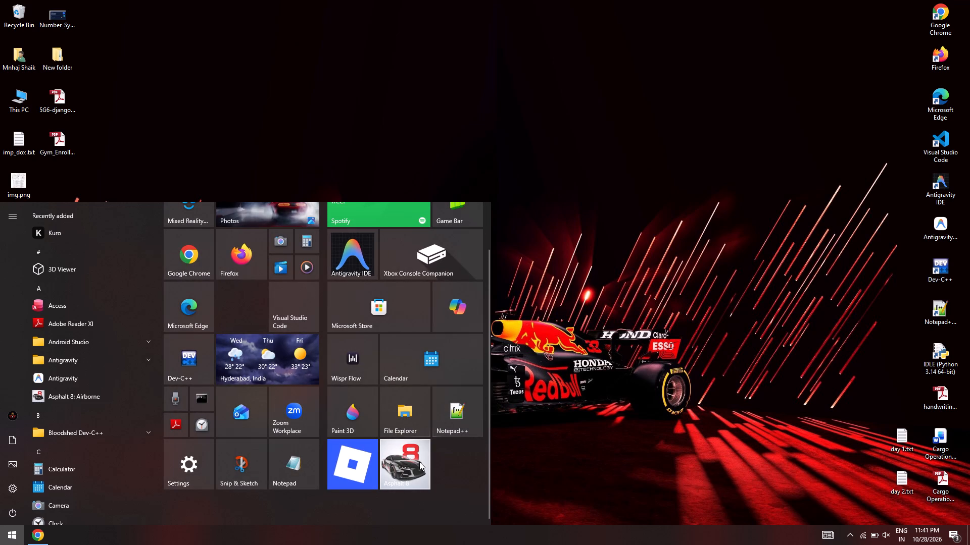
Uninstall Asphalt 8: Airborne from its Start tile and approve the removal.
left_click(419, 462)
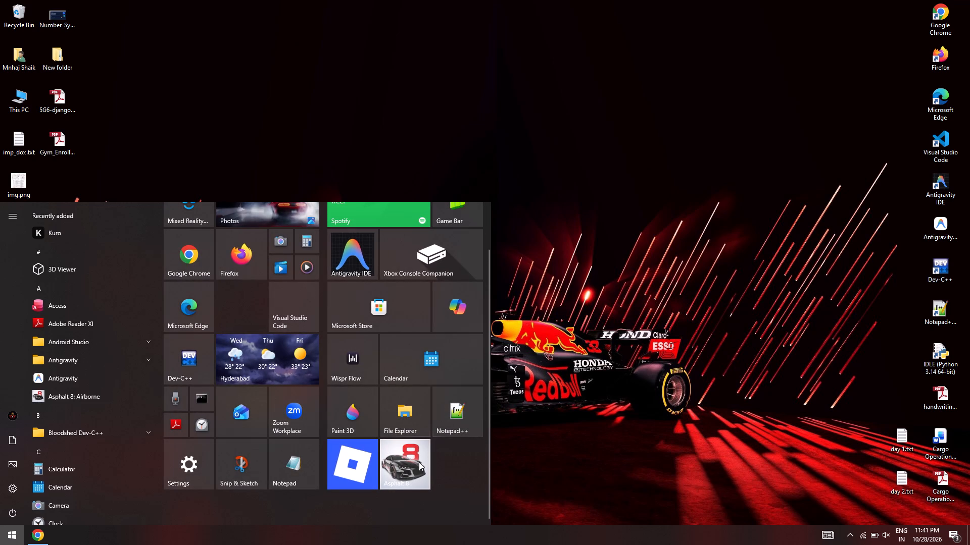
right_click(423, 456)
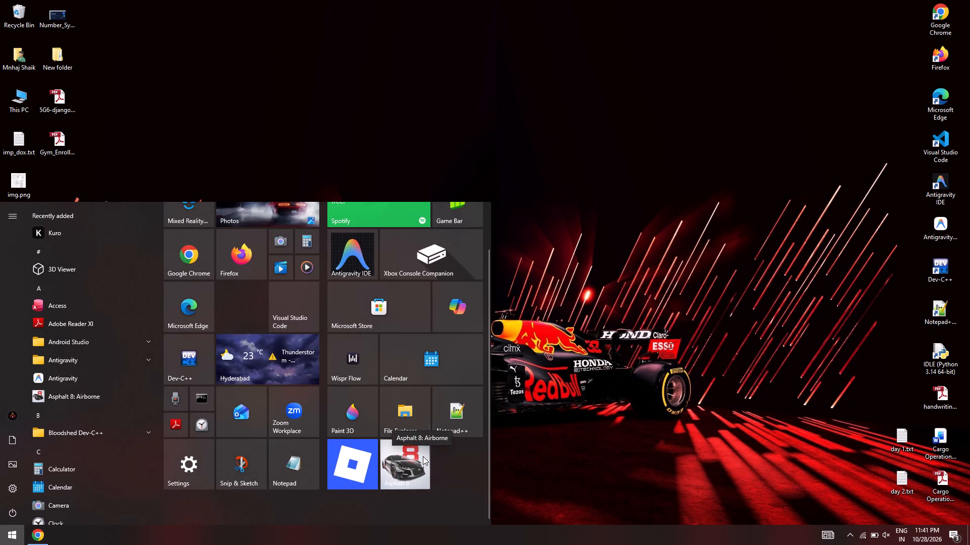
left_click(438, 449)
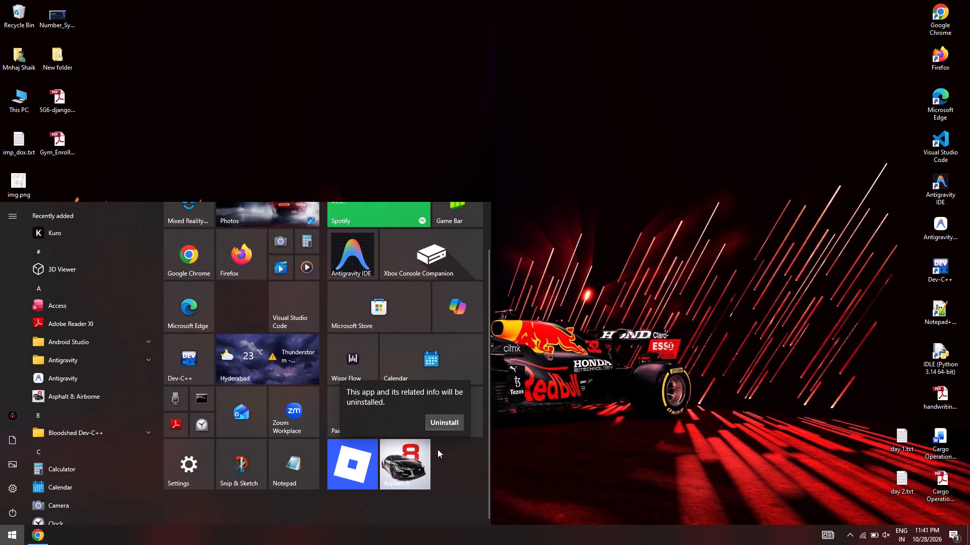
left_click(447, 425)
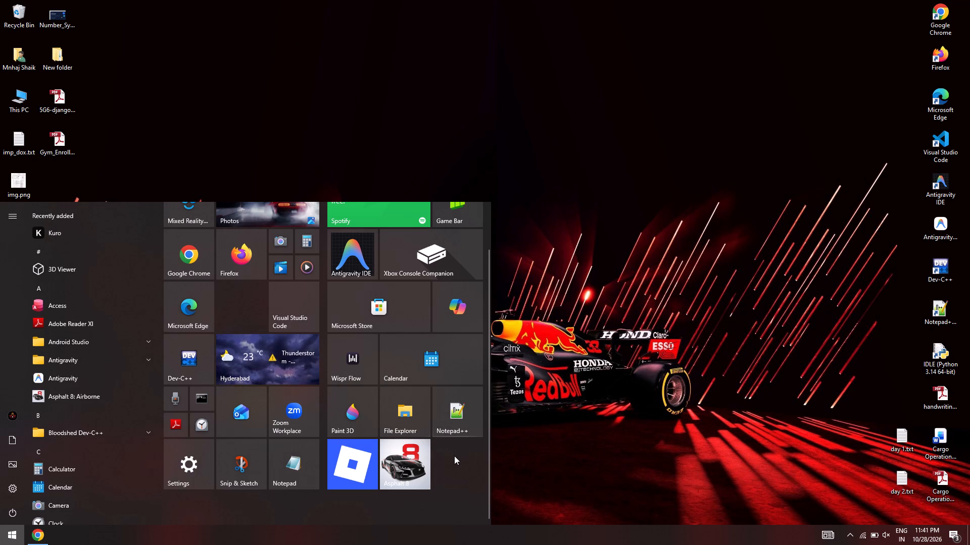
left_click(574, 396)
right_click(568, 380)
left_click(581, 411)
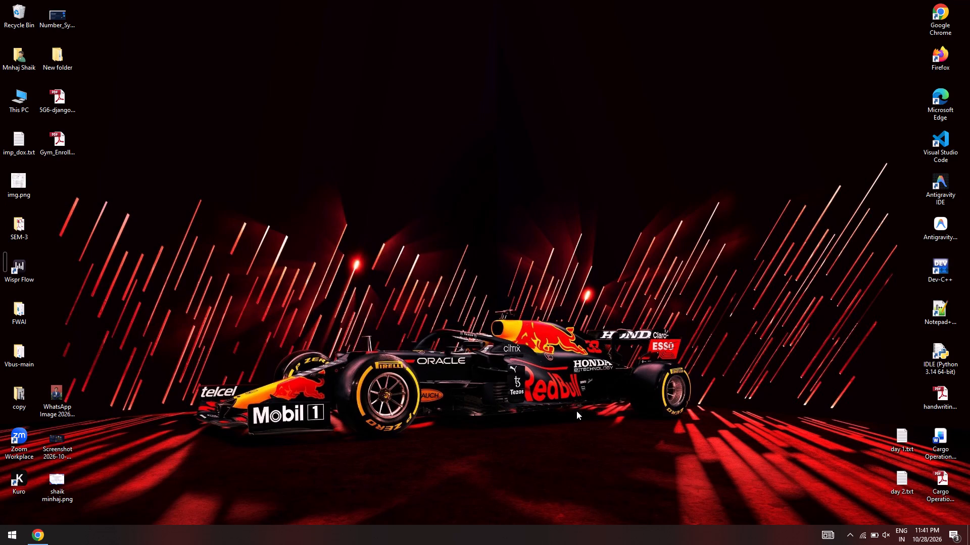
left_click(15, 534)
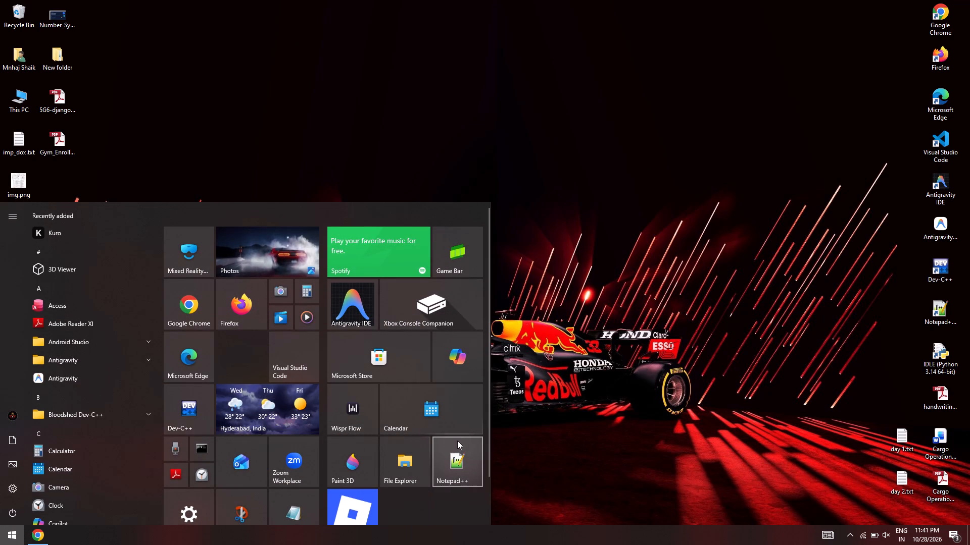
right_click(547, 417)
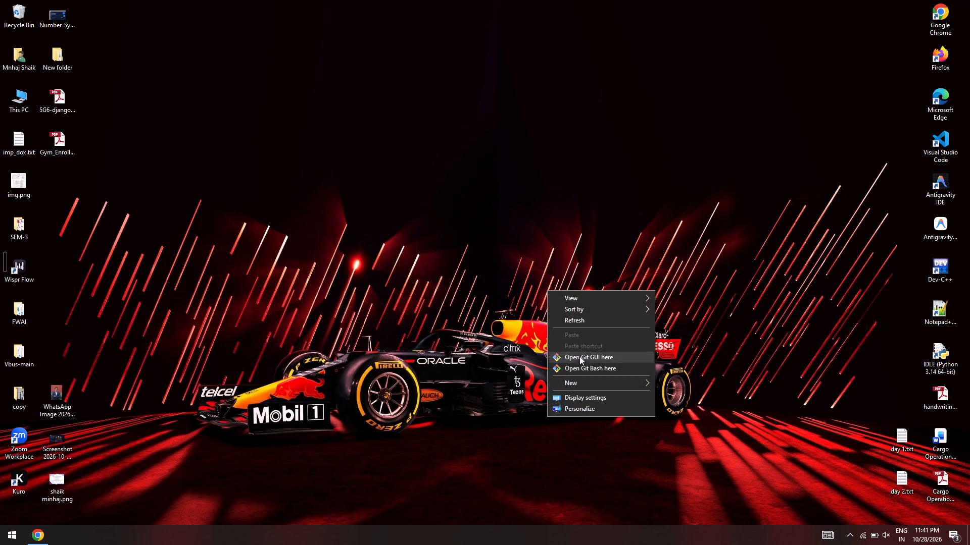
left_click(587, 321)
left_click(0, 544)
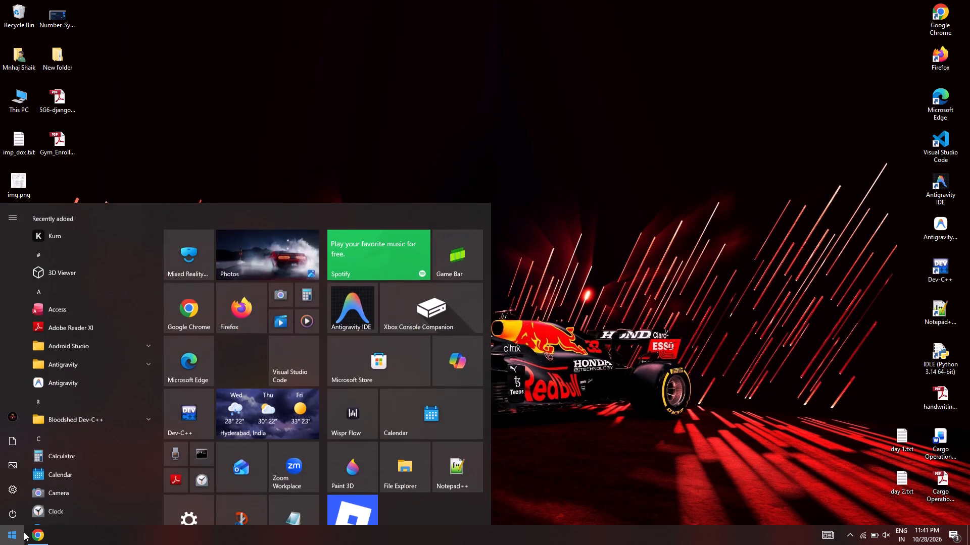
Switch to the Chrome window holding the Canva design, add a new blank tab and minimise the window.
left_click(32, 530)
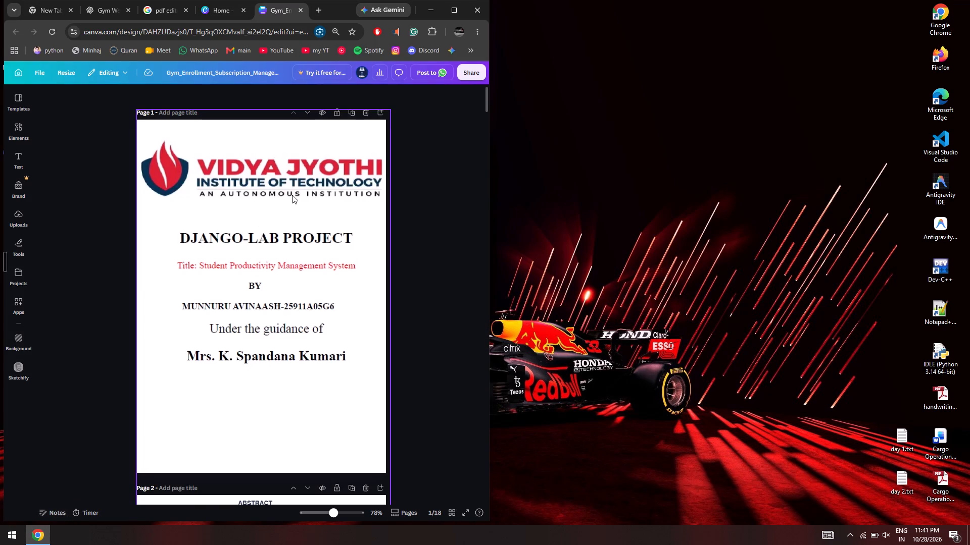
left_click(318, 7)
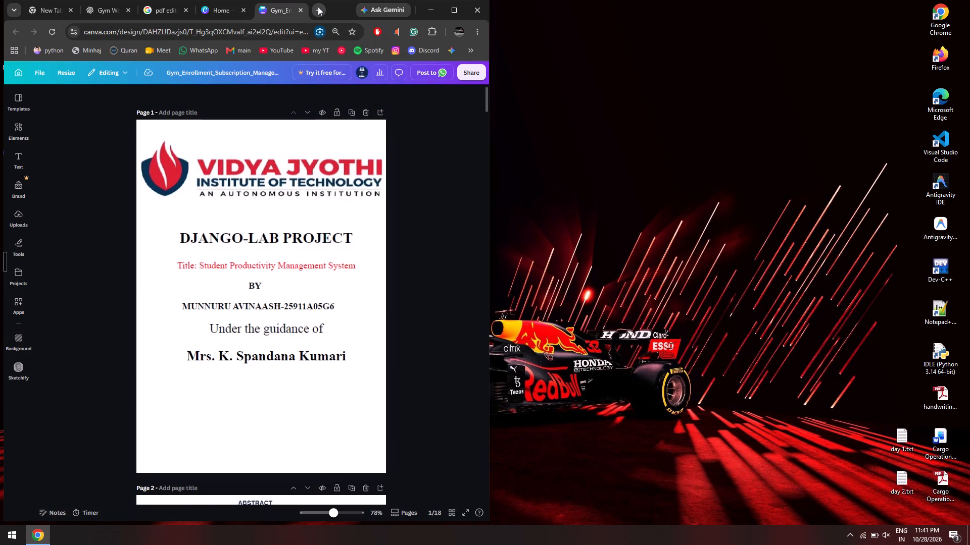
left_click(552, 134)
left_click(435, 13)
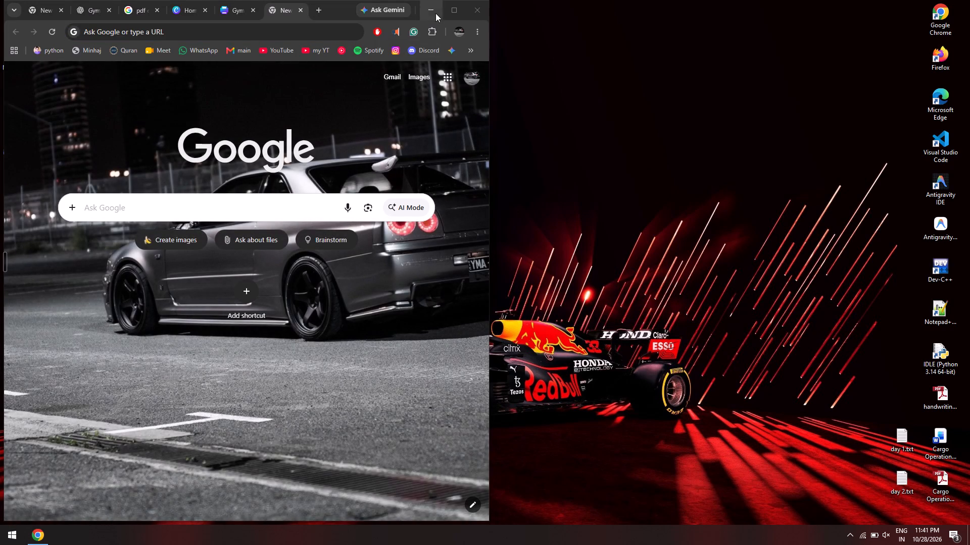
Open the Gym_Enrollment_Subscription_Management_Report PDF from the desktop in Adobe Reader.
double_click(52, 145)
left_click(159, 158)
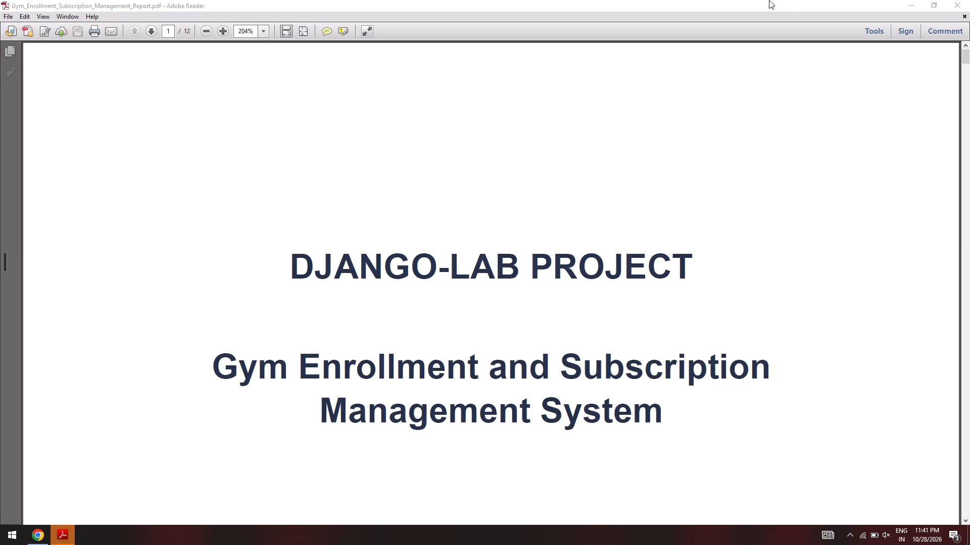
Launch Visual Studio Code from its Start tile and cancel the Reading Untagged Document dialog in Adobe Reader.
left_click(904, 0)
left_click(245, 377)
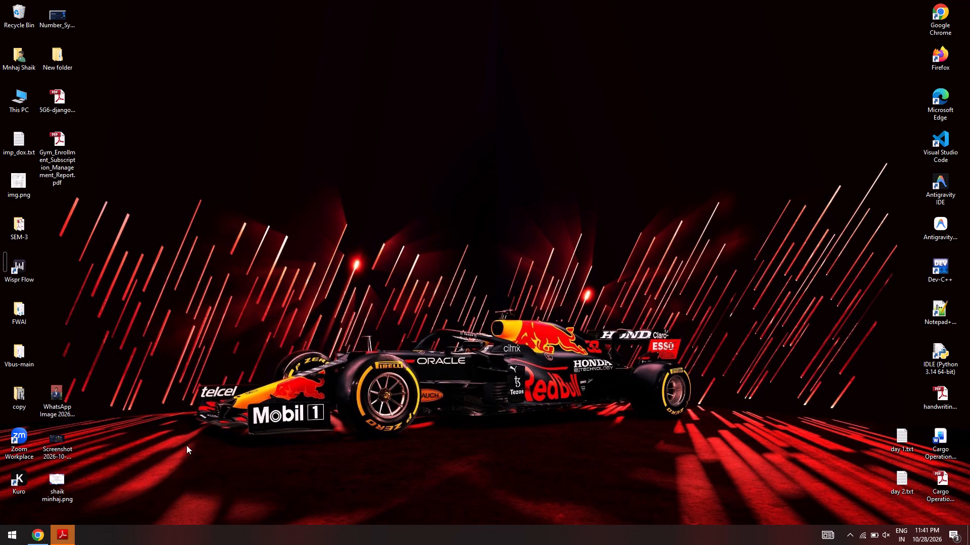
left_click(66, 538)
left_click(9, 537)
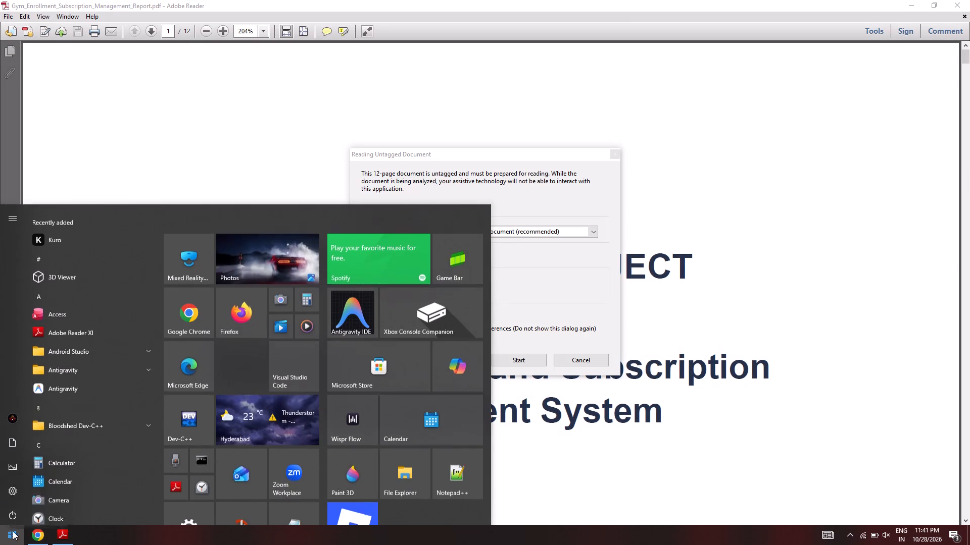
left_click(294, 364)
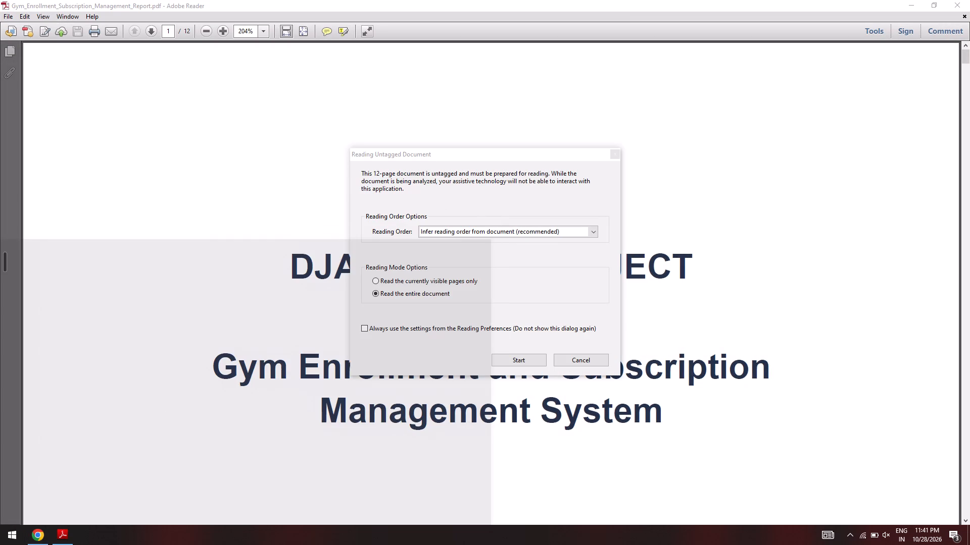
left_click(584, 359)
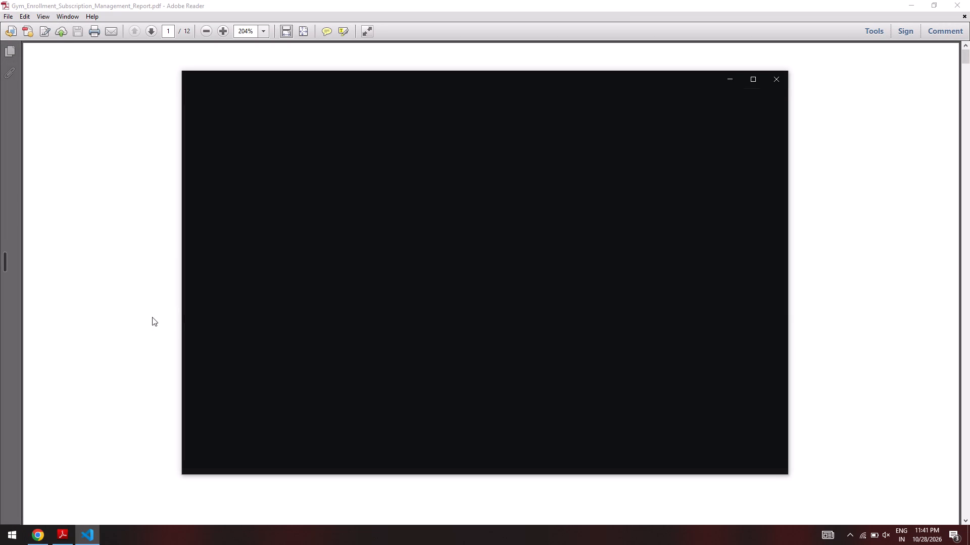
left_click(757, 310)
left_click(845, 272)
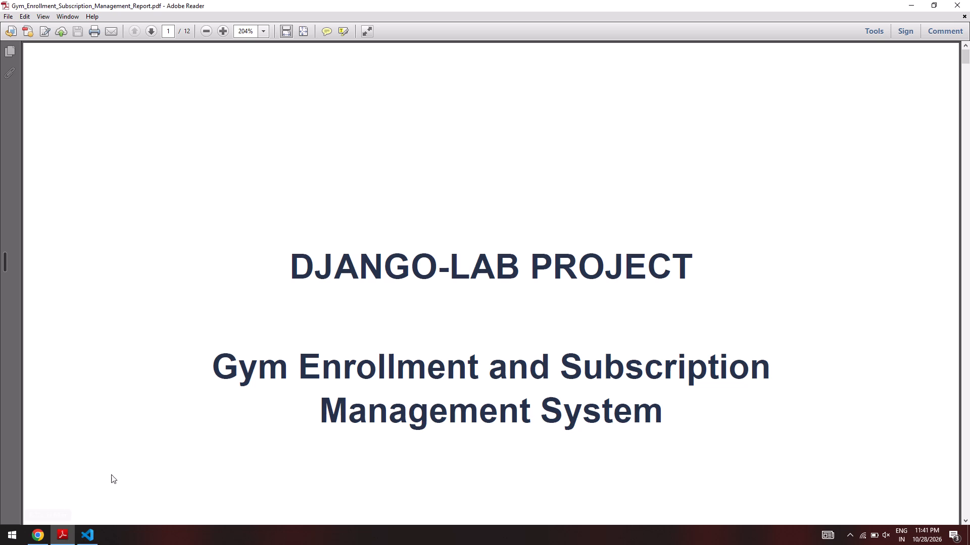
Move the Roblox Start tile into the empty space between Microsoft Edge and Visual Studio Code, then close Start.
left_click(8, 534)
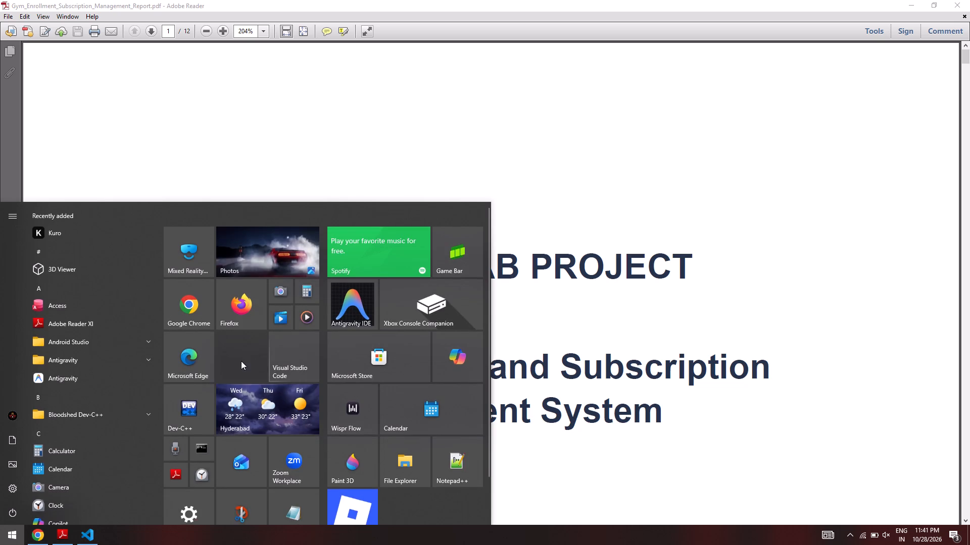
scroll(236, 359, "down", 2)
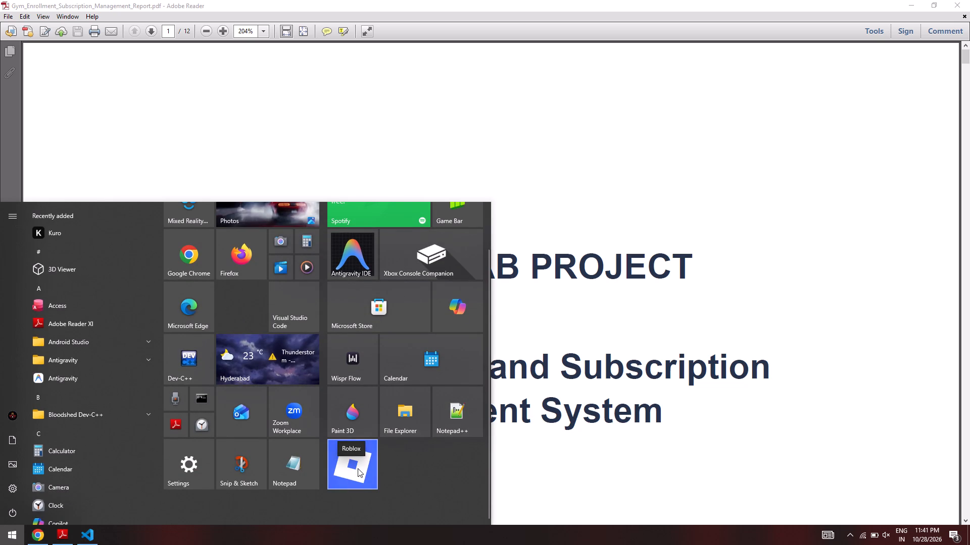
left_click_drag(358, 468, 247, 306)
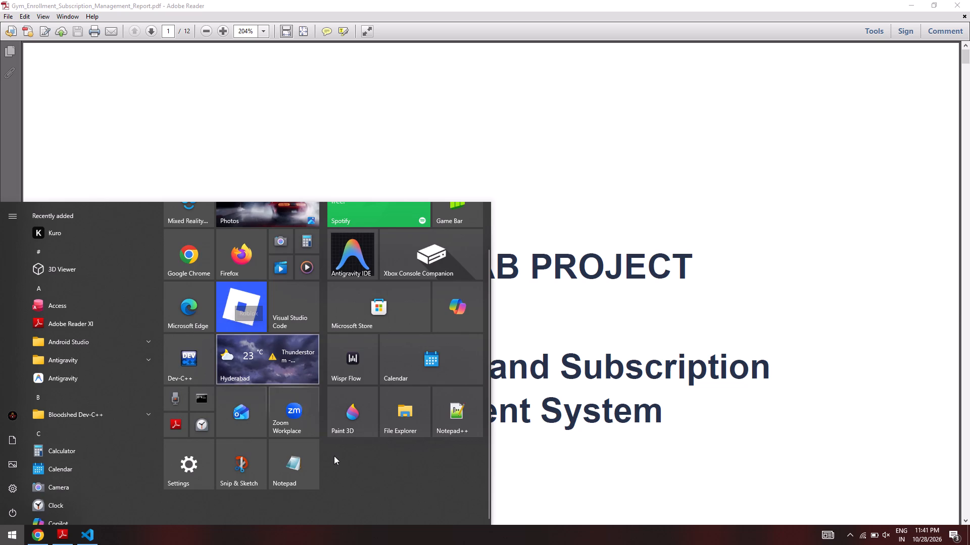
scroll(334, 456, "up", 5)
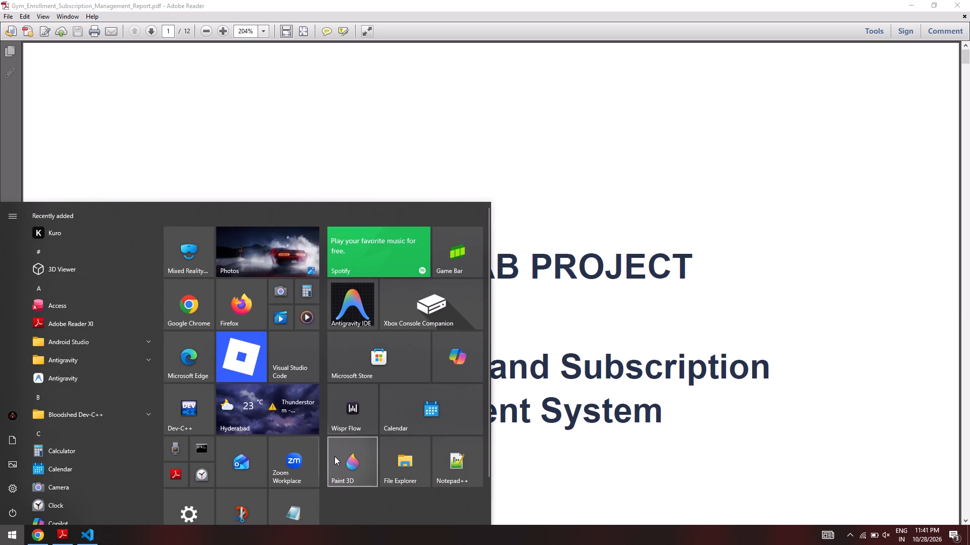
scroll(364, 449, "up", 1)
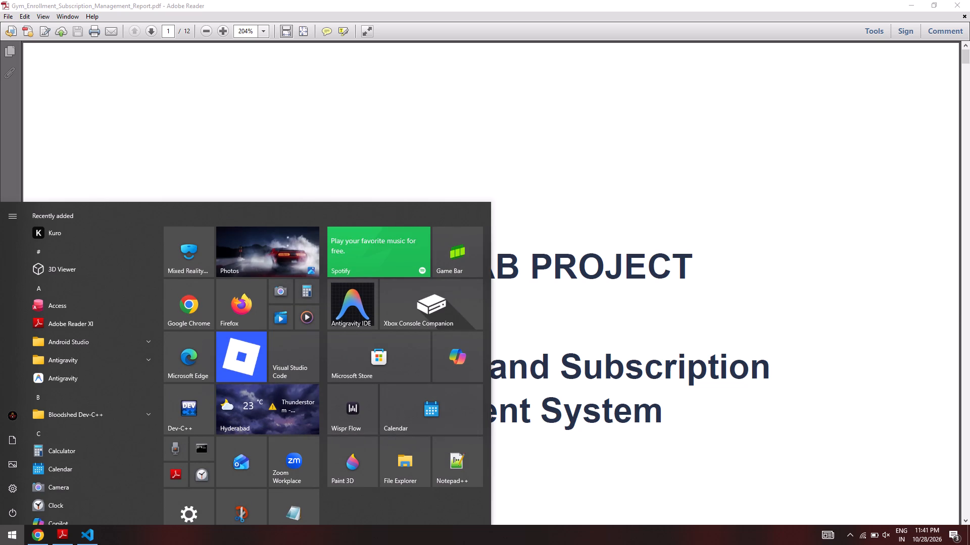
left_click(527, 249)
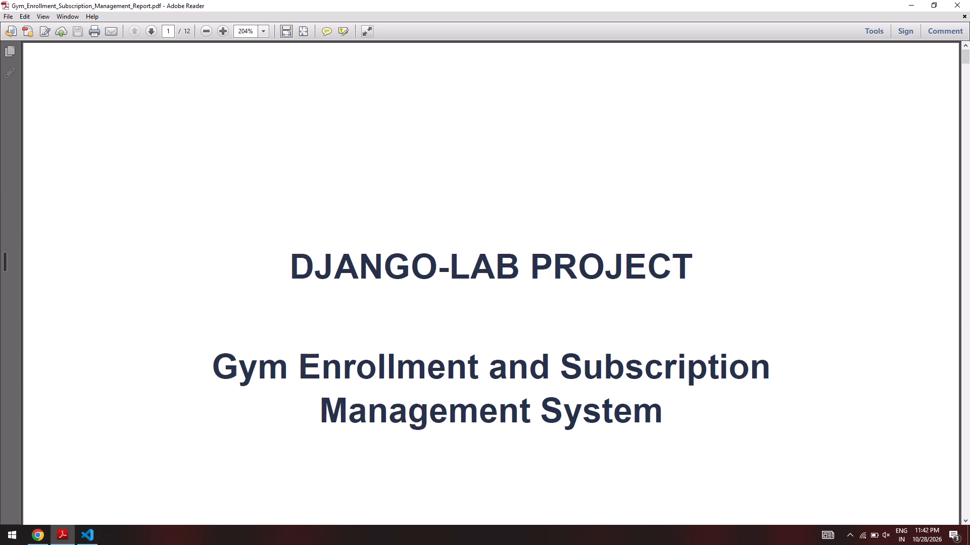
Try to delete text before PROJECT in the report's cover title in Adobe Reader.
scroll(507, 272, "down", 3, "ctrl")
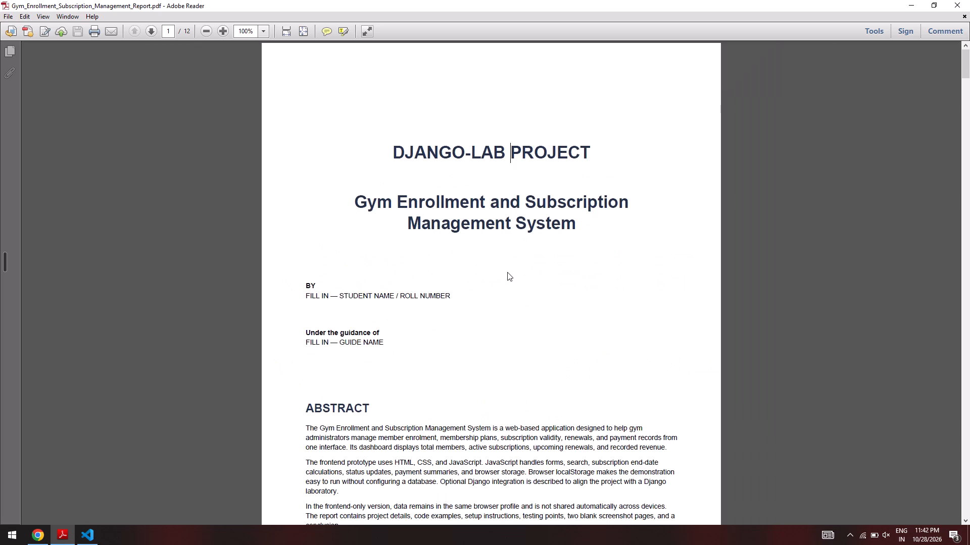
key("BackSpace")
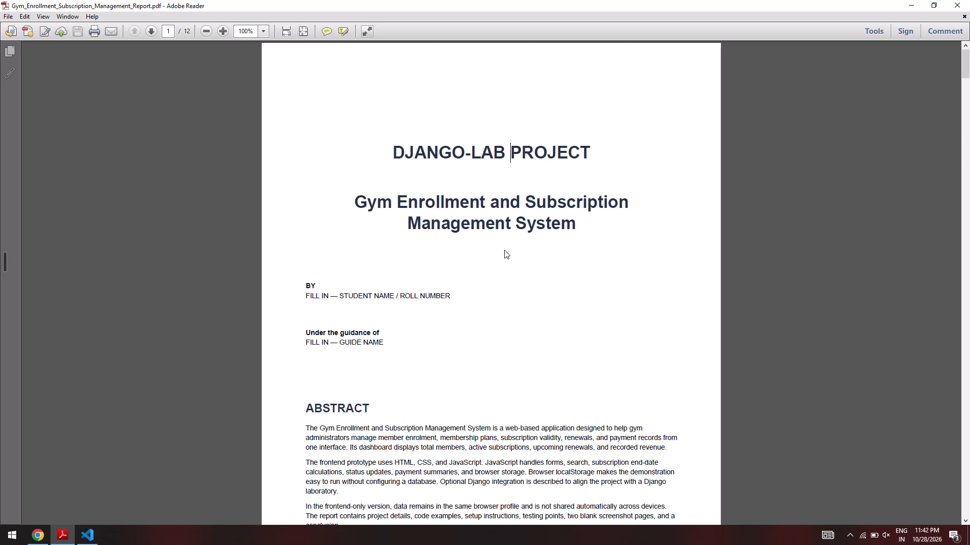
Switch to Chrome, maximise it, search for pdf editor free and open the Free Adobe PDF Tools result.
left_click(38, 540)
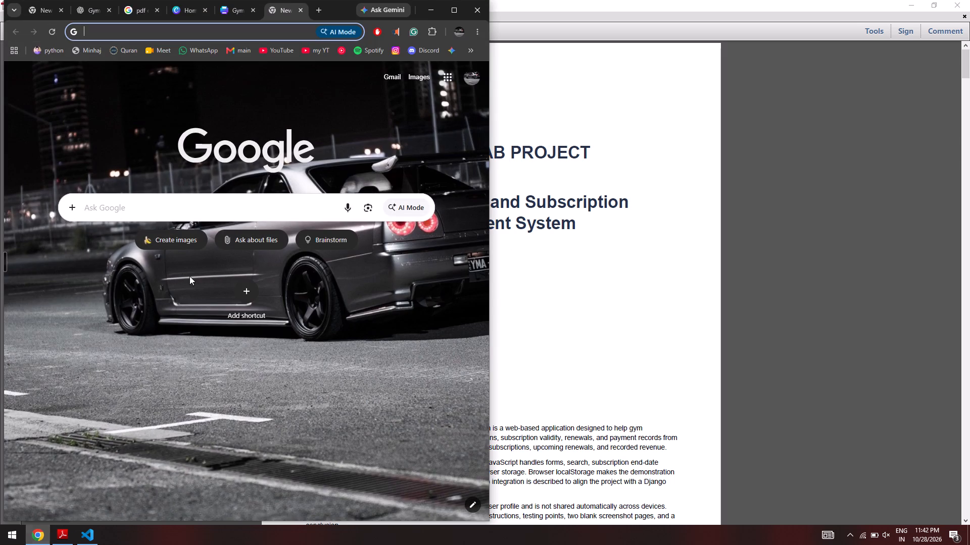
left_click(456, 11)
left_click(539, 116)
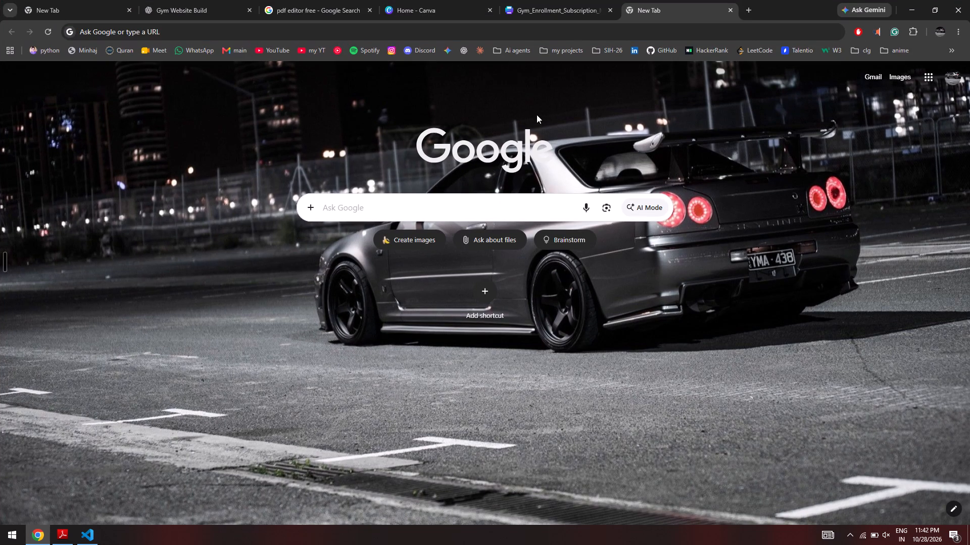
left_click(473, 34)
left_click(418, 58)
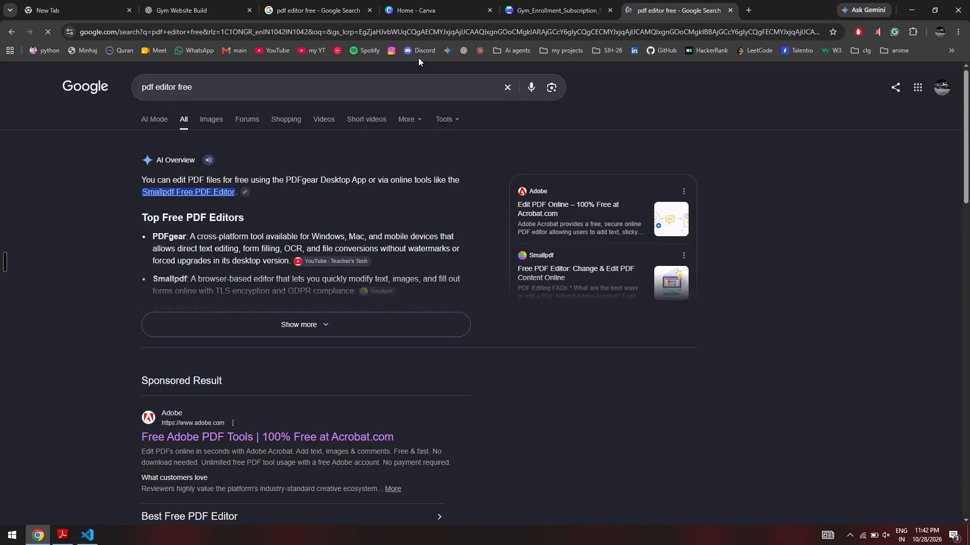
left_click(302, 440)
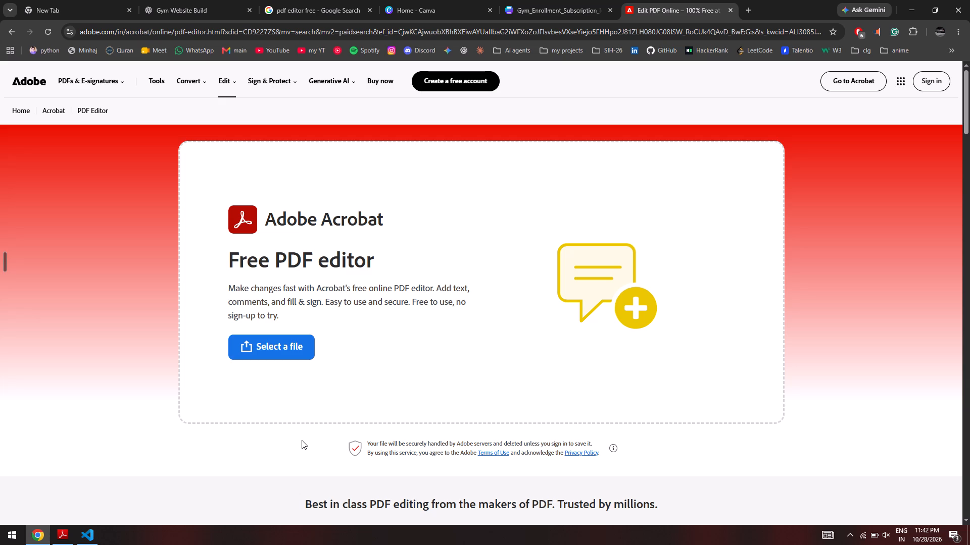
Upload Gym_Enrollment_Subscription_Management_Report.pdf from the desktop to Acrobat's free online PDF editor.
left_click(293, 341)
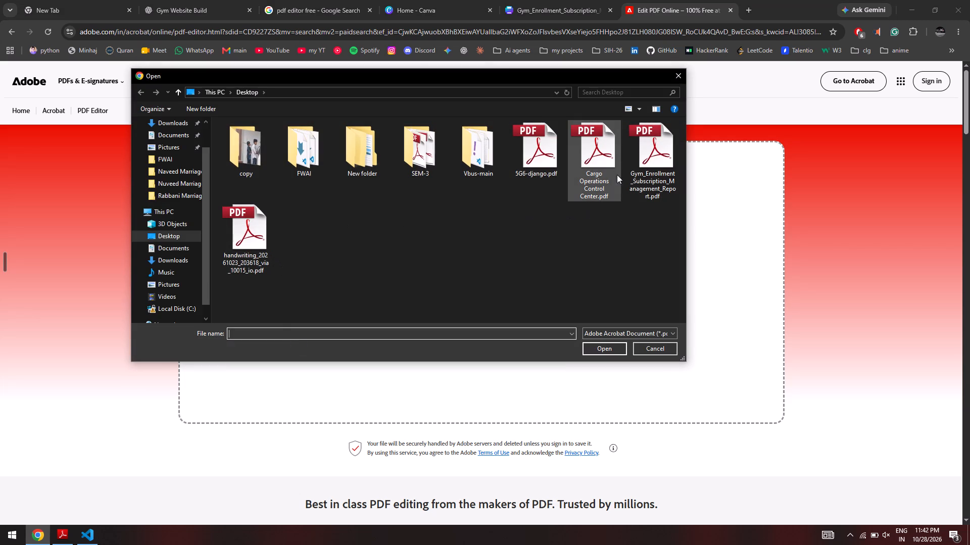
left_click(639, 153)
left_click(609, 347)
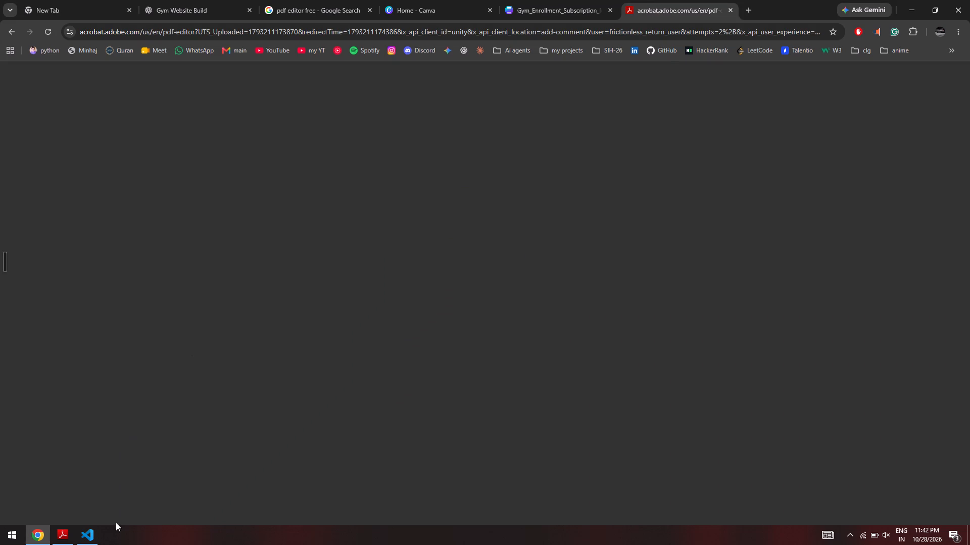
Switch to Visual Studio Code, maximise it and examine the dashboard section of FitDesk's index.html.
left_click(101, 500)
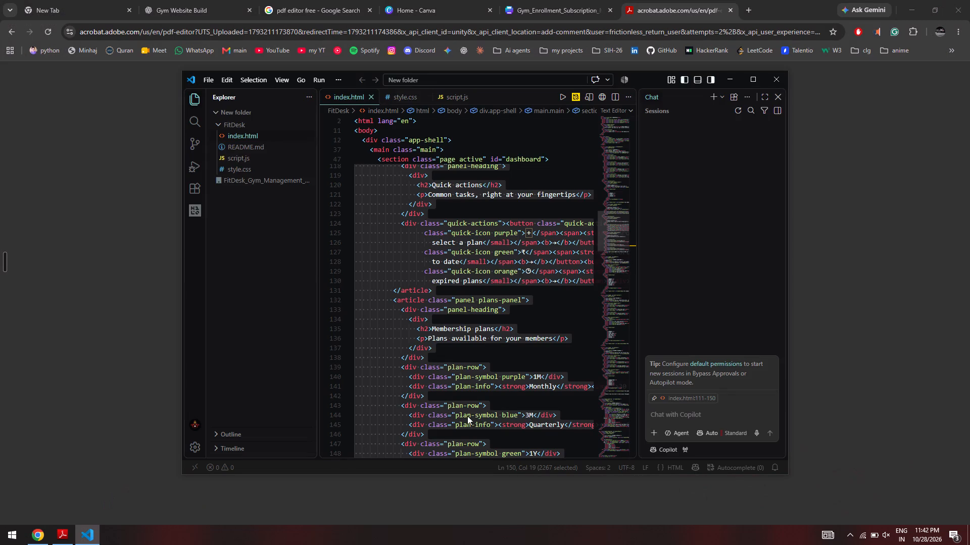
left_click(756, 78)
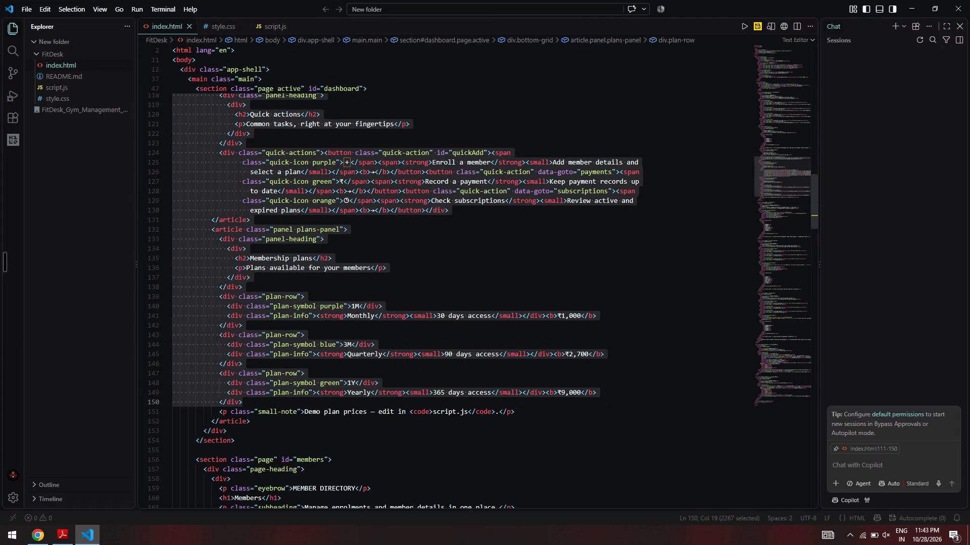
scroll(465, 333, "up", 5)
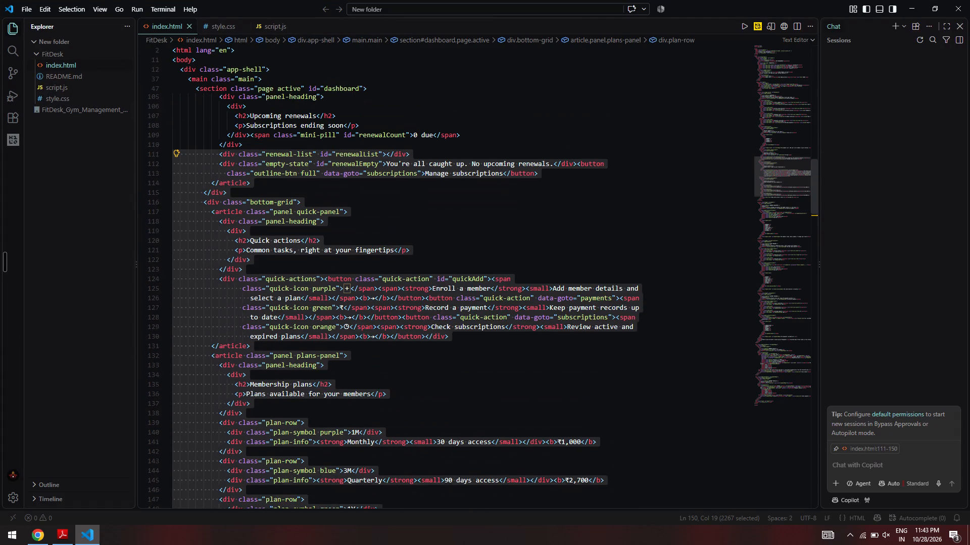
scroll(465, 333, "up", 1)
scroll(465, 333, "down", 3)
Switch back to Chrome, dismiss the Acrobat Pro offer and examine the uploaded report's cover and Introduction pages.
key("alt+Tab")
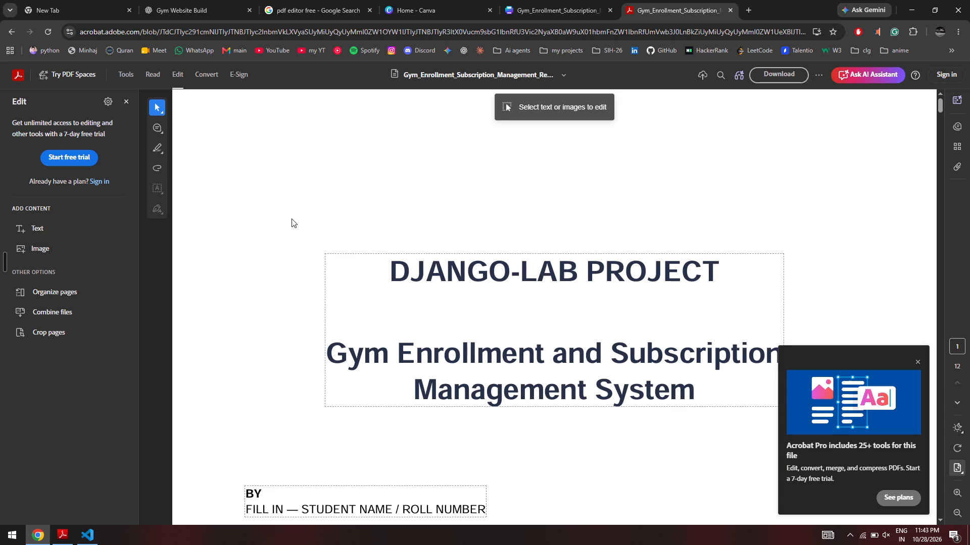
scroll(292, 219, "down", 8)
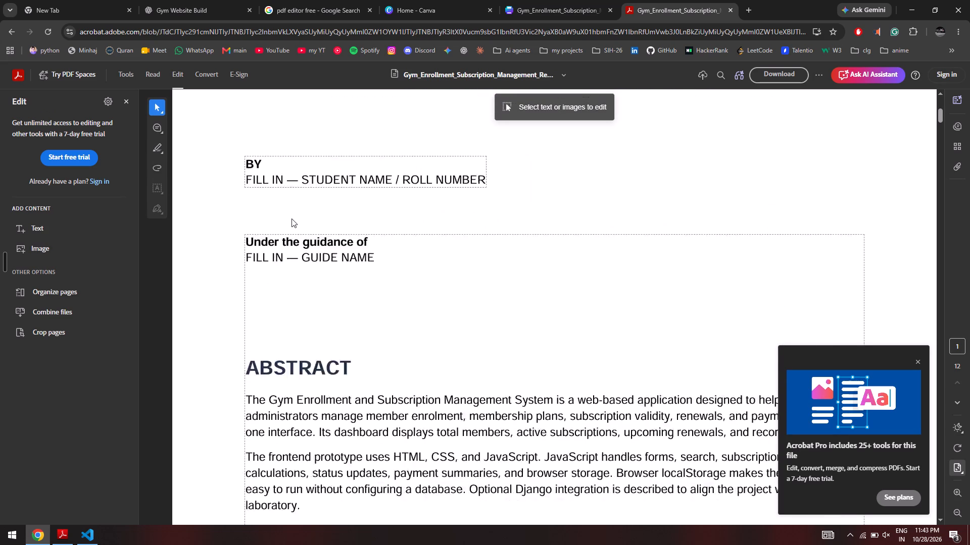
scroll(292, 219, "down", 3, "ctrl")
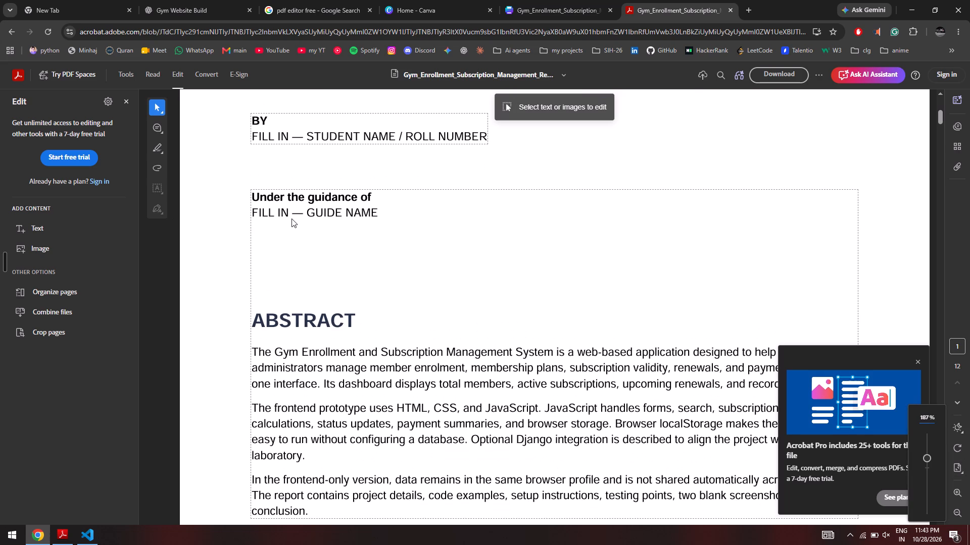
scroll(292, 219, "down", 6, "ctrl")
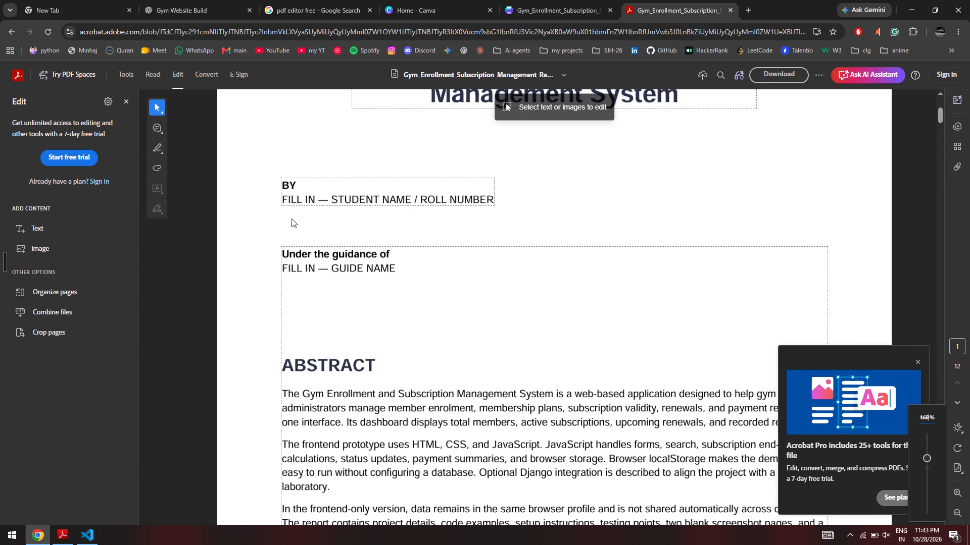
scroll(292, 219, "down", 10, "ctrl")
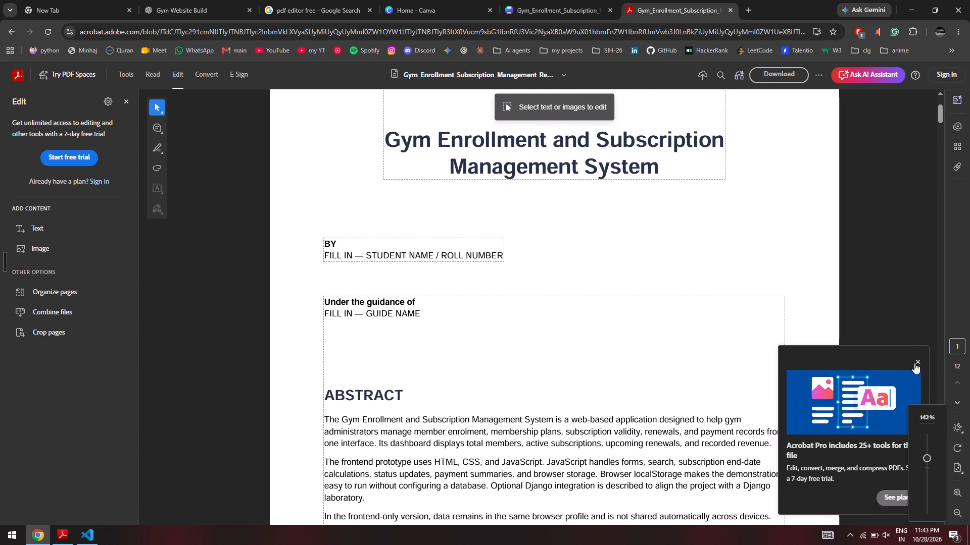
left_click(918, 362)
scroll(720, 321, "up", 11)
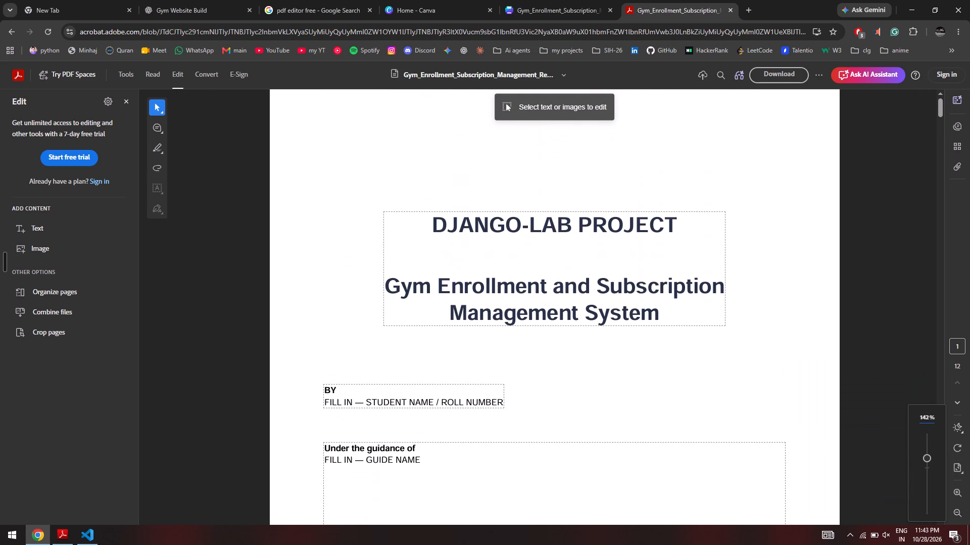
scroll(720, 321, "down", 12)
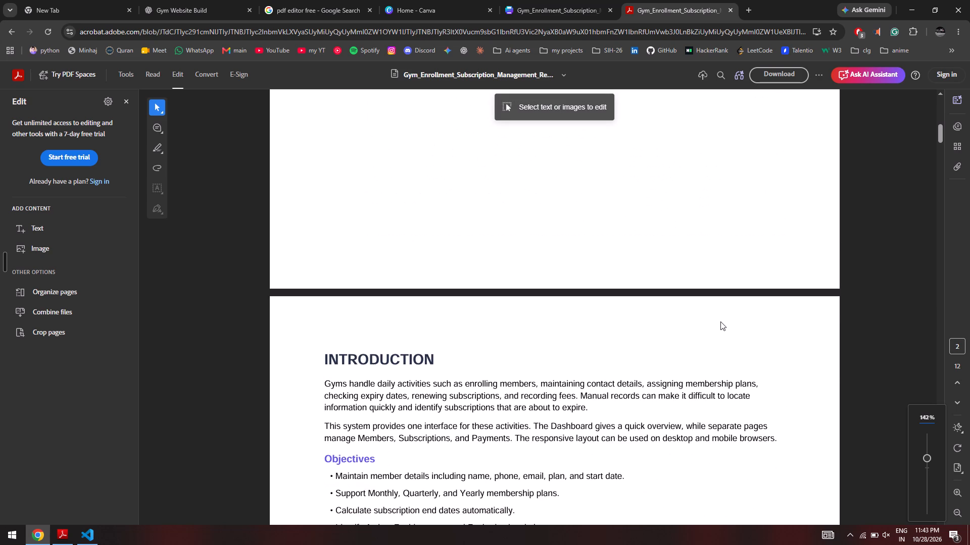
scroll(720, 321, "down", 2)
scroll(720, 321, "up", 11)
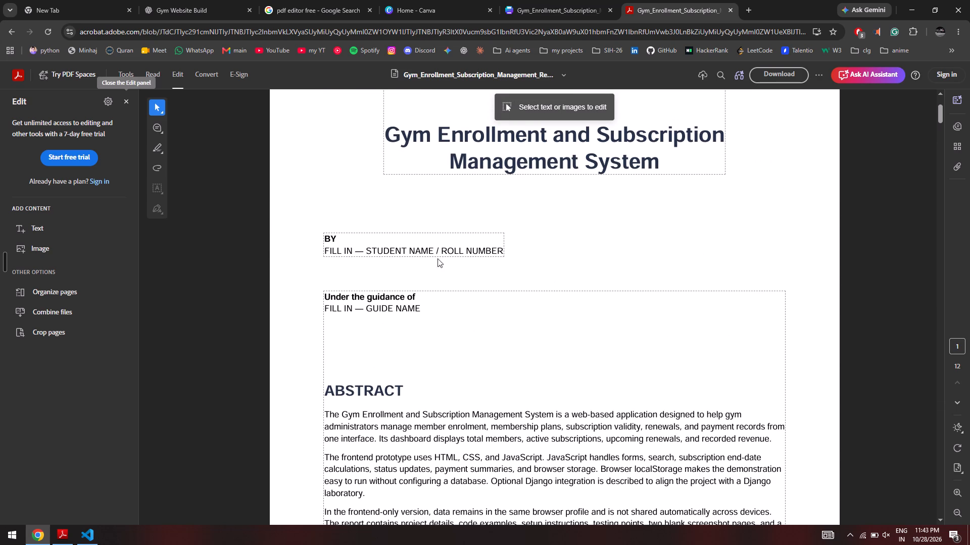
Move the text block containing the guidance line and Abstract further down the report's first page.
left_click(346, 277)
left_click(405, 325)
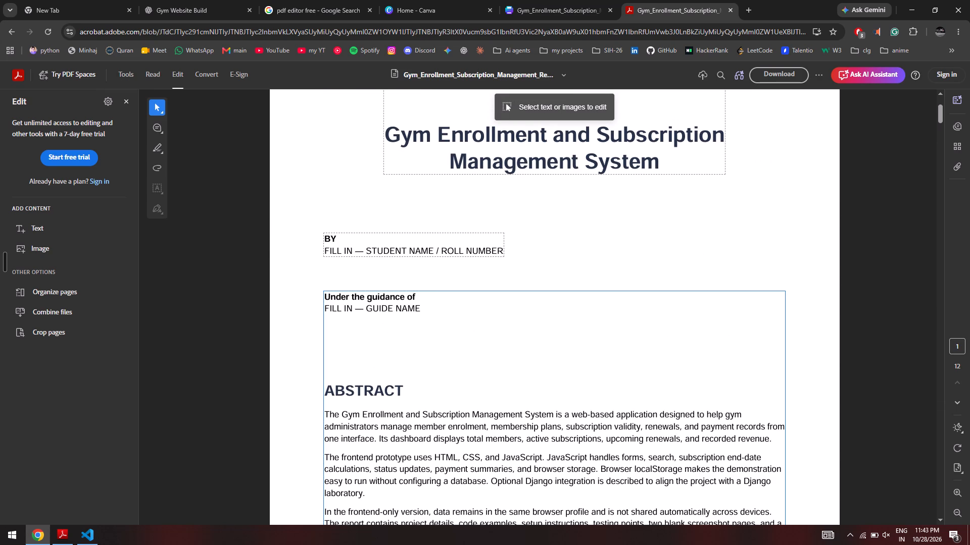
left_click(480, 293)
left_click_drag(482, 291, 476, 339)
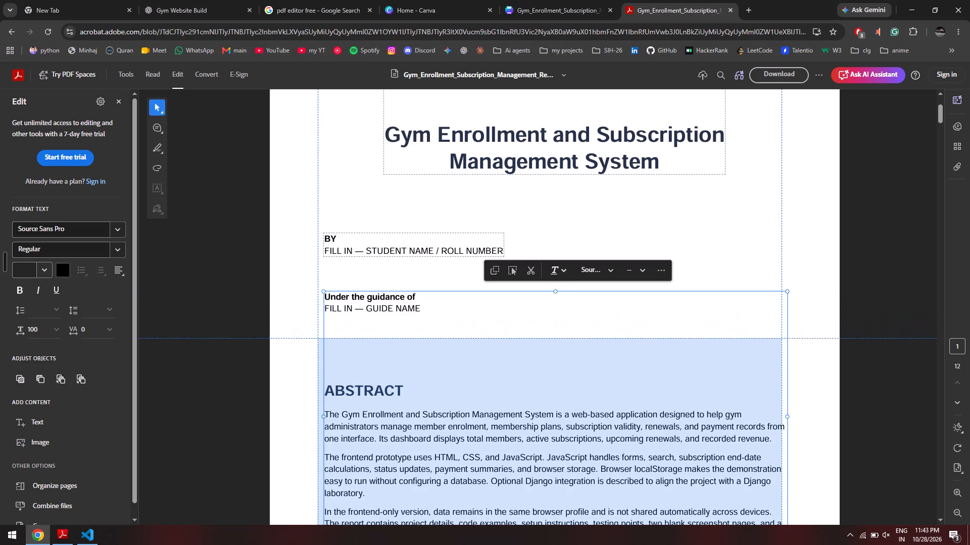
left_click_drag(476, 339, 469, 418)
scroll(469, 418, "down", 4)
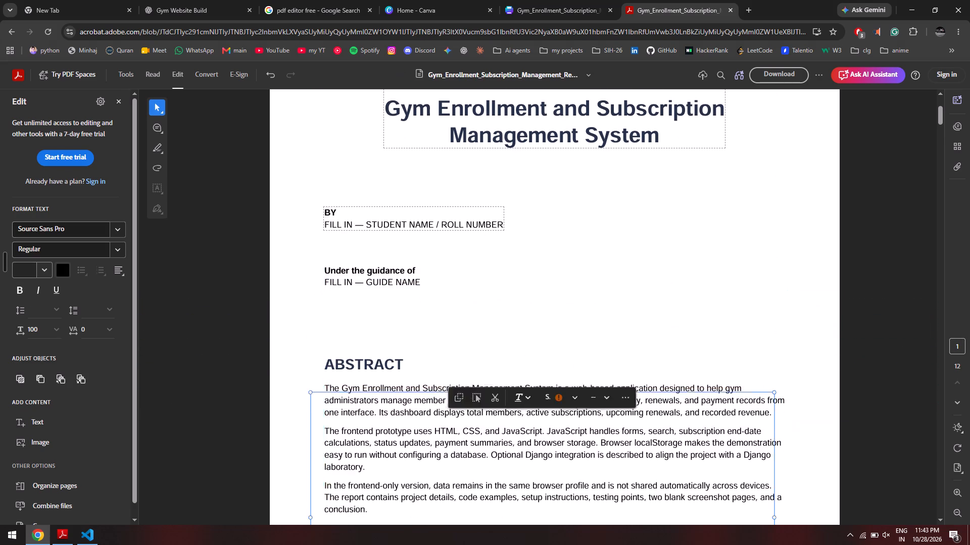
scroll(467, 408, "down", 2)
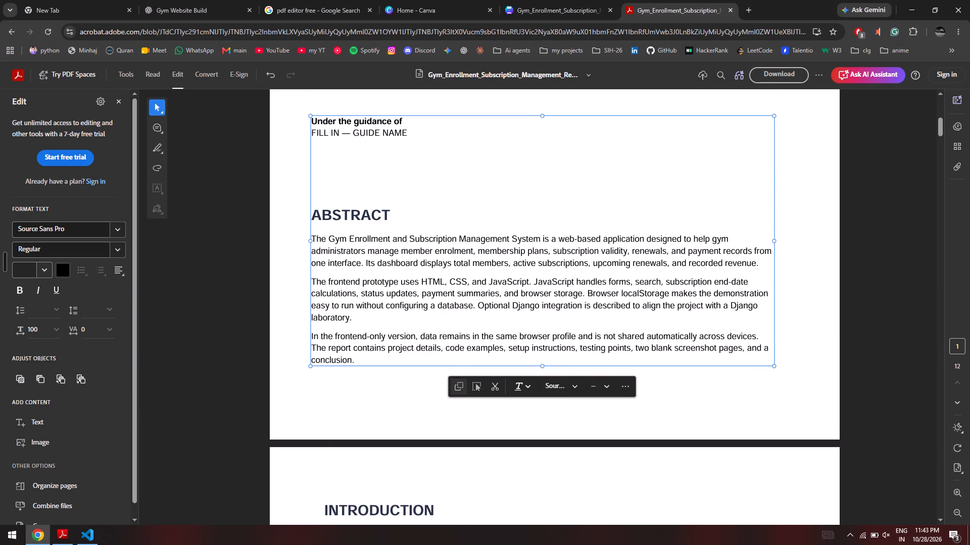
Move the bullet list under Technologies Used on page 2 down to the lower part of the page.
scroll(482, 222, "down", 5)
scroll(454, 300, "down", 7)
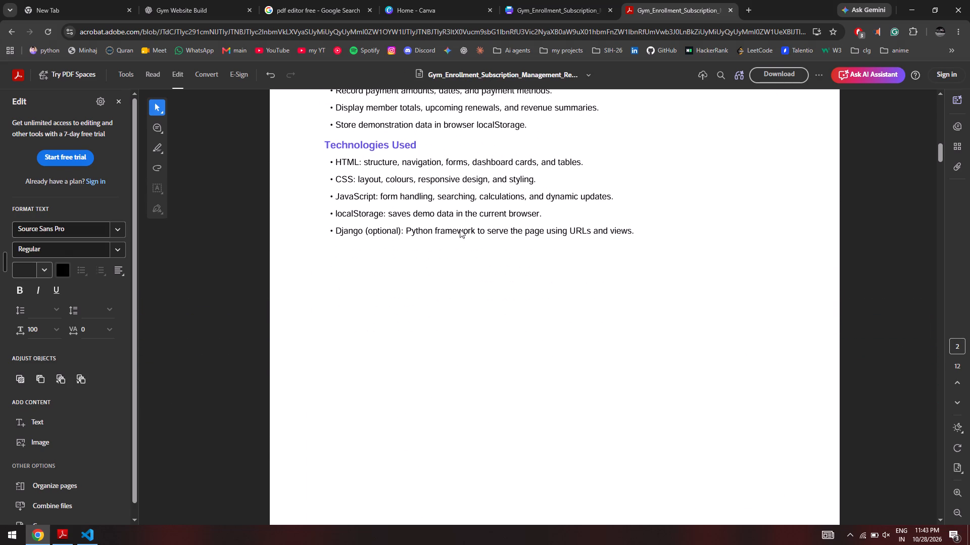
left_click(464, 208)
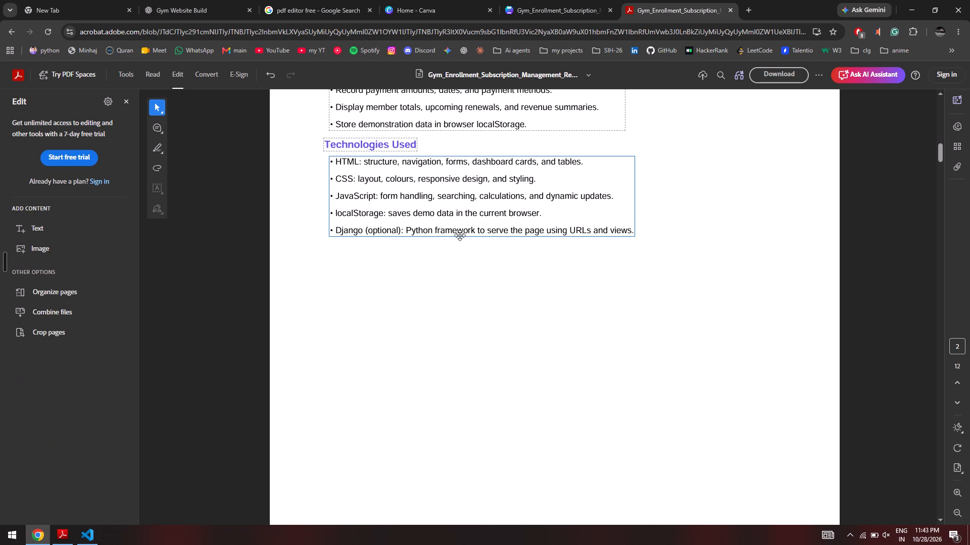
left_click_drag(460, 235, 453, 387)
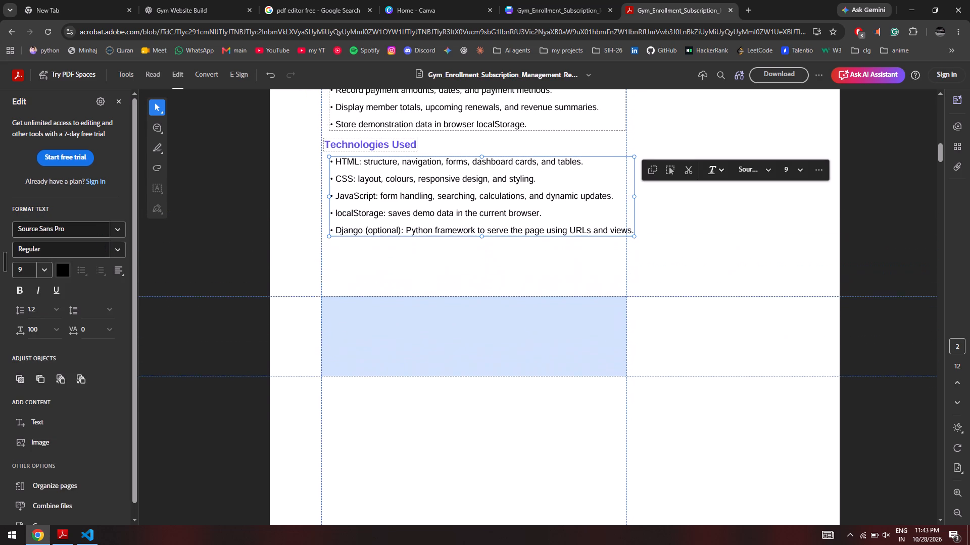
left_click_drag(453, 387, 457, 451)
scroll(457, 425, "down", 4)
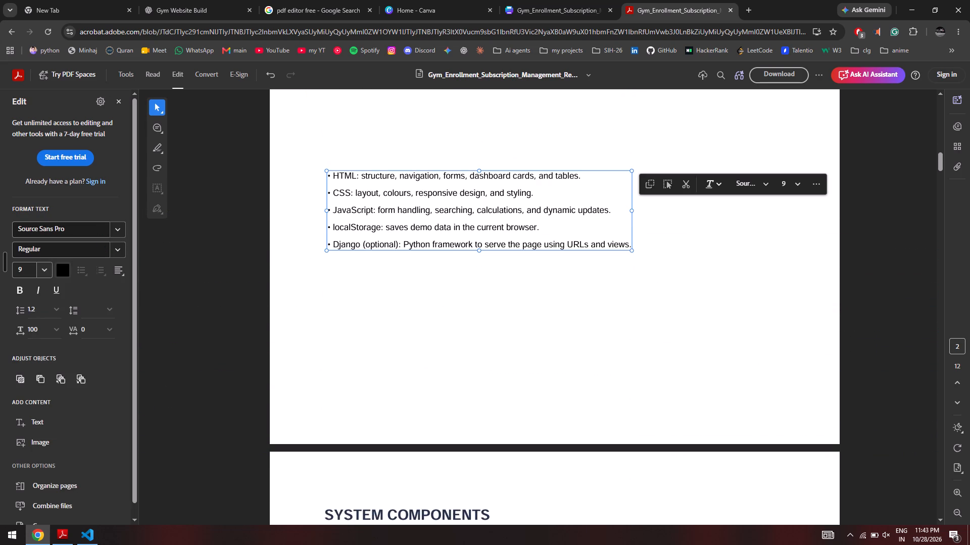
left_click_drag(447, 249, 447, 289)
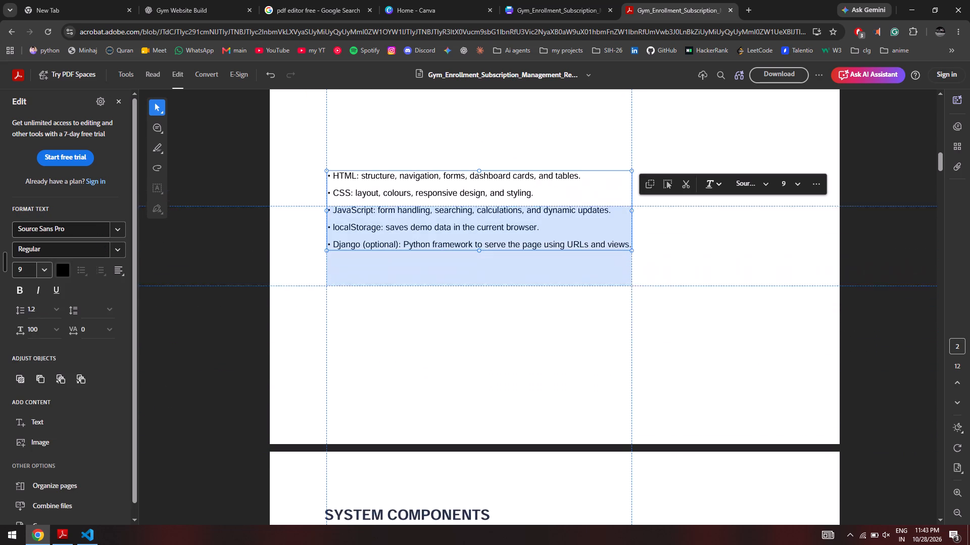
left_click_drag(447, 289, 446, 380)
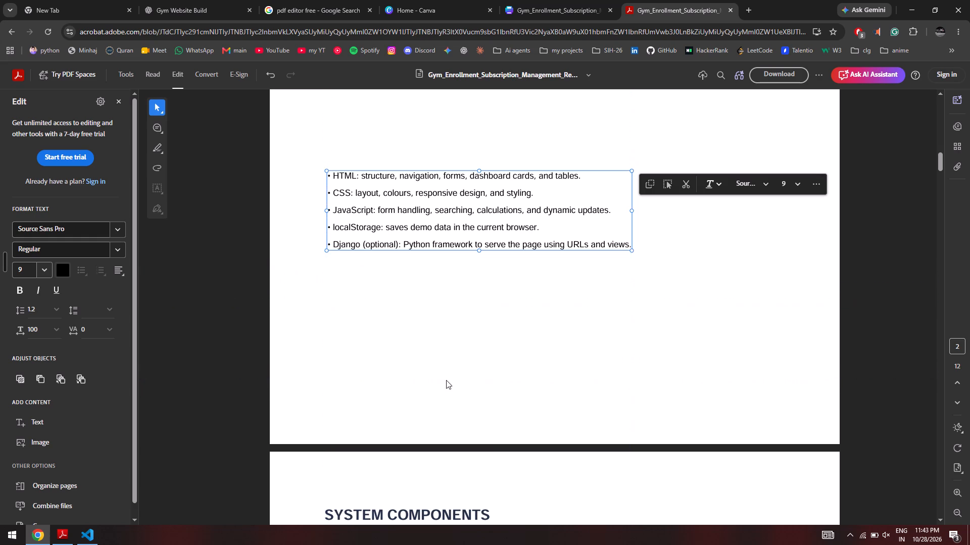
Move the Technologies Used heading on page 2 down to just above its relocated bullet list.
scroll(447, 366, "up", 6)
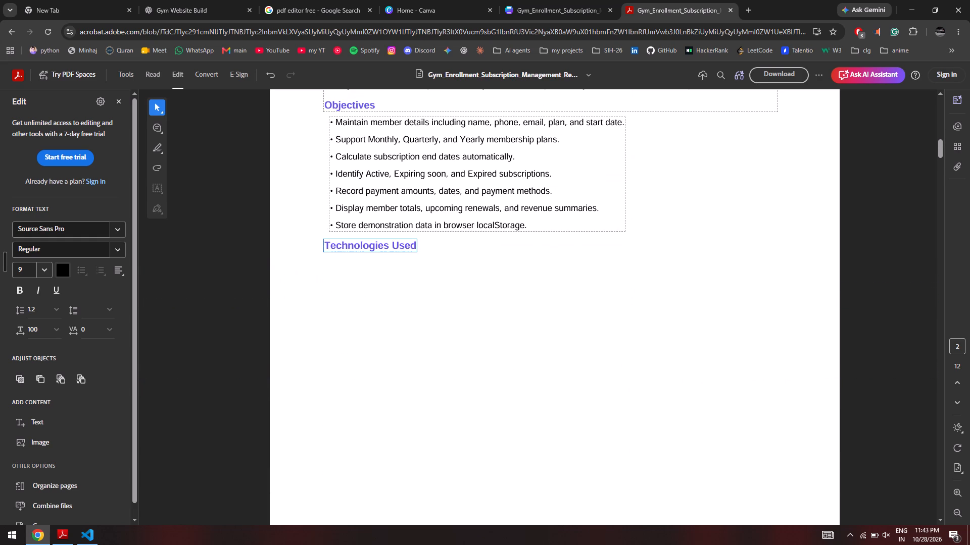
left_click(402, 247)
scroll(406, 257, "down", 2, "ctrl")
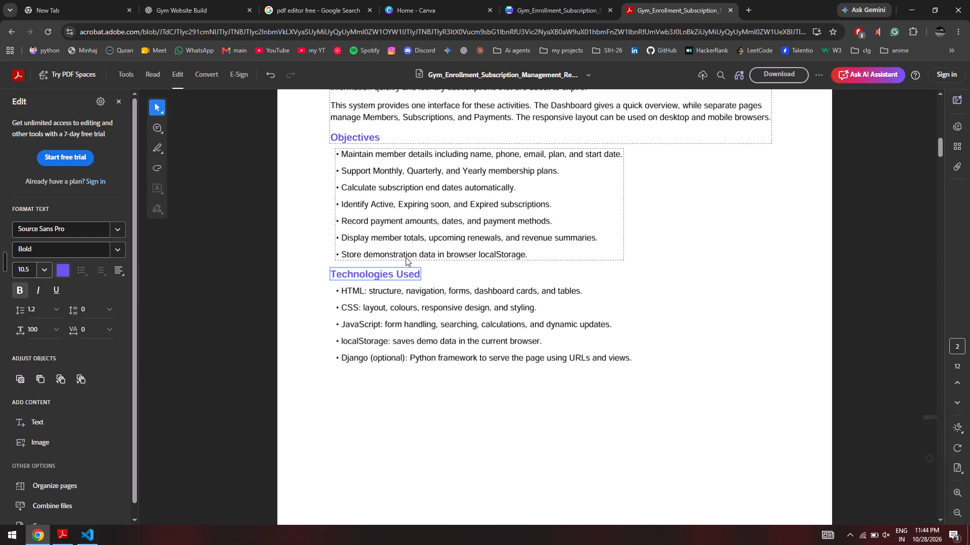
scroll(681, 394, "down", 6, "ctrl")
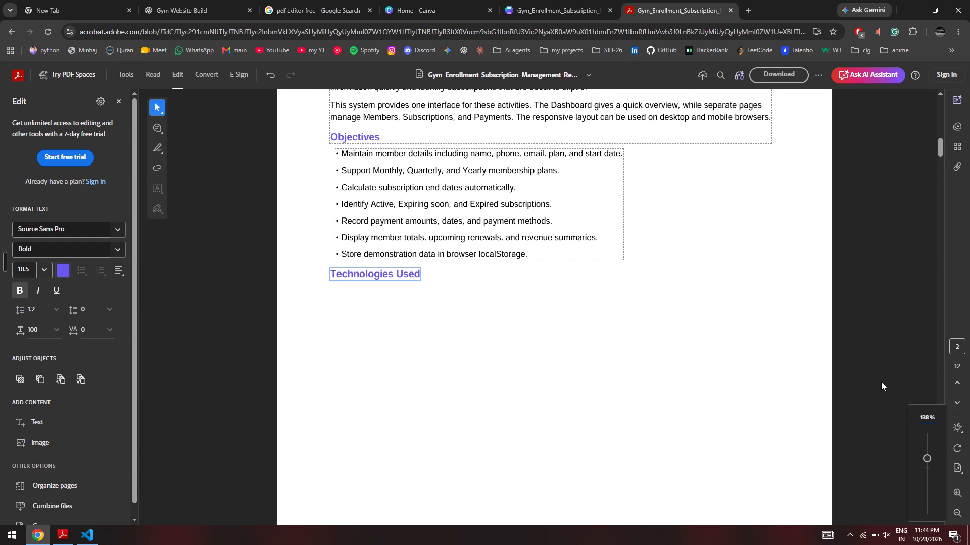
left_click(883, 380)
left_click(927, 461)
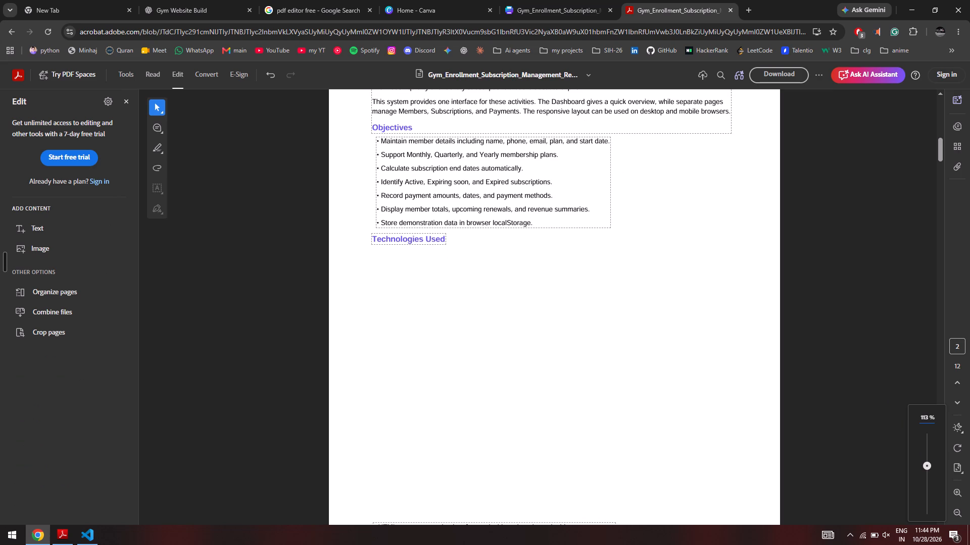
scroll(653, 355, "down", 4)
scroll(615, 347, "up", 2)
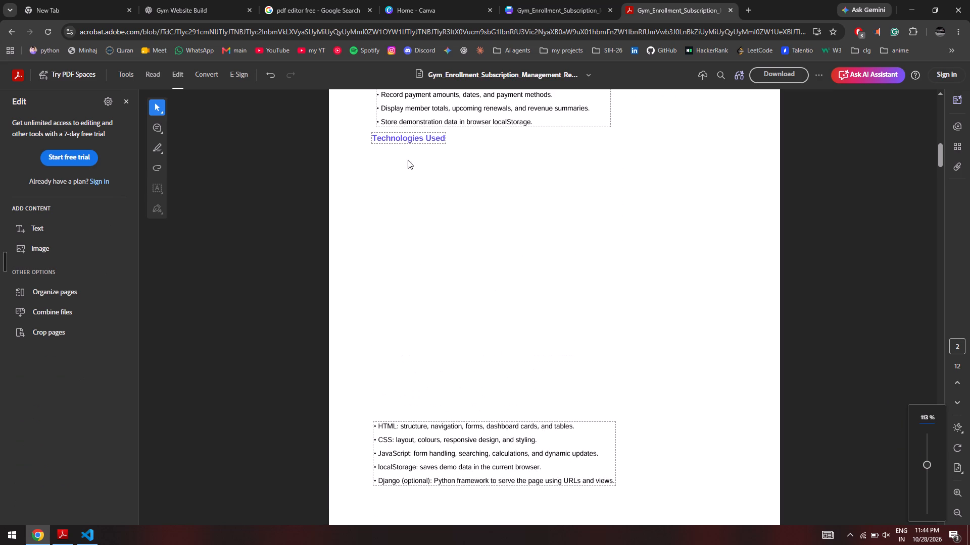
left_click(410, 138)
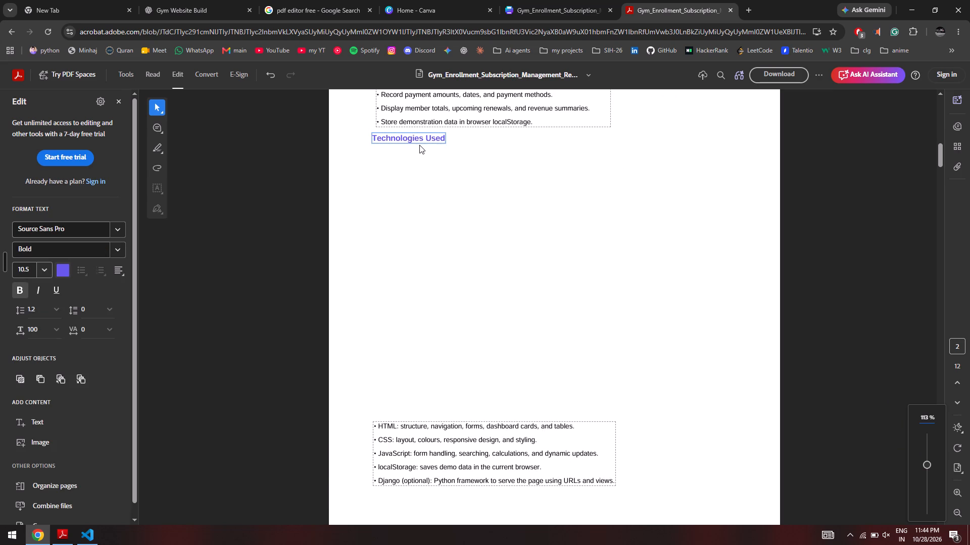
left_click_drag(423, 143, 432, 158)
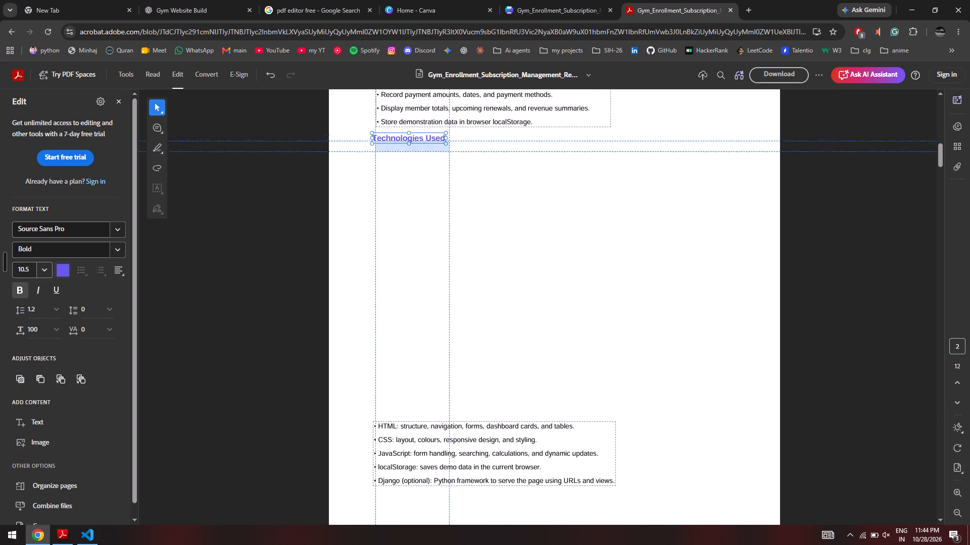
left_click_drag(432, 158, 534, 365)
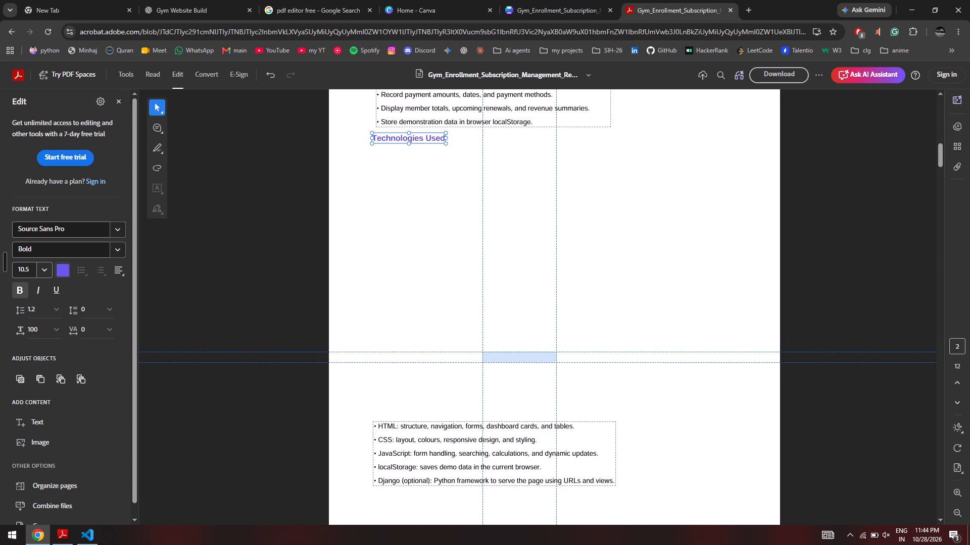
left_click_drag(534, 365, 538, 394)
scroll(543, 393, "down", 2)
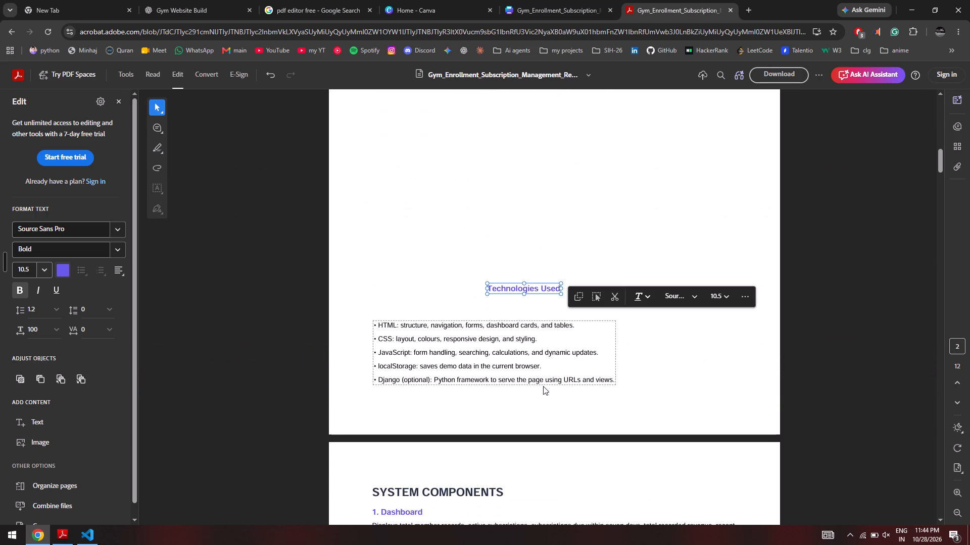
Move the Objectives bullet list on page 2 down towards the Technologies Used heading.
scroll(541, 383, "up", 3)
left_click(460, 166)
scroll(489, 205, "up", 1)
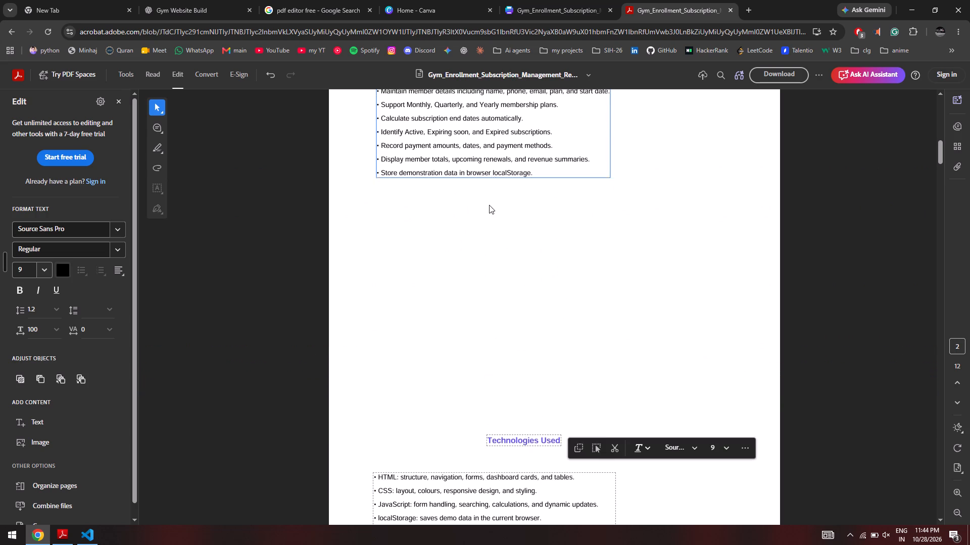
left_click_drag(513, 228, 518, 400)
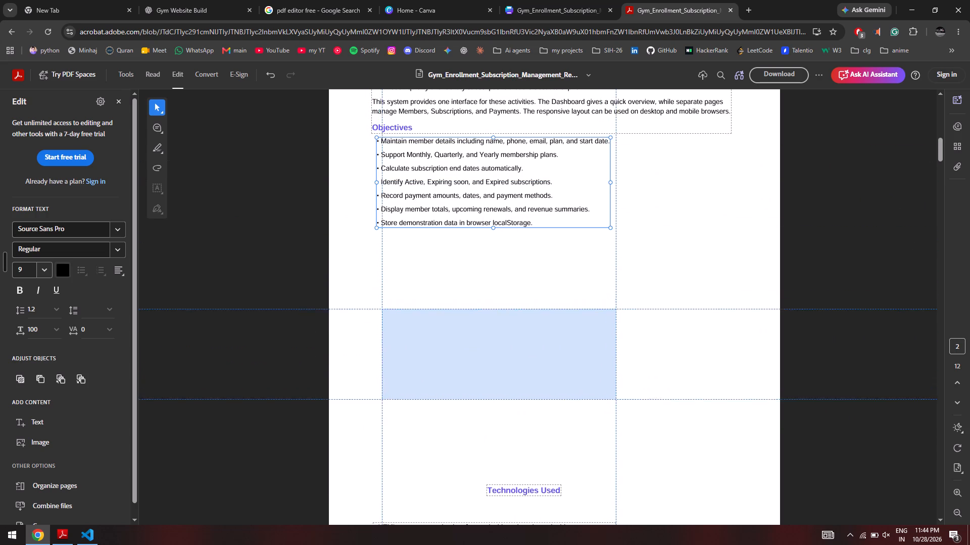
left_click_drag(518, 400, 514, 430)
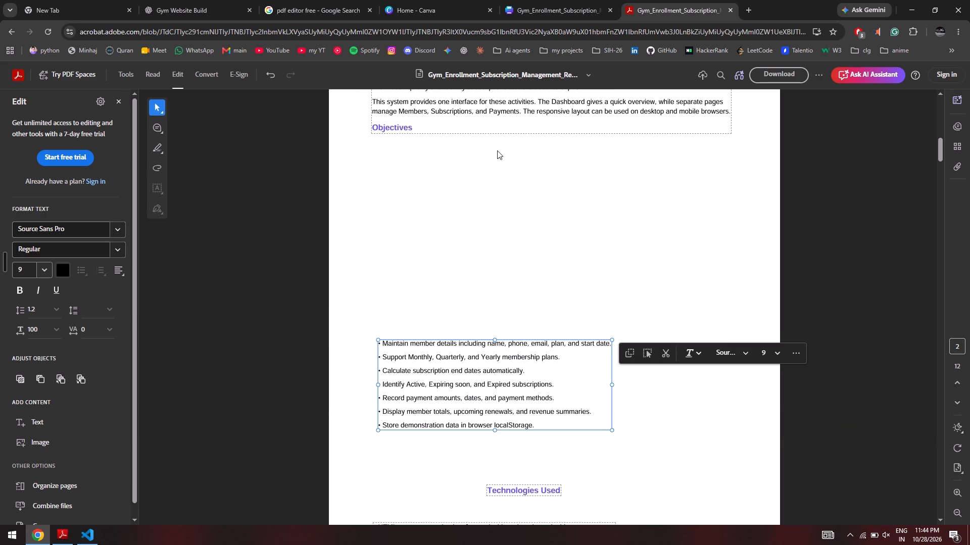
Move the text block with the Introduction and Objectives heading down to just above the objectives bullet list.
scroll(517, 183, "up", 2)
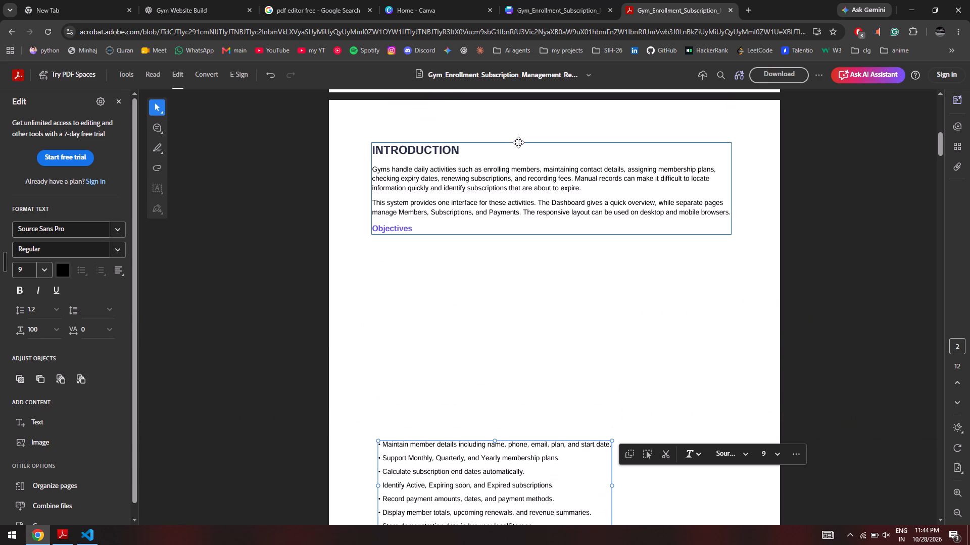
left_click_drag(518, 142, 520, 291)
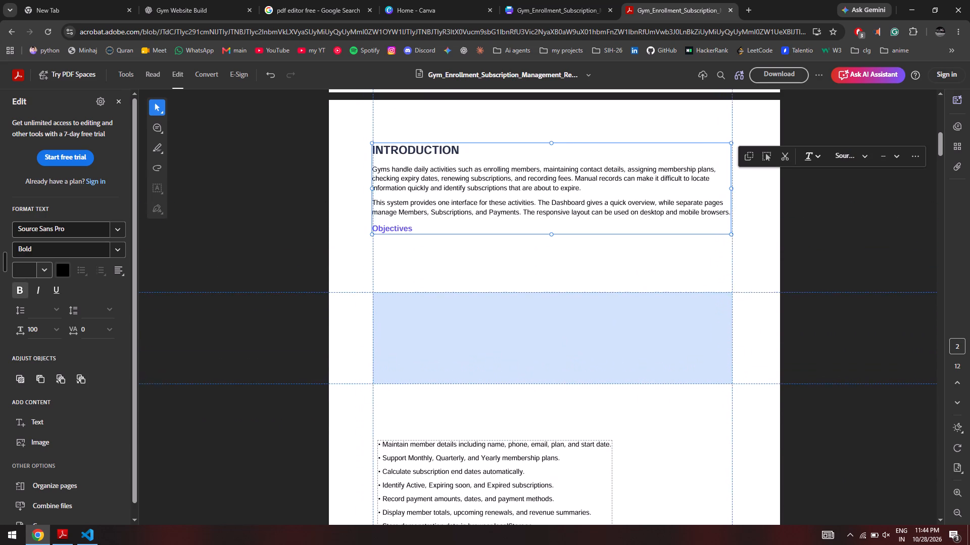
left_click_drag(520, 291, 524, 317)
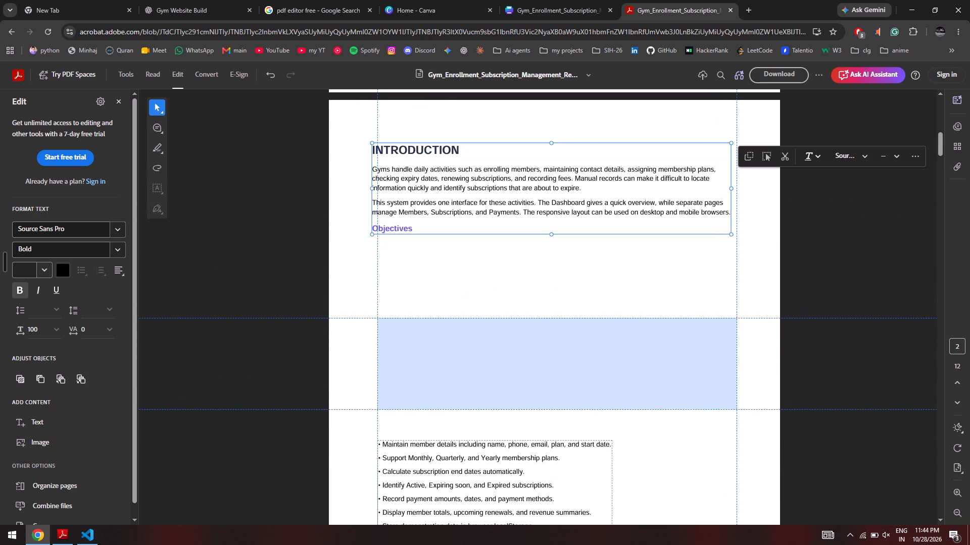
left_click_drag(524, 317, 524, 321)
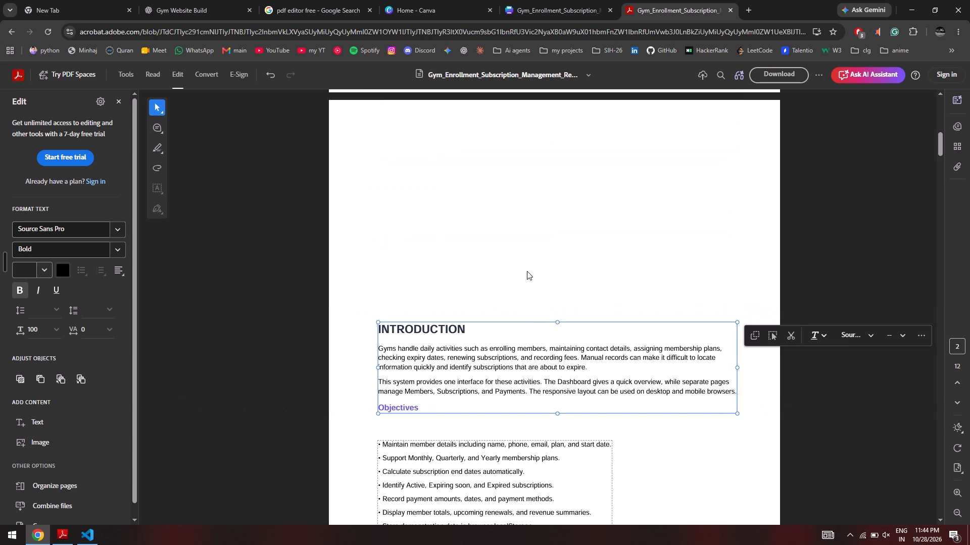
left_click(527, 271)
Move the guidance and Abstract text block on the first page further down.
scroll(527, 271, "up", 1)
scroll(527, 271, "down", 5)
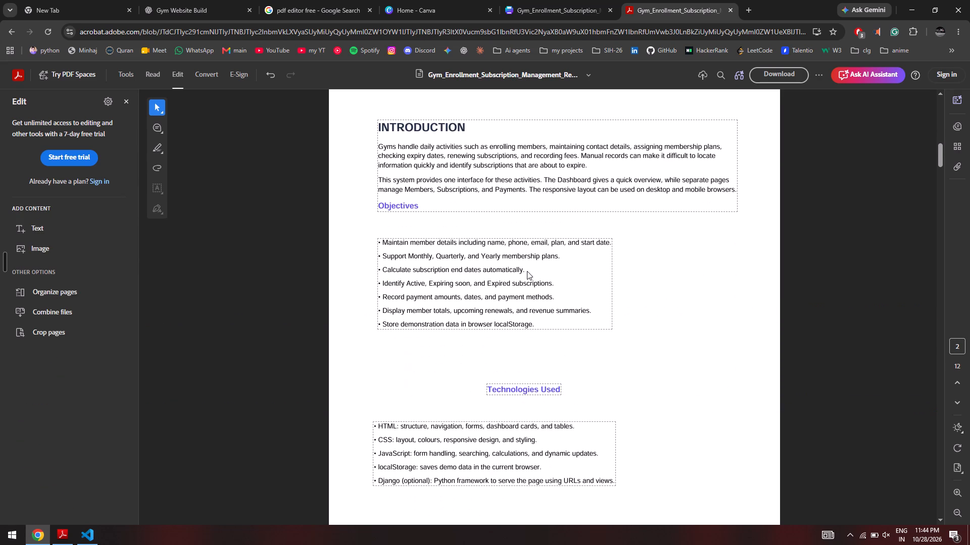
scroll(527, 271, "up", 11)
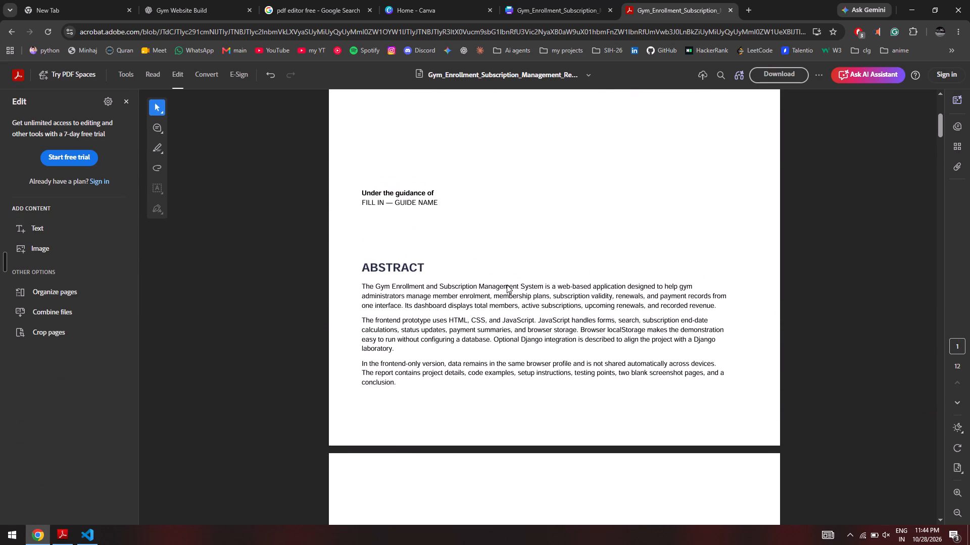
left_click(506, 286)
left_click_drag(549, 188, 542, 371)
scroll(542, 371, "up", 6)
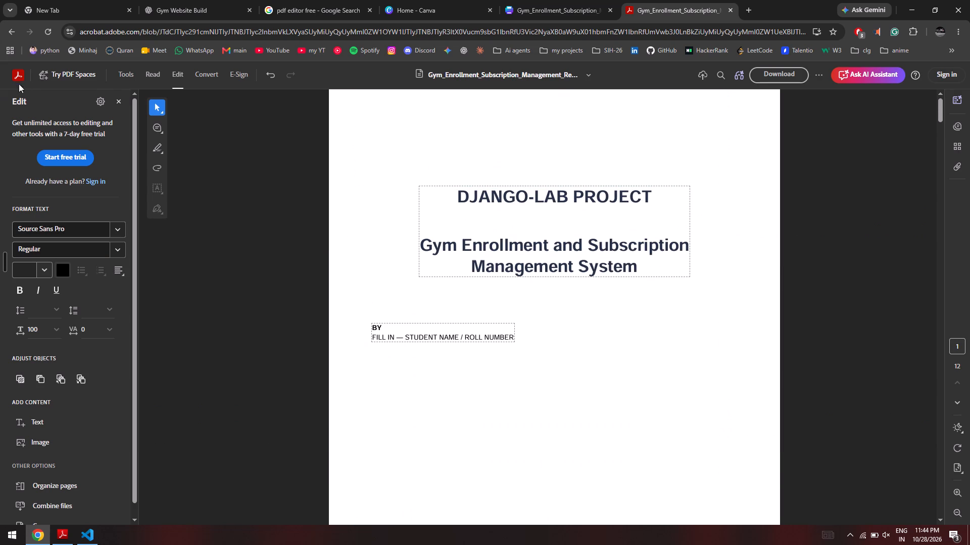
Leave the PDF in Acrobat's online editor, discarding the unsaved layout changes.
left_click(18, 36)
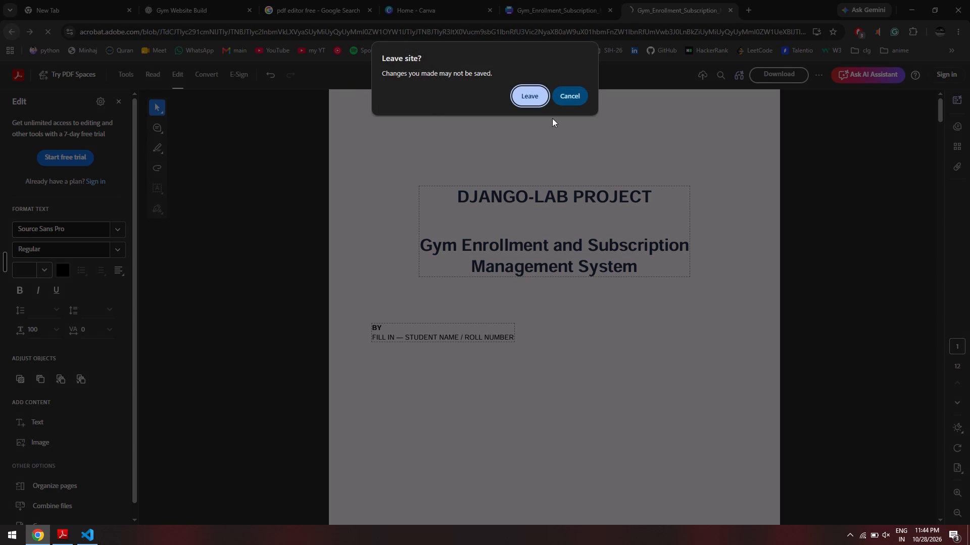
left_click(525, 88)
Switch to the report's Canva design and examine pages 1 to 6, zooming in on the HTML code on pages 5 and 6.
left_click(554, 14)
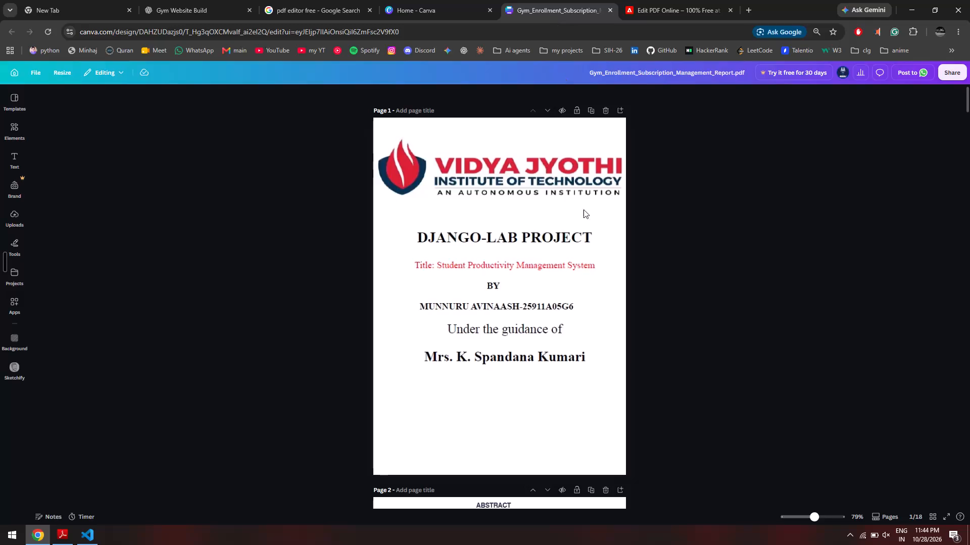
scroll(473, 439, "down", 5)
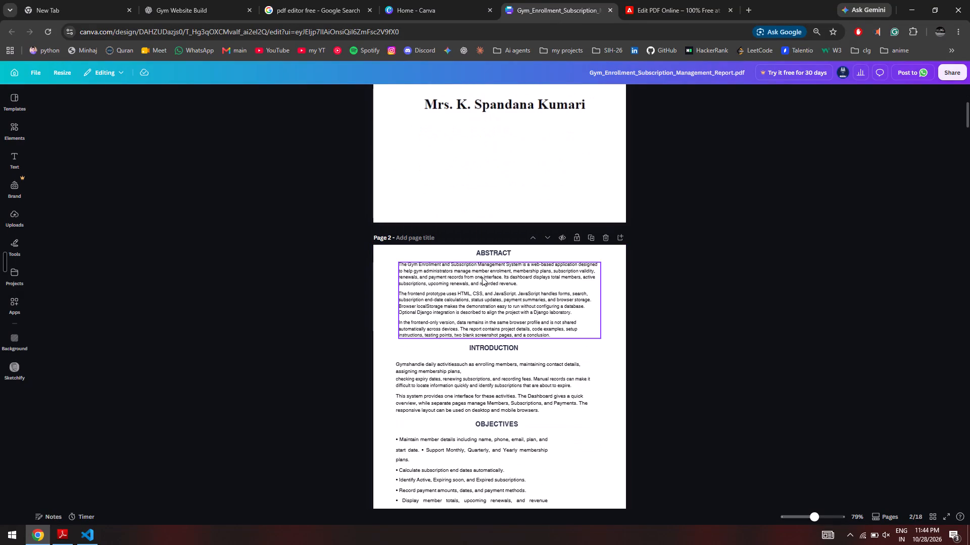
scroll(414, 281, "up", 5)
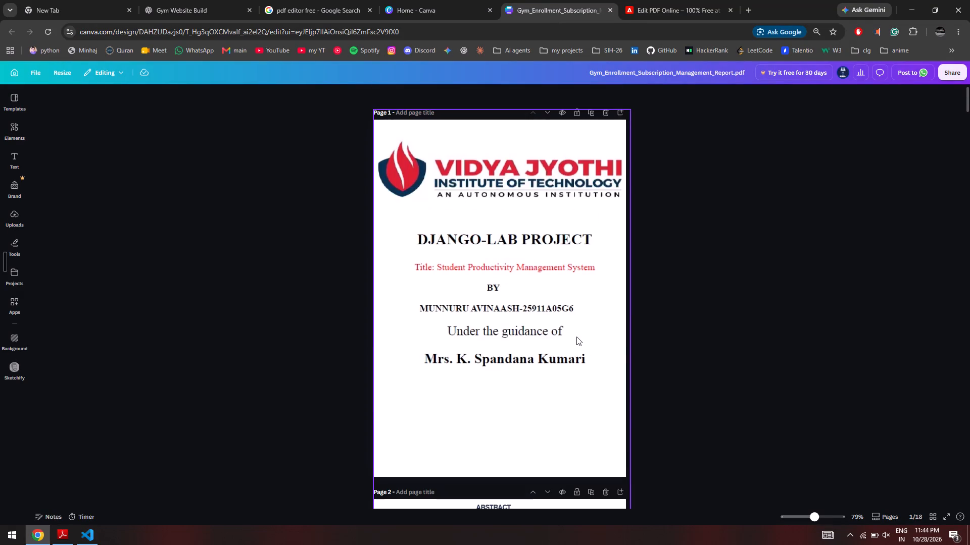
scroll(576, 337, "down", 6)
scroll(504, 319, "down", 5)
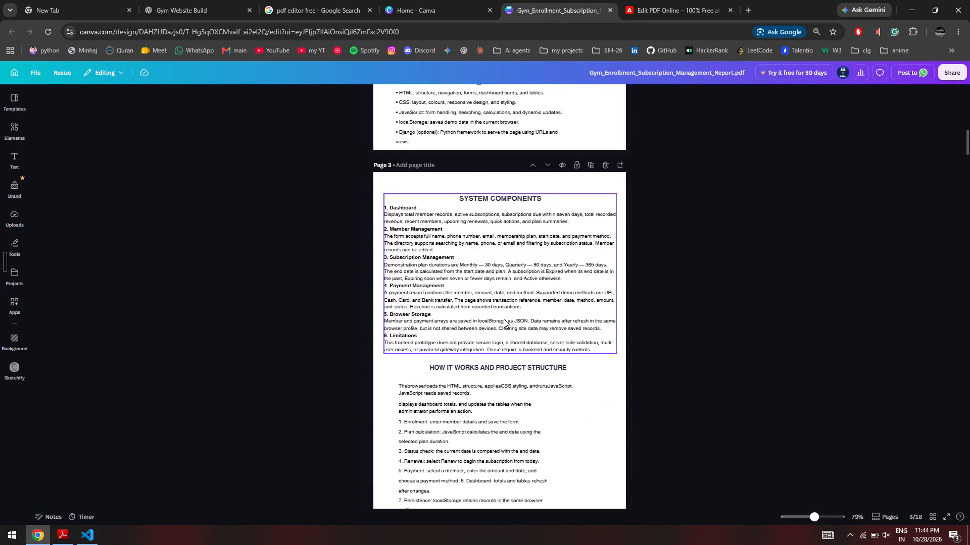
scroll(504, 319, "down", 6)
scroll(427, 307, "down", 2)
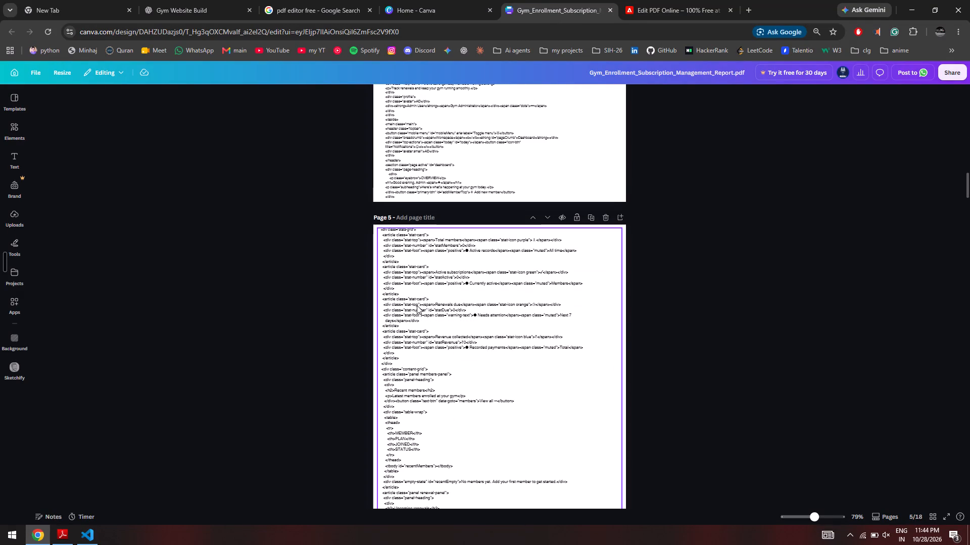
scroll(417, 305, "down", 6)
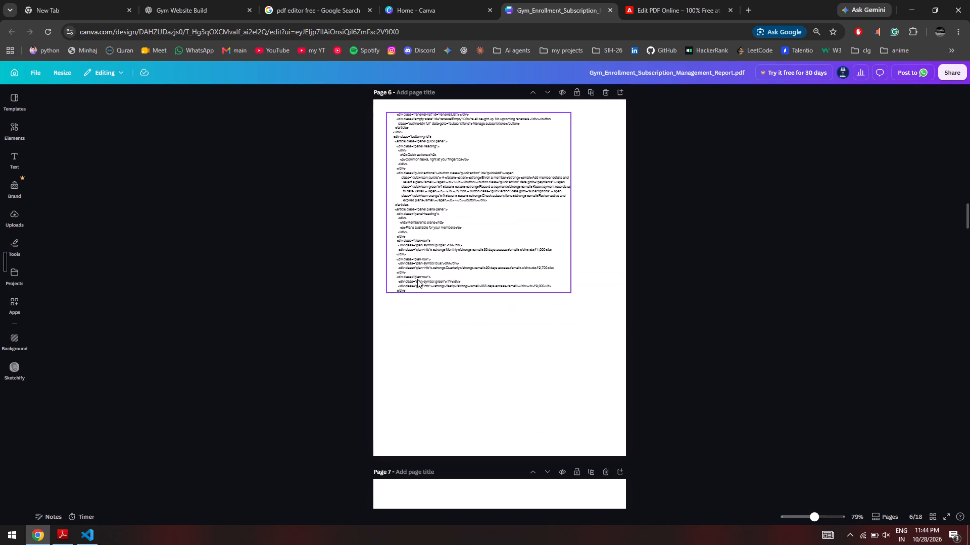
scroll(417, 279, "up", 2)
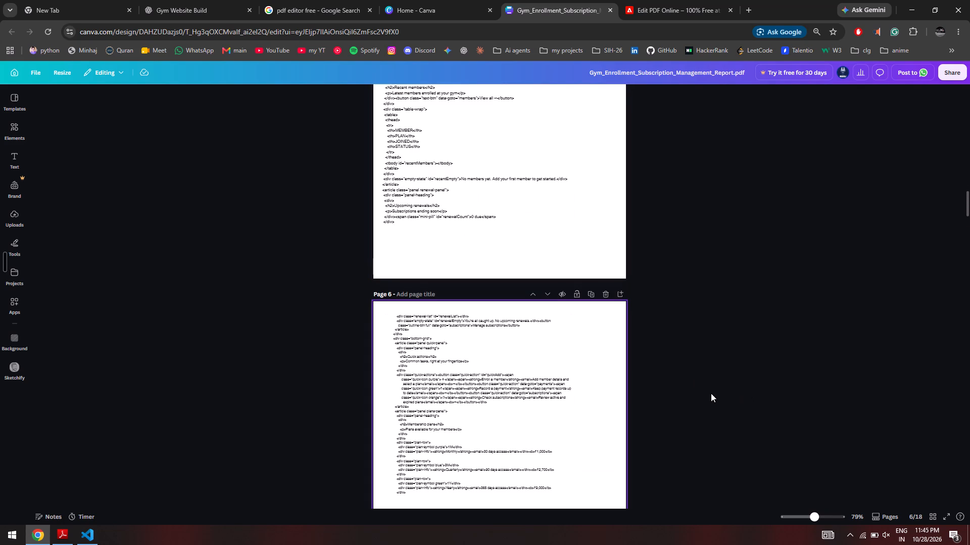
scroll(711, 393, "up", 5, "ctrl")
scroll(709, 390, "up", 6)
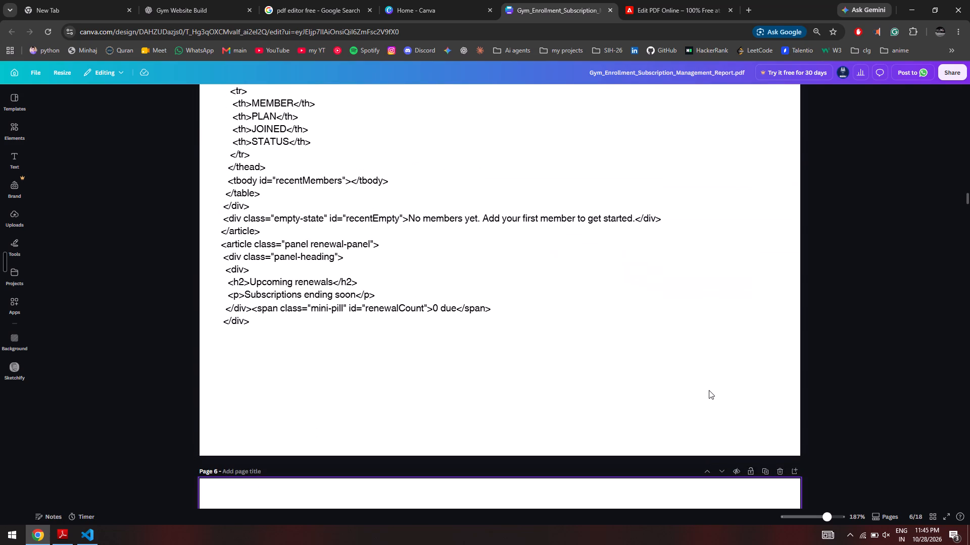
scroll(233, 310, "down", 6)
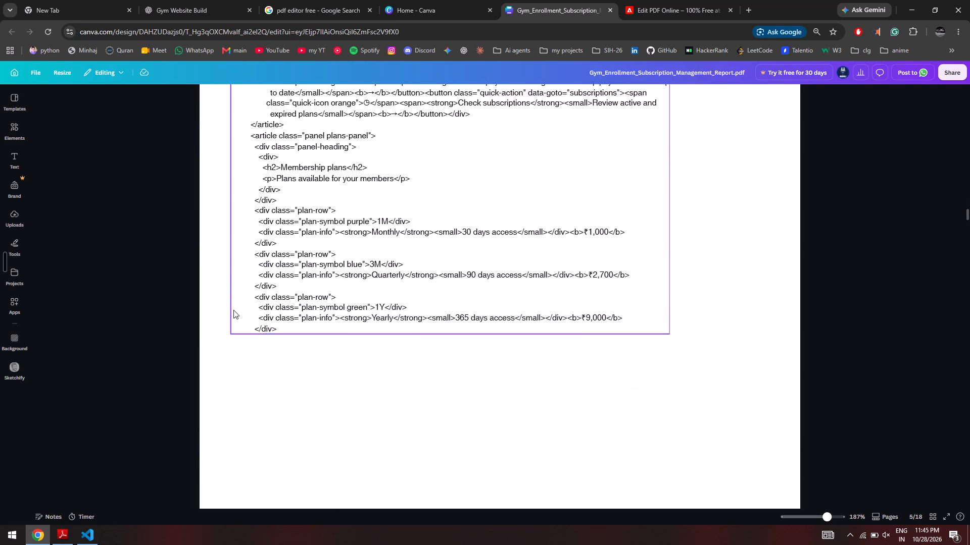
Copy page 6's opening code, from the renewal-list div through the closing divs of the Quick actions panel heading.
scroll(233, 310, "up", 5)
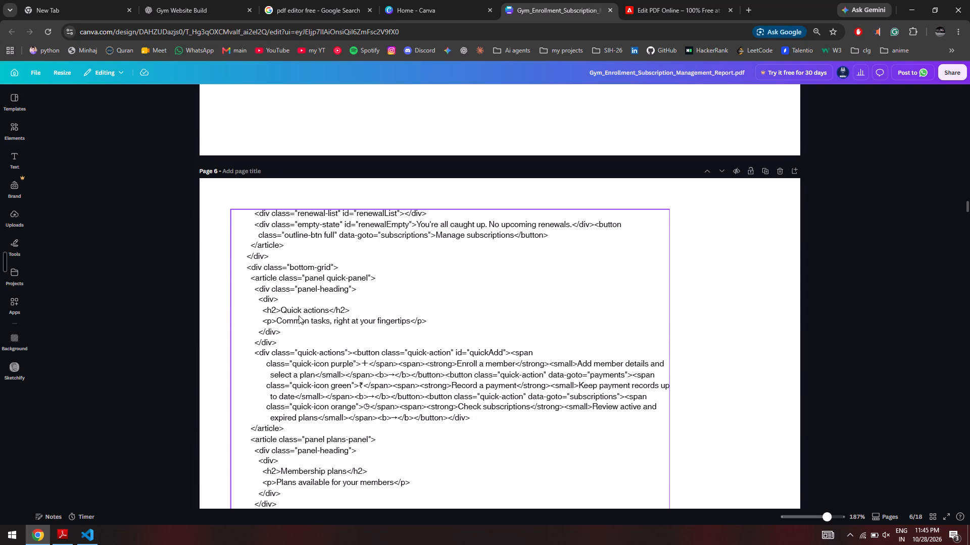
scroll(299, 315, "up", 1)
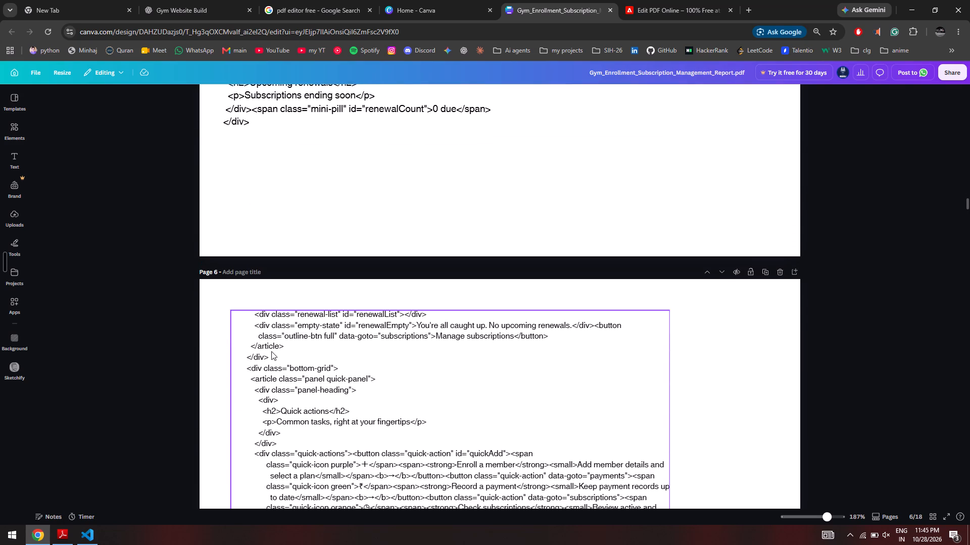
scroll(271, 351, "up", 1)
scroll(271, 355, "down", 2)
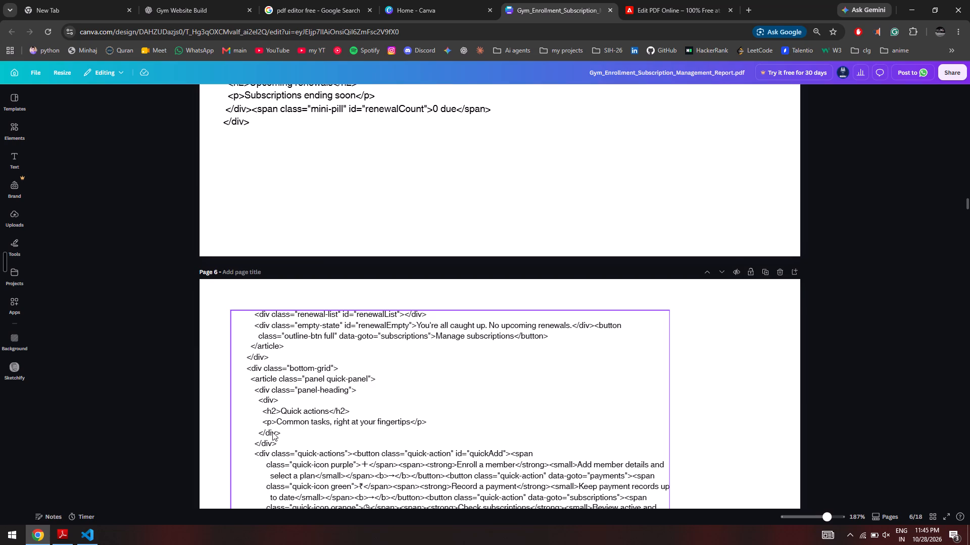
left_click(276, 431)
left_click(277, 431)
left_click(281, 430)
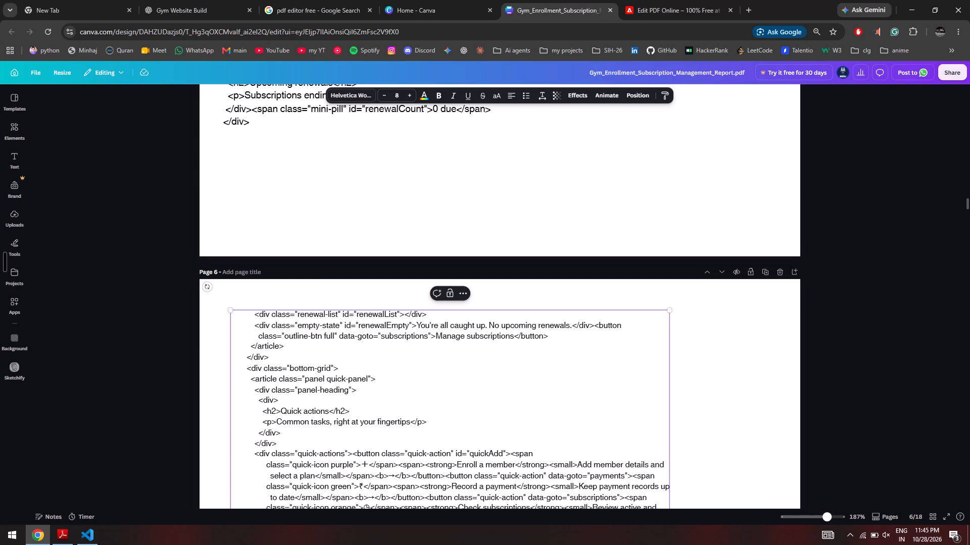
left_click_drag(276, 446, 230, 316)
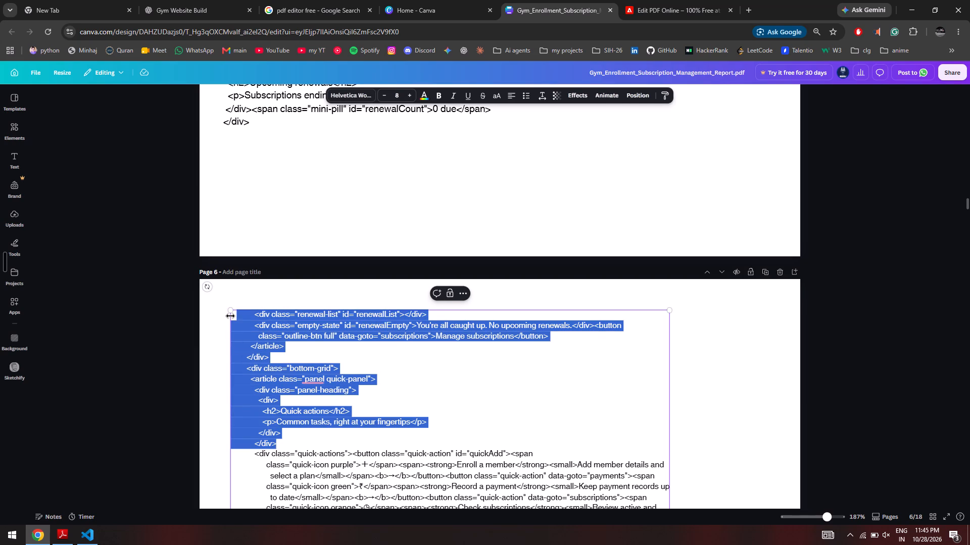
left_click_drag(230, 316, 230, 312)
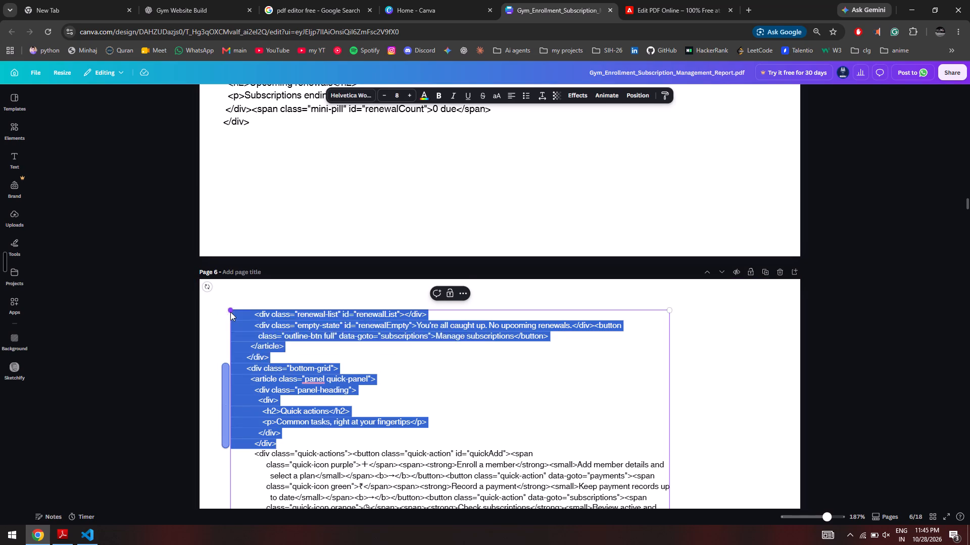
left_click_drag(230, 312, 232, 311)
key("ctrl+c")
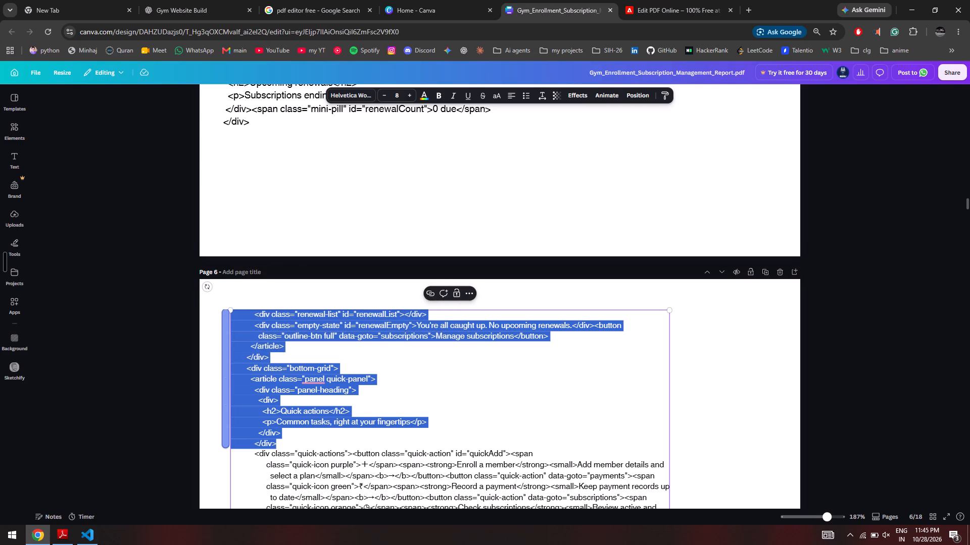
Paste the copied code on a new line after the last closing div of page 5's code text block.
left_click(299, 198)
left_click(258, 127)
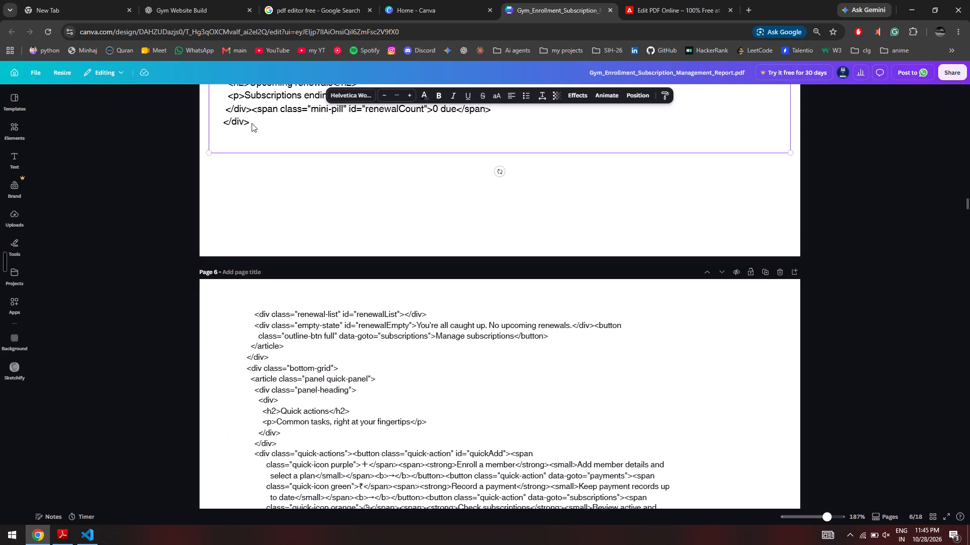
left_click(252, 123)
left_click(251, 123)
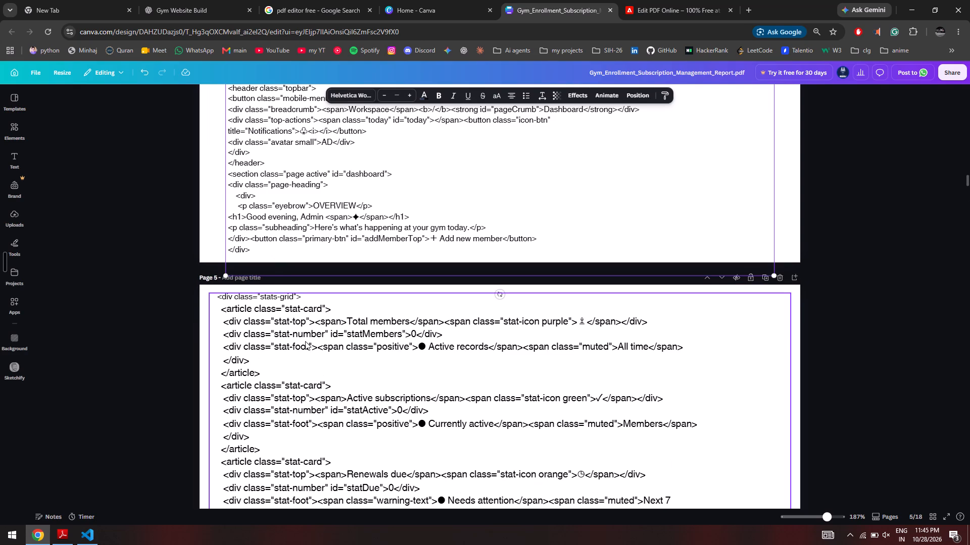
scroll(471, 411, "down", 1, "ctrl")
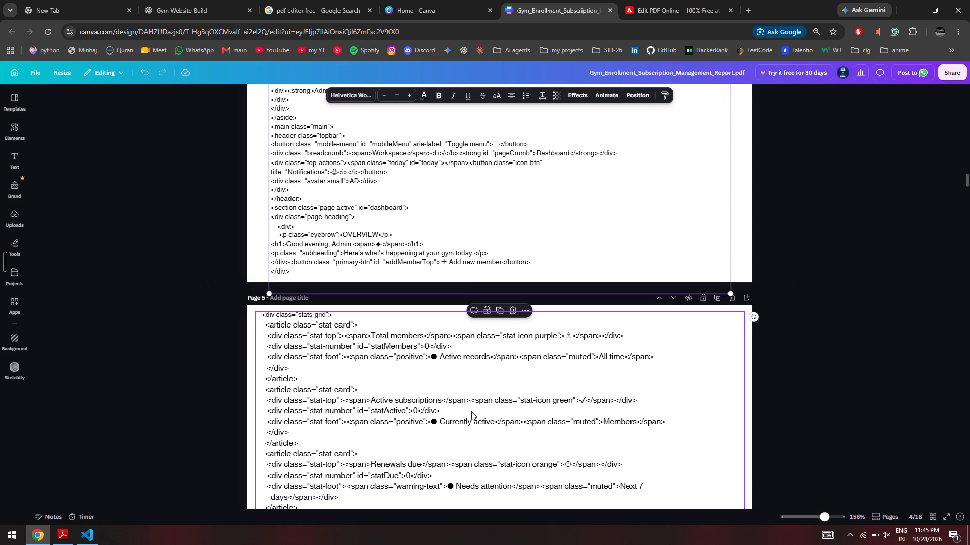
scroll(471, 411, "up", 5)
scroll(471, 411, "down", 10)
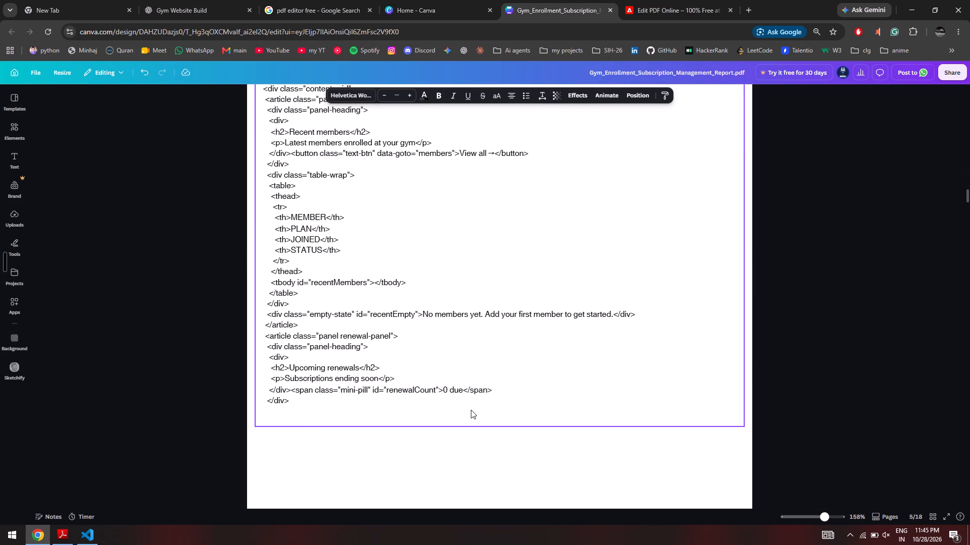
left_click(290, 402)
left_click(290, 402)
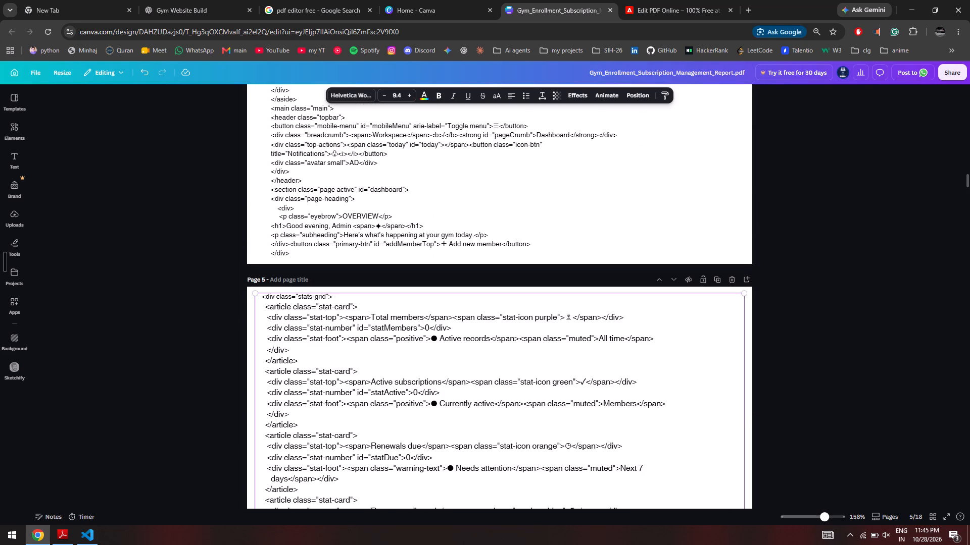
scroll(290, 398, "down", 6)
left_click(293, 377)
scroll(293, 377, "down", 6)
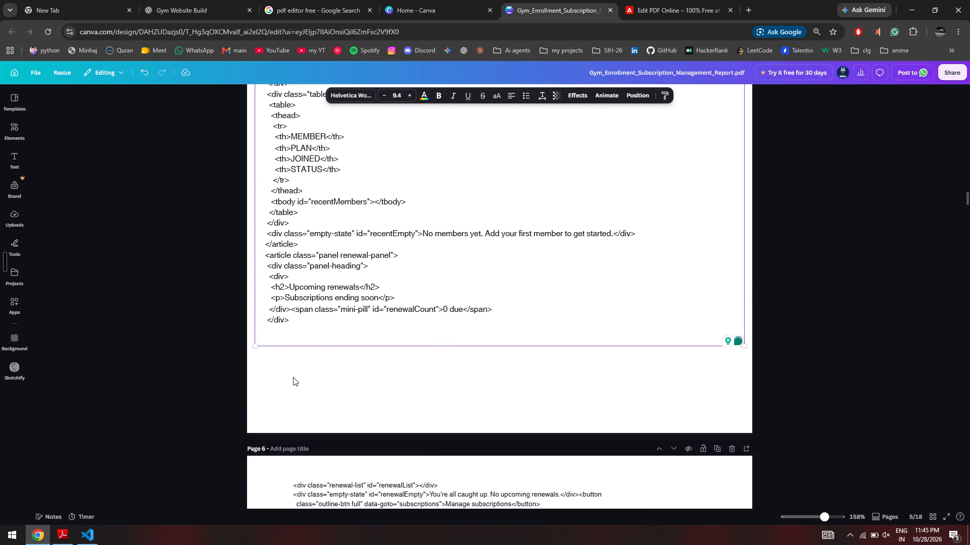
key("Down")
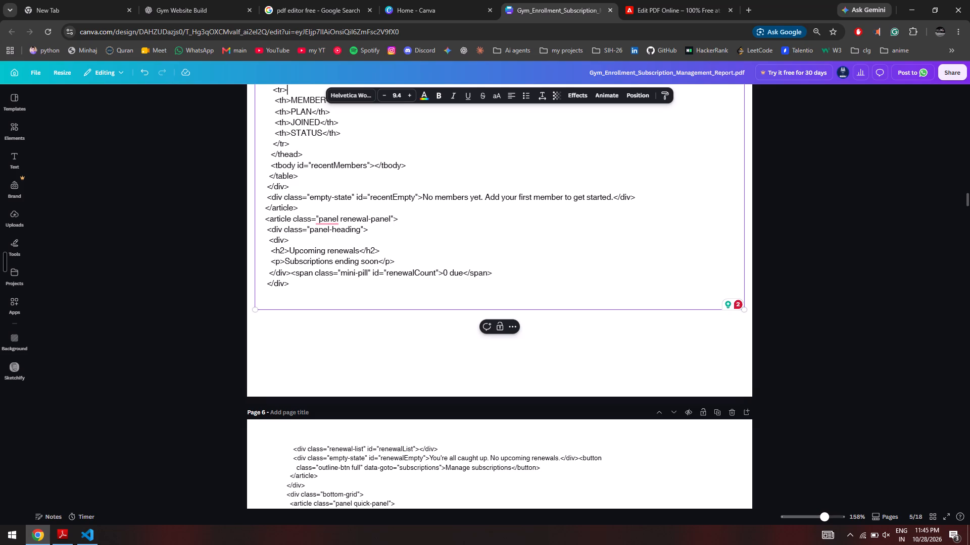
key("Down")
key("Down")
key("Down")
key("Down")
key("Down")
key("Down")
key("Down")
key("Down")
key("Down")
key("Down")
key("Down")
key("Down")
key("Down")
key("Down")
key("Down")
key("Down")
key("Down")
key("Down")
key("Return")
key("ctrl+v")
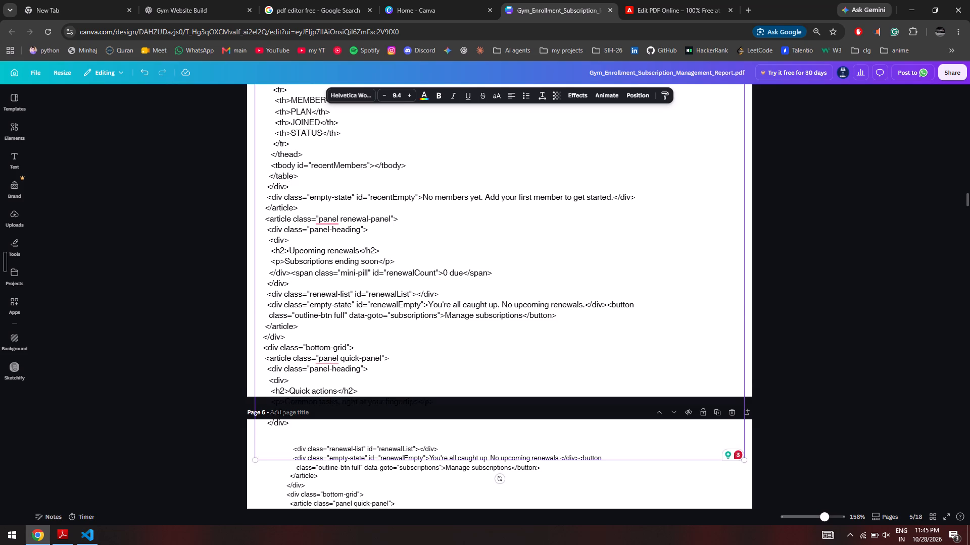
Delete the pasted lines from the Quick actions h2 onward and the trailing blank space, so page 5's block ends at the opening div.
scroll(293, 387, "down", 2)
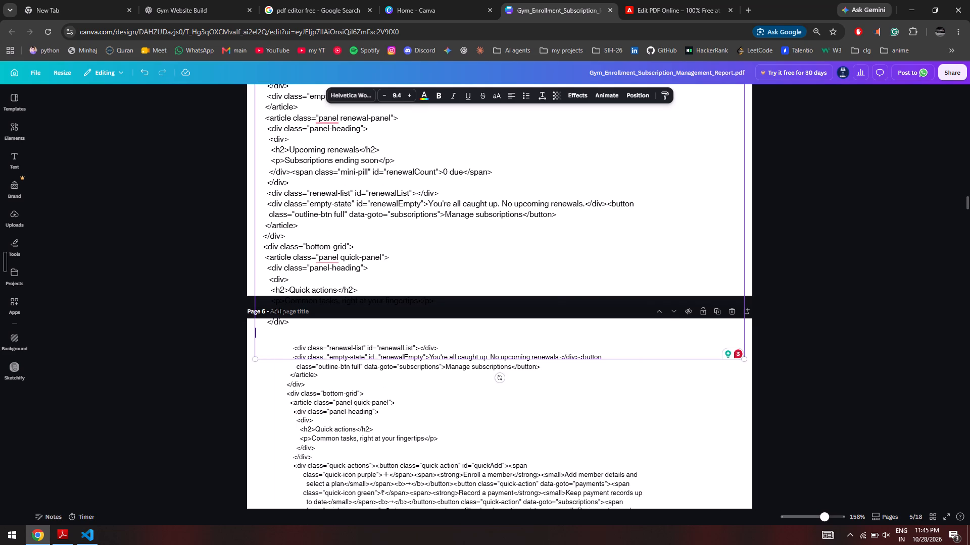
left_click_drag(270, 290, 311, 368)
key("BackSpace")
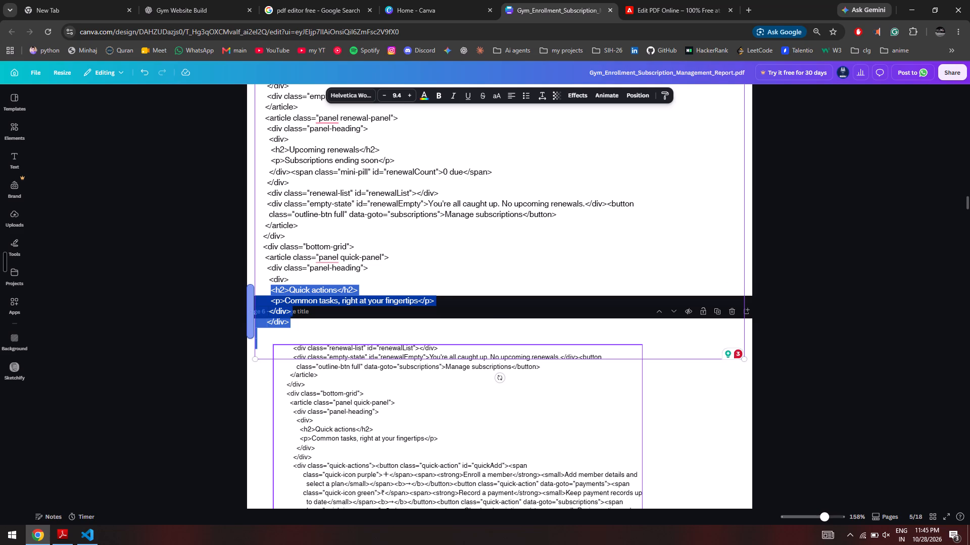
key("BackSpace")
key("BackSpace")
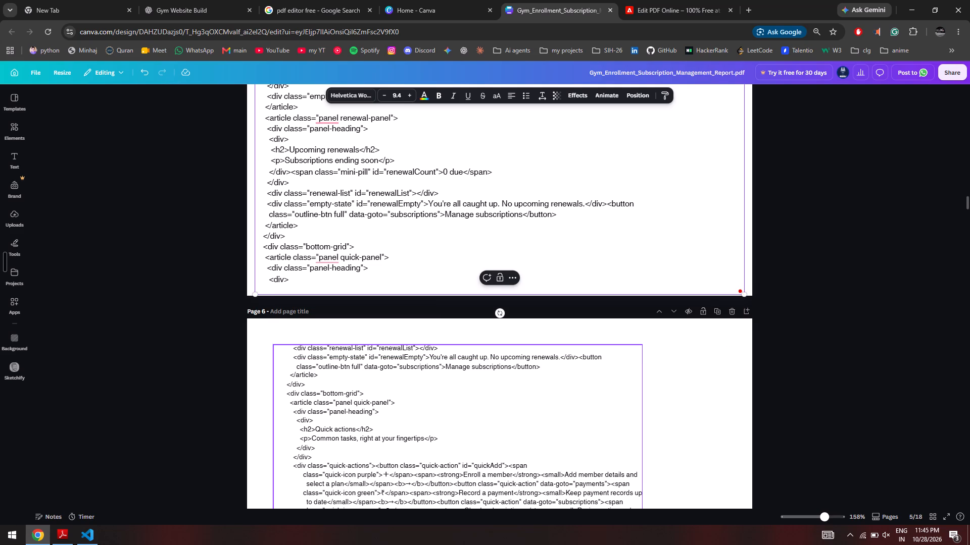
key("BackSpace")
key("BackSpace")
key("BackSpace")
key("BackSpace")
key("BackSpace")
key("BackSpace")
key("BackSpace")
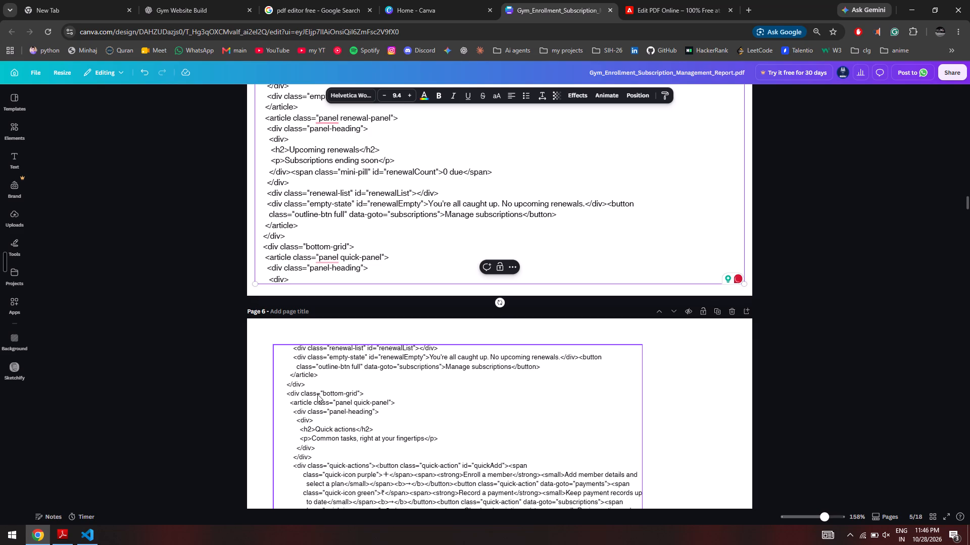
Delete the duplicated code on page 6, from the renewal-list div to the closing div above bottom-grid.
left_click(303, 383)
left_click(308, 383)
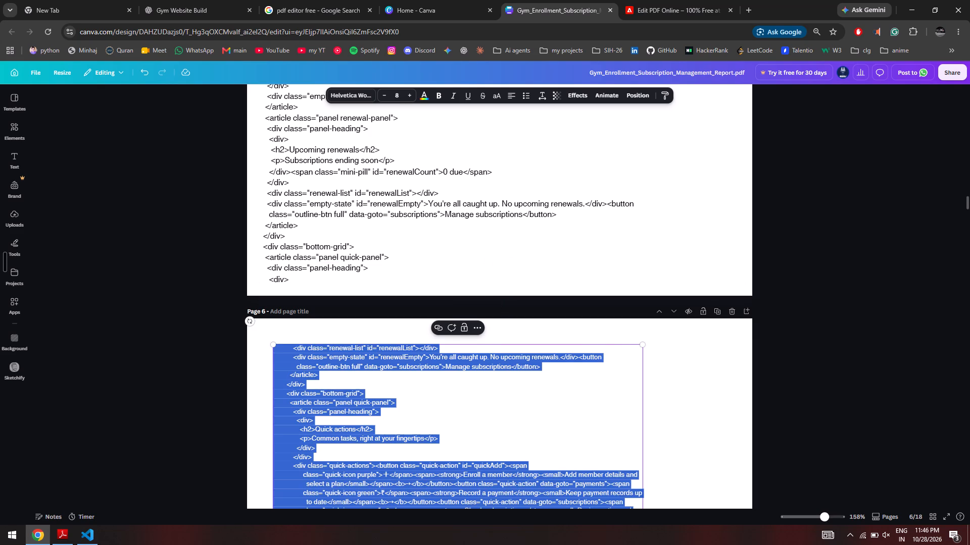
left_click(308, 383)
left_click_drag(308, 384, 256, 328)
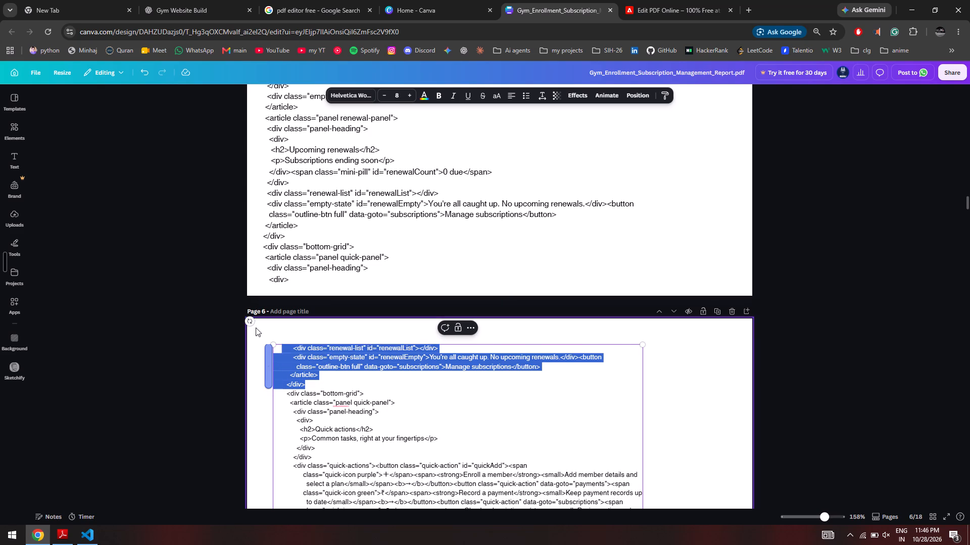
left_click_drag(256, 328, 236, 319)
key("BackSpace")
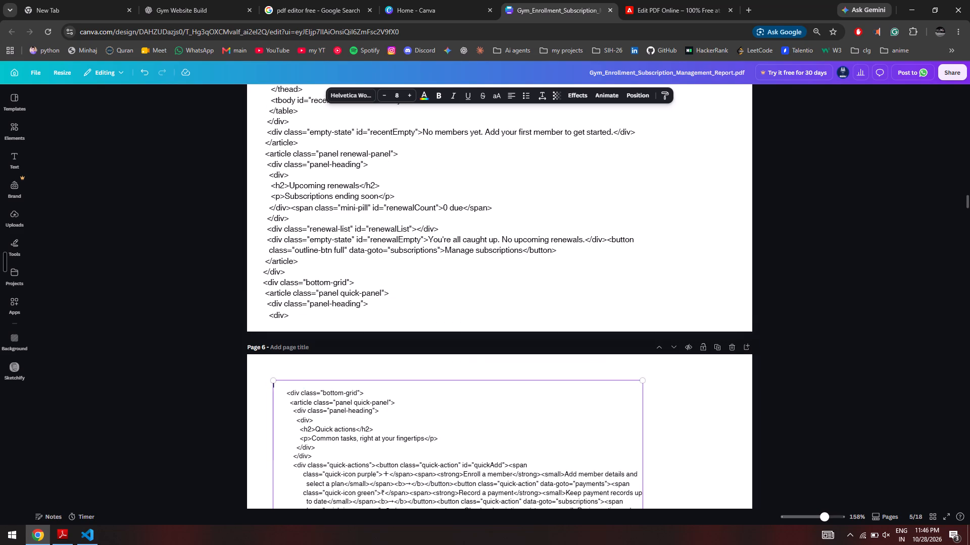
Widen page 6's code text block toward the page's right edge and shift it slightly down and to the right.
scroll(510, 404, "down", 3)
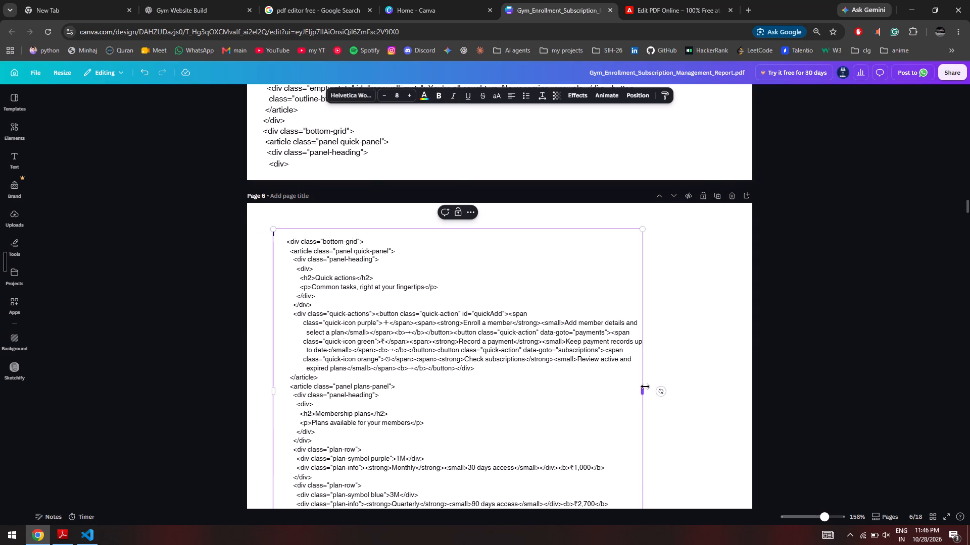
left_click_drag(644, 388, 702, 388)
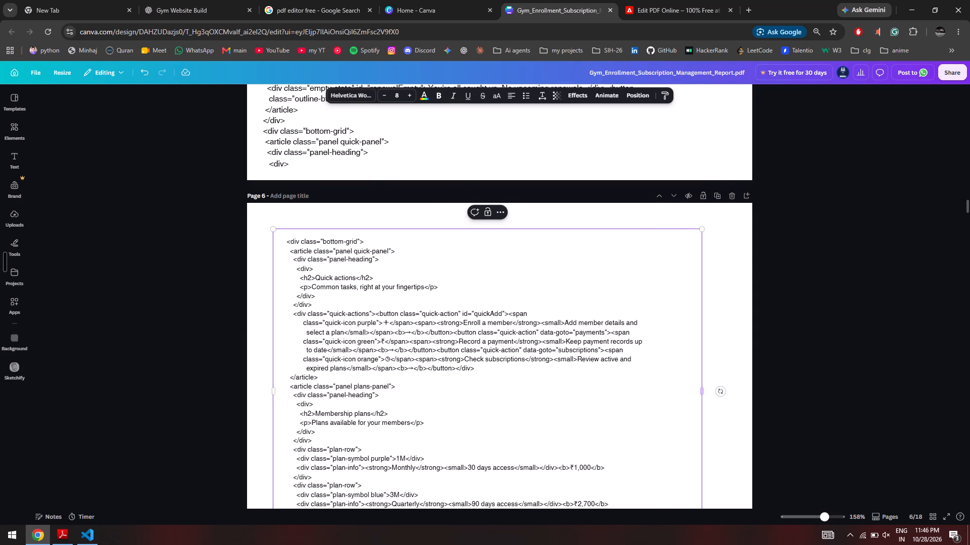
left_click_drag(523, 229, 523, 237)
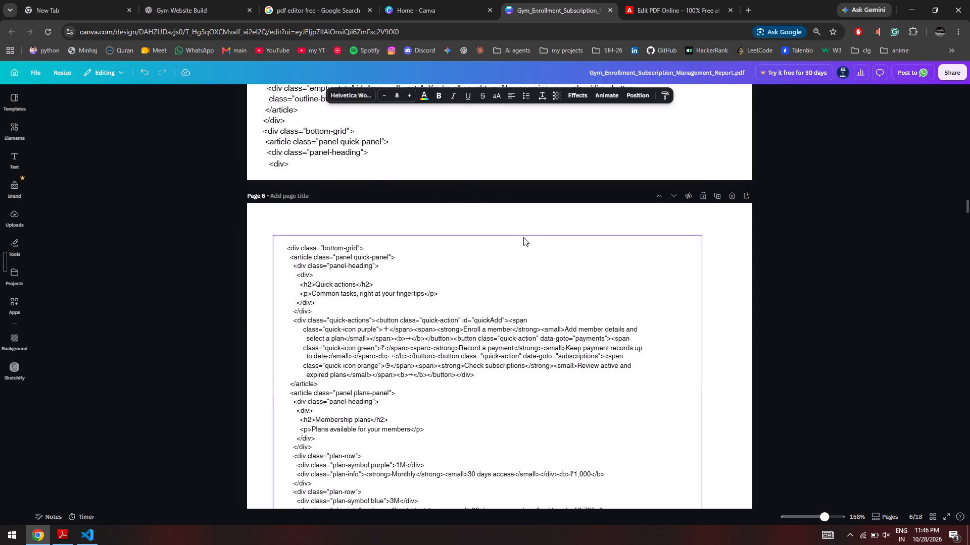
left_click_drag(523, 237, 535, 241)
Scale page 5's code text block down proportionally from its upper-right corner, to about size 9 code text, leaving a top margin.
scroll(536, 241, "up", 3)
left_click(536, 241)
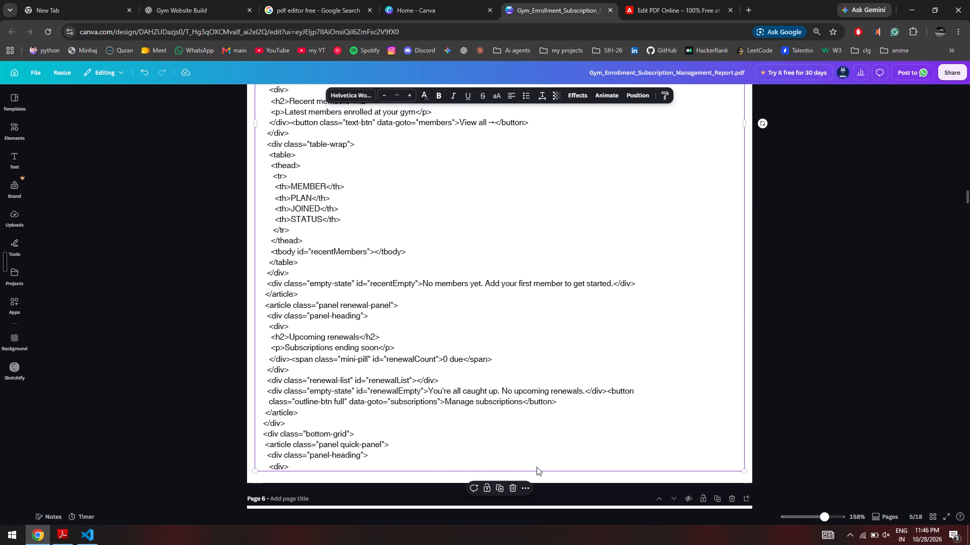
scroll(537, 465, "up", 12)
scroll(537, 465, "down", 5)
scroll(554, 399, "down", 2)
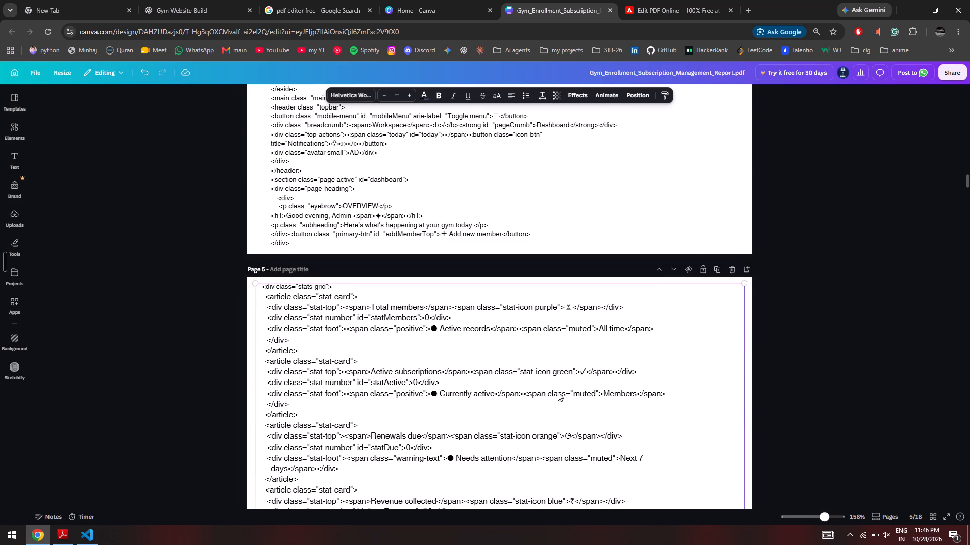
left_click_drag(743, 230, 737, 235)
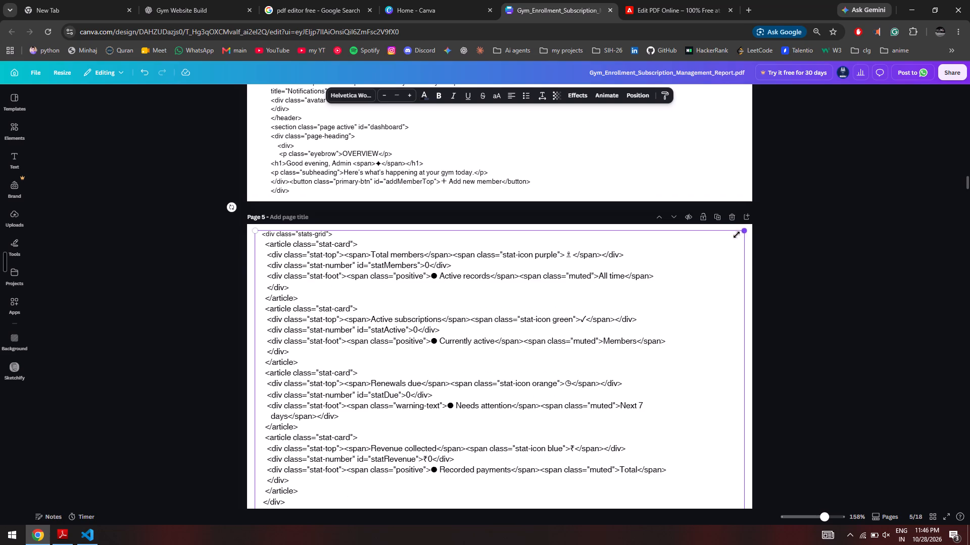
left_click_drag(737, 235, 705, 248)
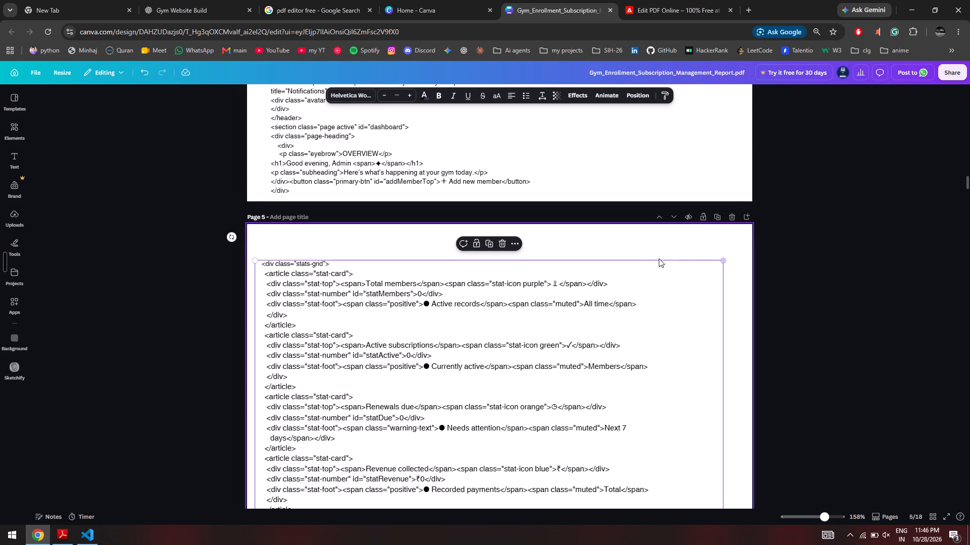
scroll(602, 261, "down", 2)
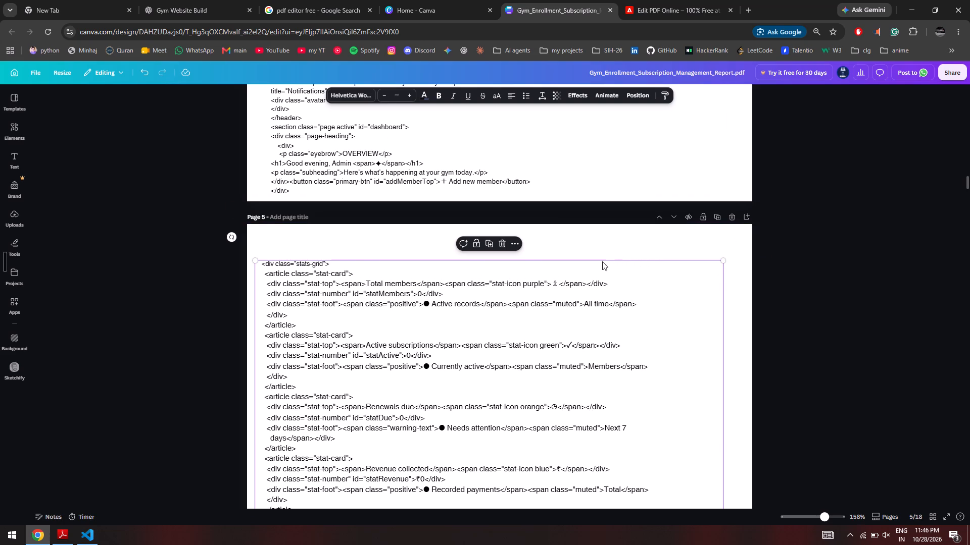
scroll(602, 261, "down", 5)
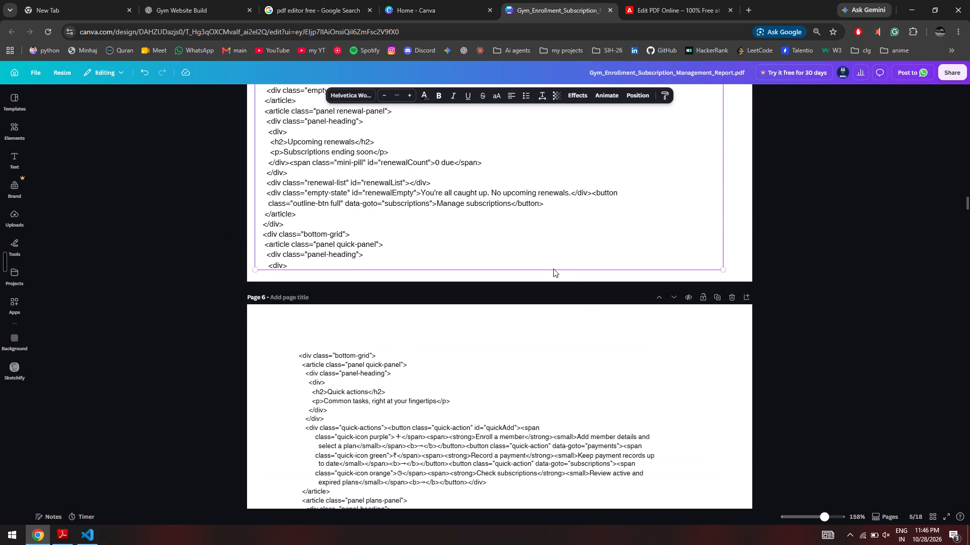
left_click(553, 268)
scroll(636, 294, "up", 2)
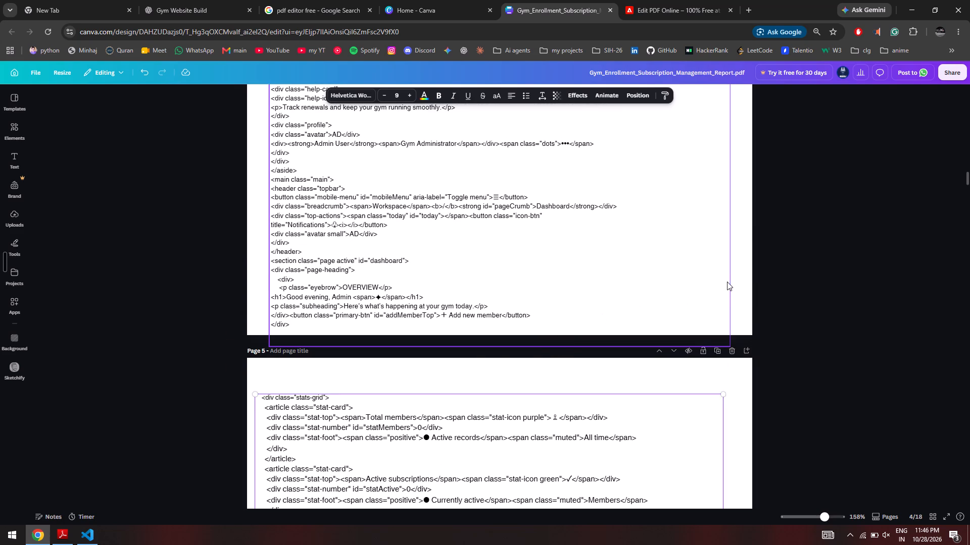
Nudge page 4's HTML code text block slightly up and to the right, so its lower edge meets the page's bottom edge.
left_click_drag(708, 279, 713, 267)
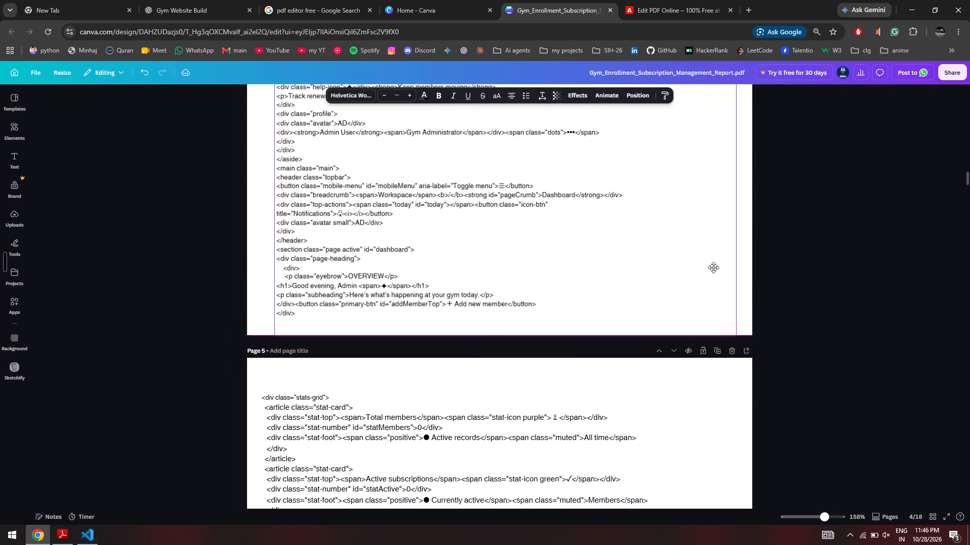
left_click_drag(713, 267, 710, 270)
scroll(710, 270, "up", 5)
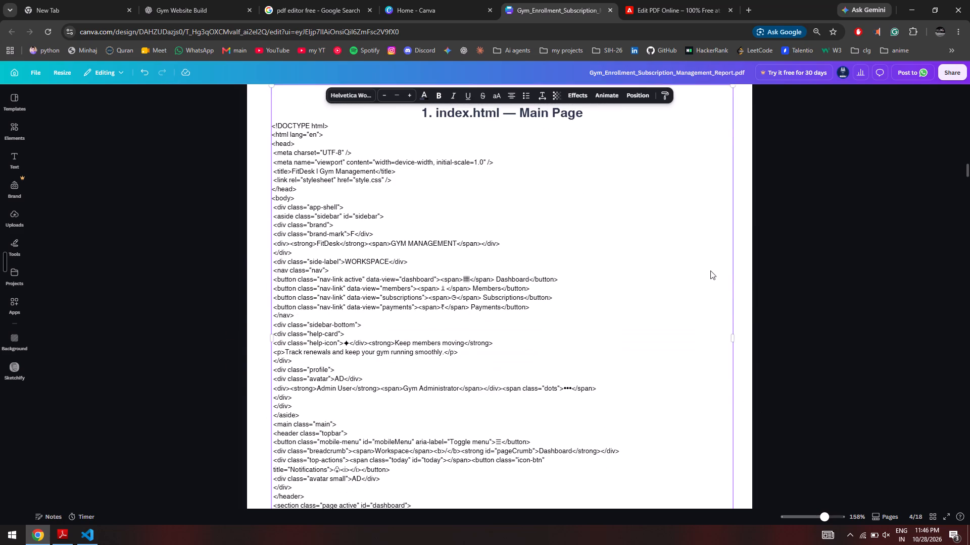
scroll(710, 270, "up", 5)
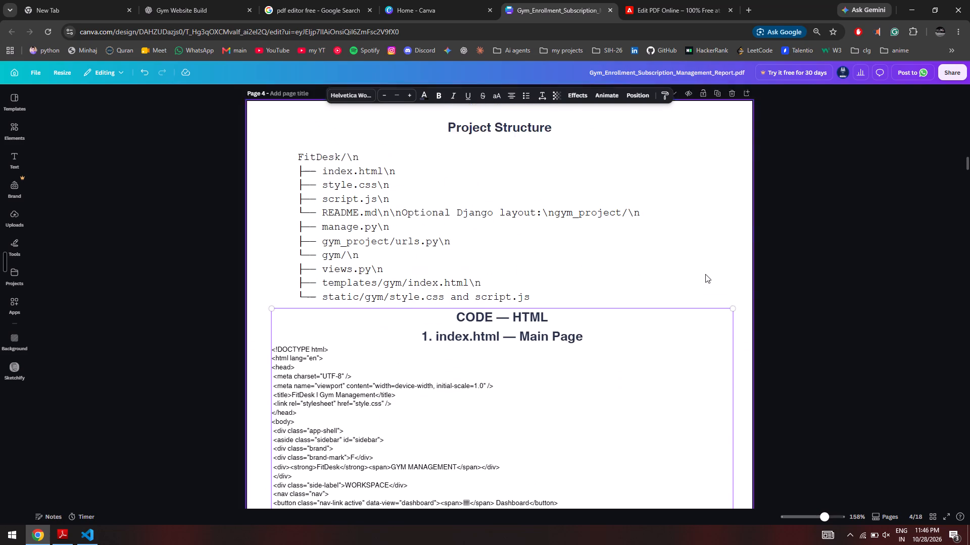
scroll(705, 274, "up", 1)
scroll(692, 289, "down", 9)
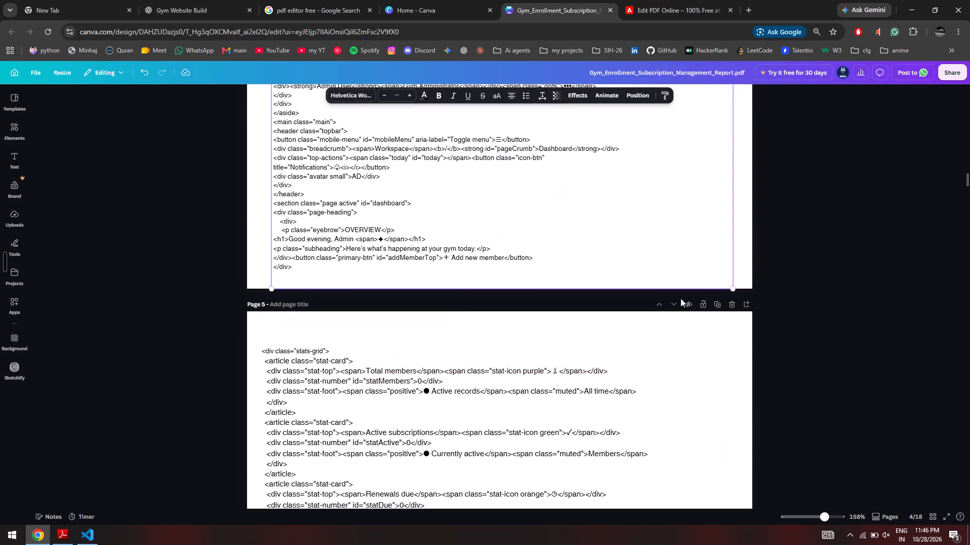
Move page 5's code text block up near the page's top edge and slightly right, roughly centring it horizontally.
scroll(643, 304, "down", 1)
left_click(500, 331)
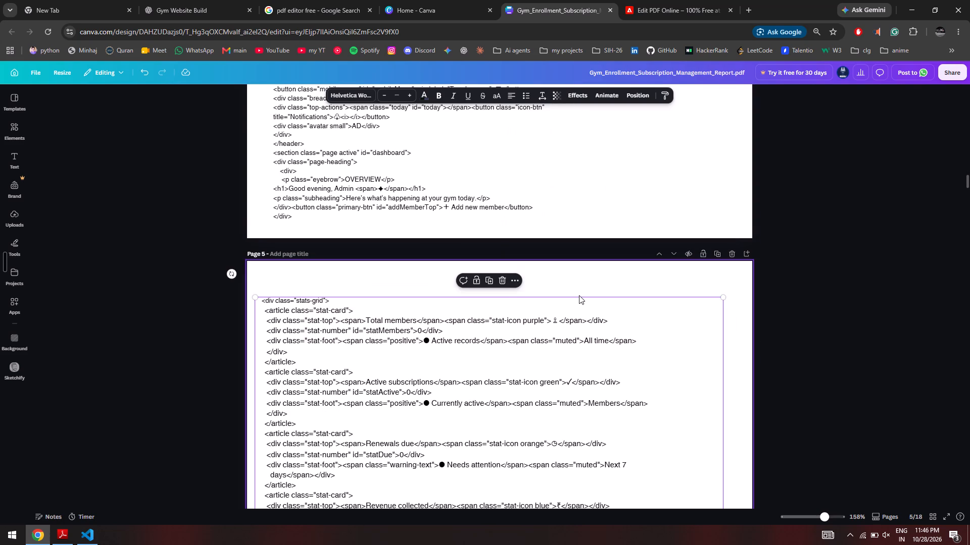
left_click_drag(579, 295, 588, 293)
left_click(589, 311)
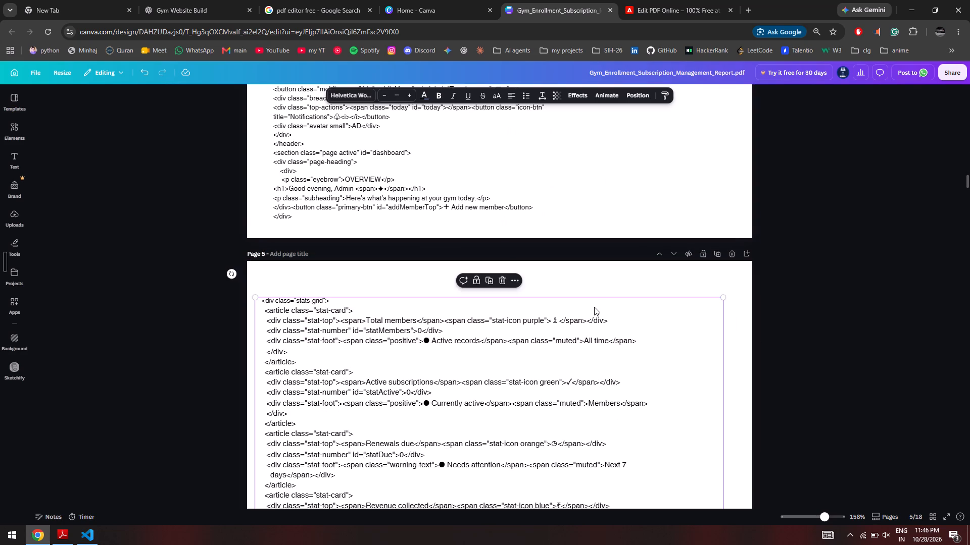
left_click_drag(594, 307, 603, 283)
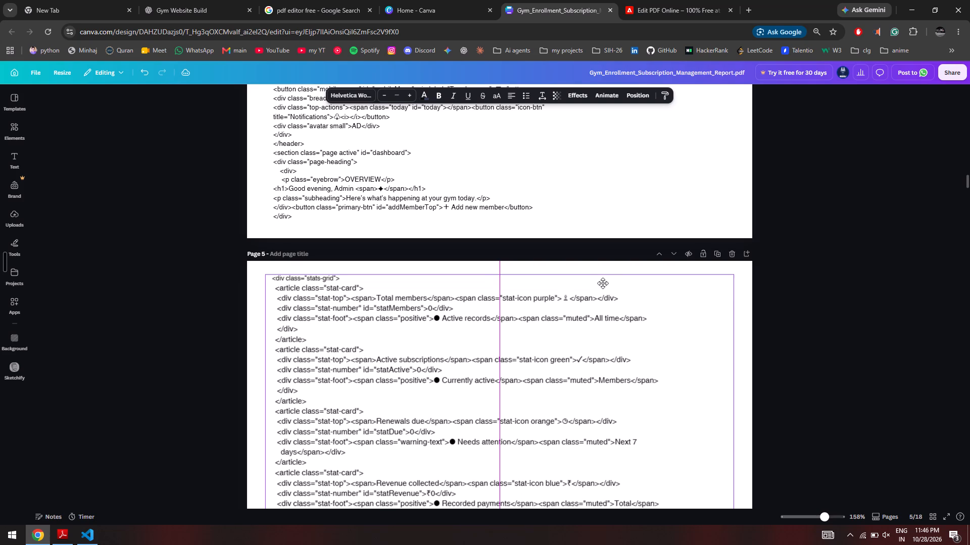
left_click_drag(603, 283, 601, 279)
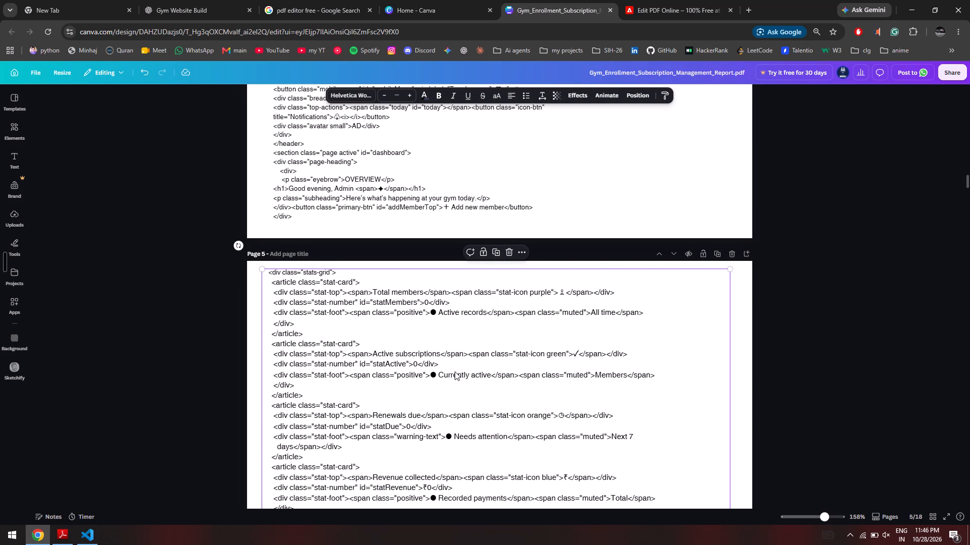
Enlarge page 6's code text block to size 9 text and stretch it across the full page width, starting at the top edge.
scroll(455, 371, "down", 4)
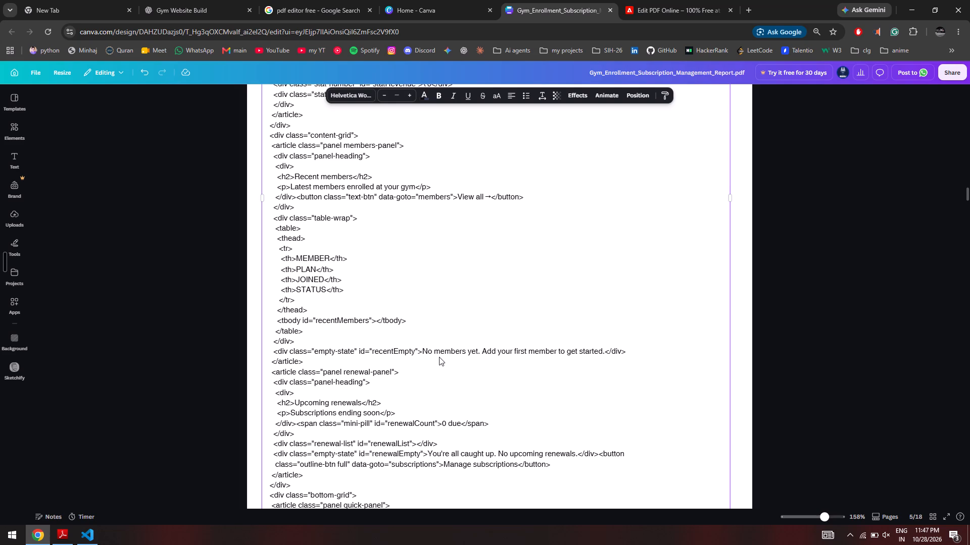
scroll(436, 343, "down", 6)
scroll(435, 343, "up", 5)
scroll(421, 343, "down", 1)
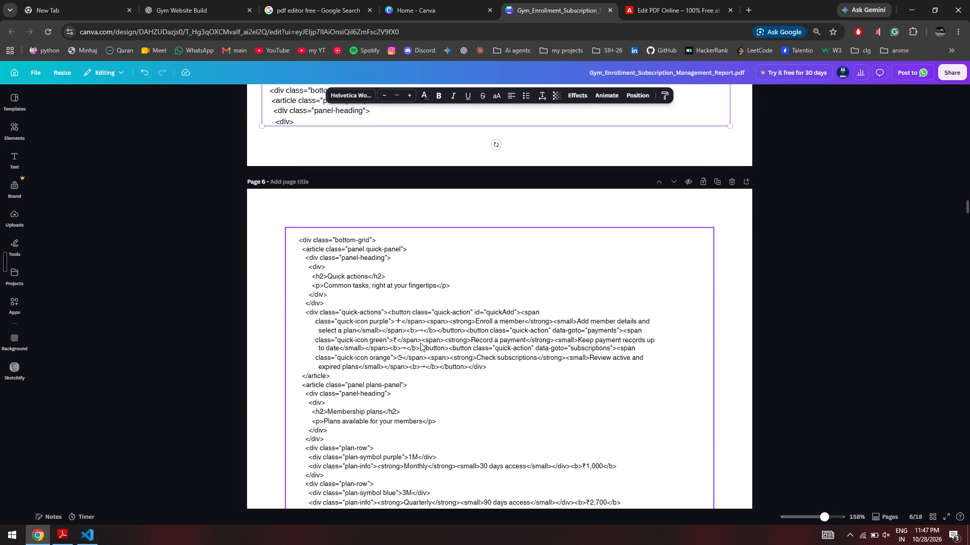
scroll(419, 343, "up", 3)
scroll(415, 350, "down", 2)
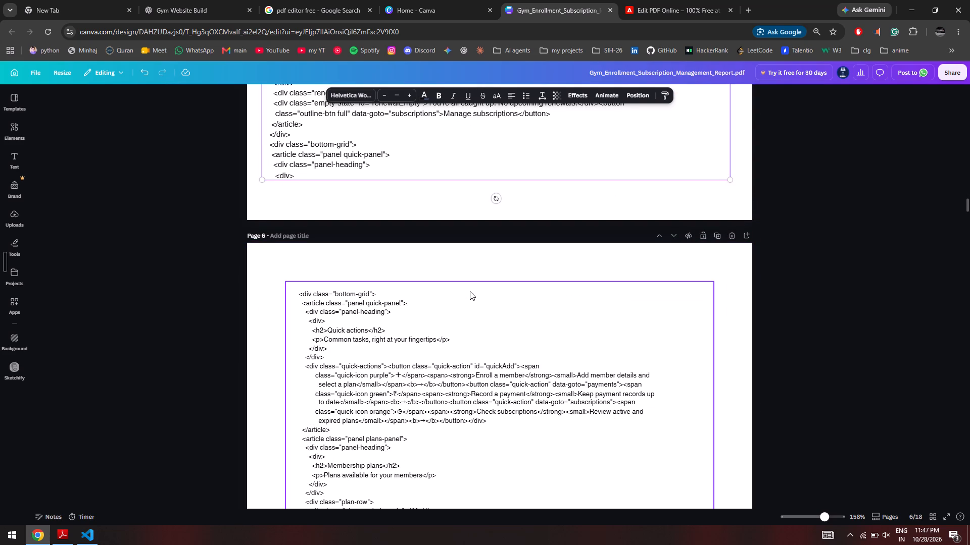
left_click(463, 299)
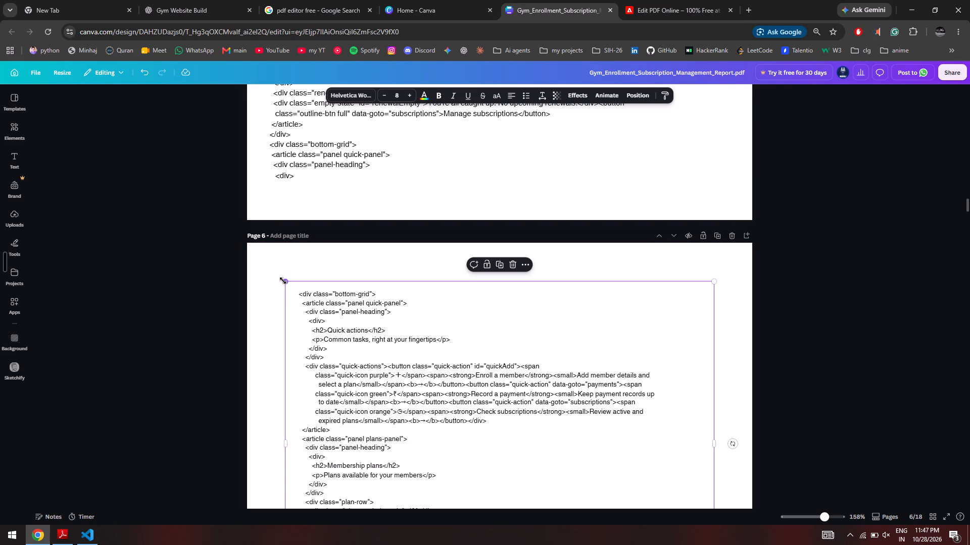
left_click_drag(283, 281, 259, 257)
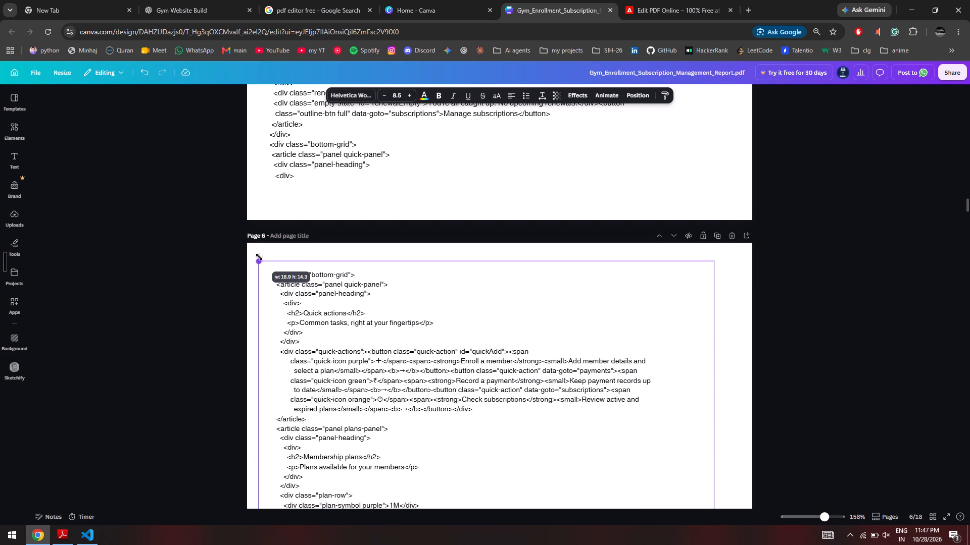
left_click_drag(259, 257, 264, 260)
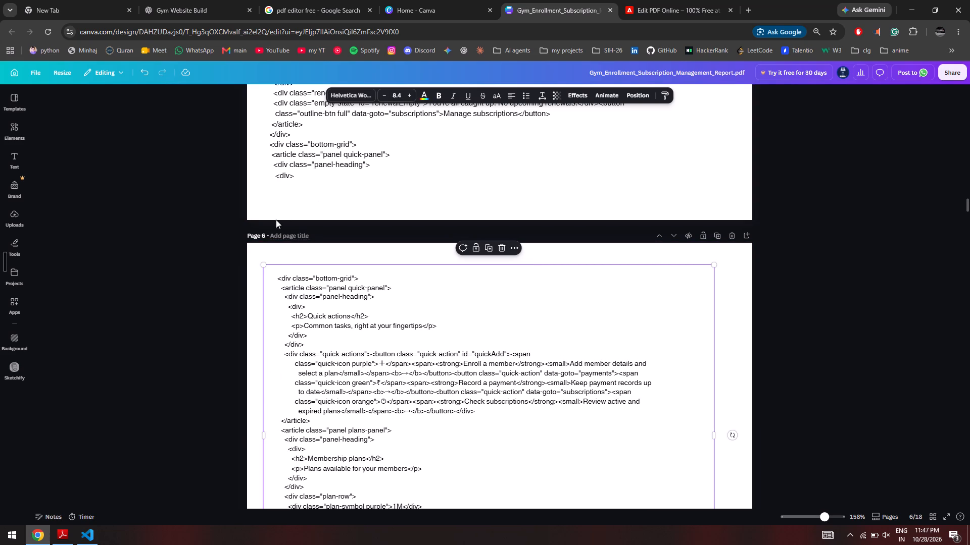
left_click_drag(264, 265, 254, 250)
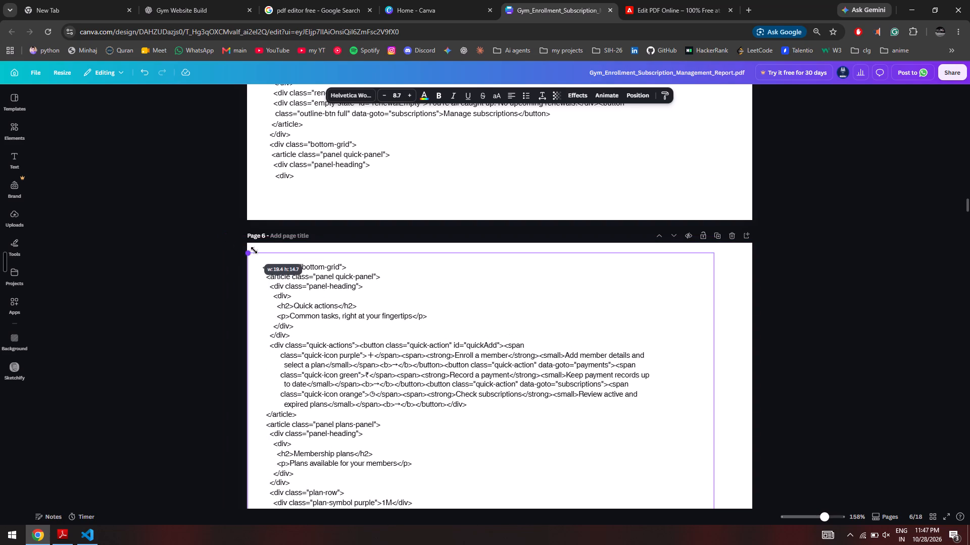
left_click_drag(254, 250, 254, 247)
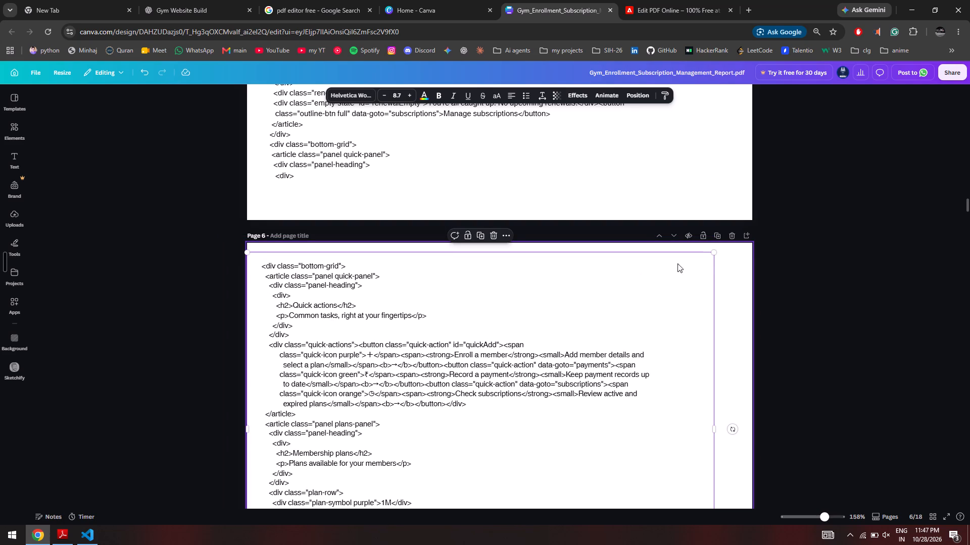
left_click_drag(715, 253, 733, 251)
scroll(737, 396, "down", 1)
left_click_drag(727, 376, 753, 376)
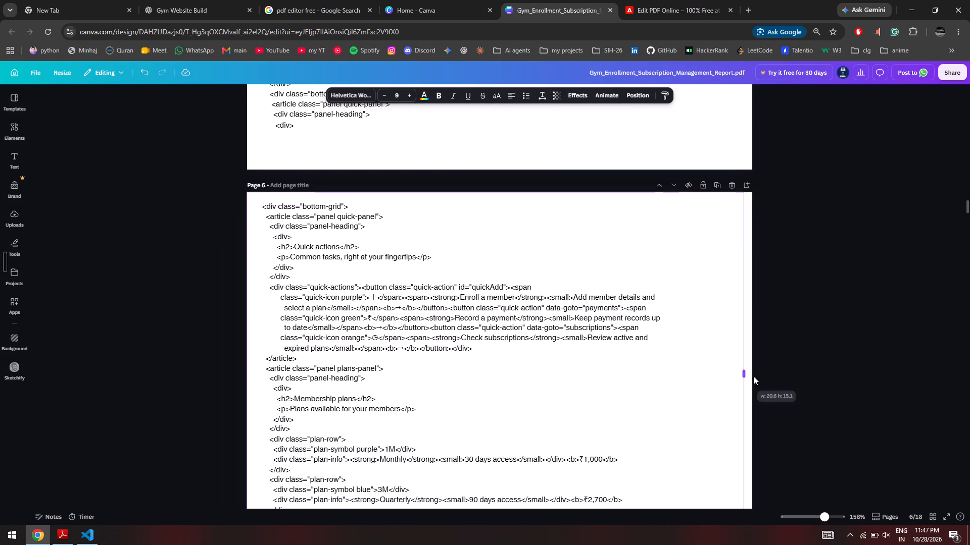
left_click_drag(753, 376, 754, 377)
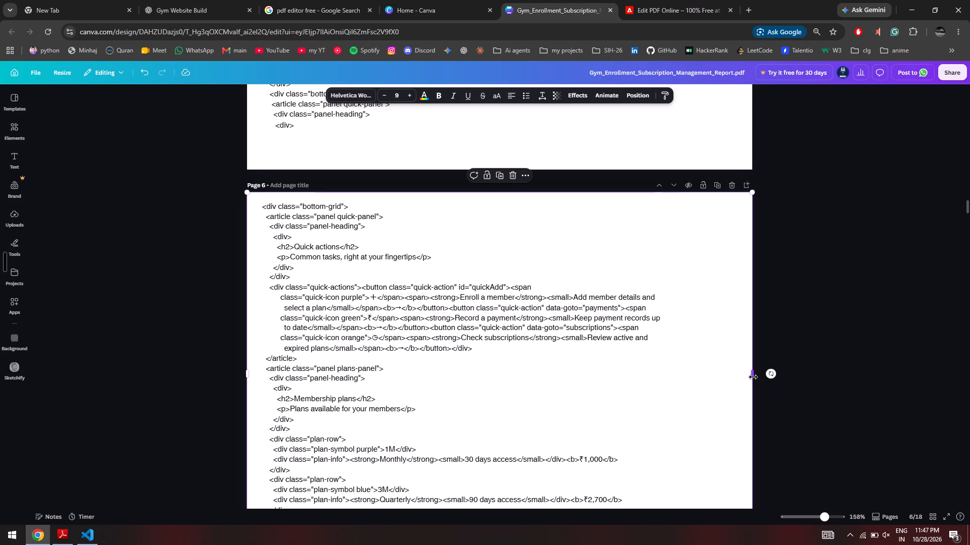
key("space")
Copy page 6's Yearly plan-info line, search index.html for it in Visual Studio Code, and clear the search text.
scroll(699, 376, "down", 4)
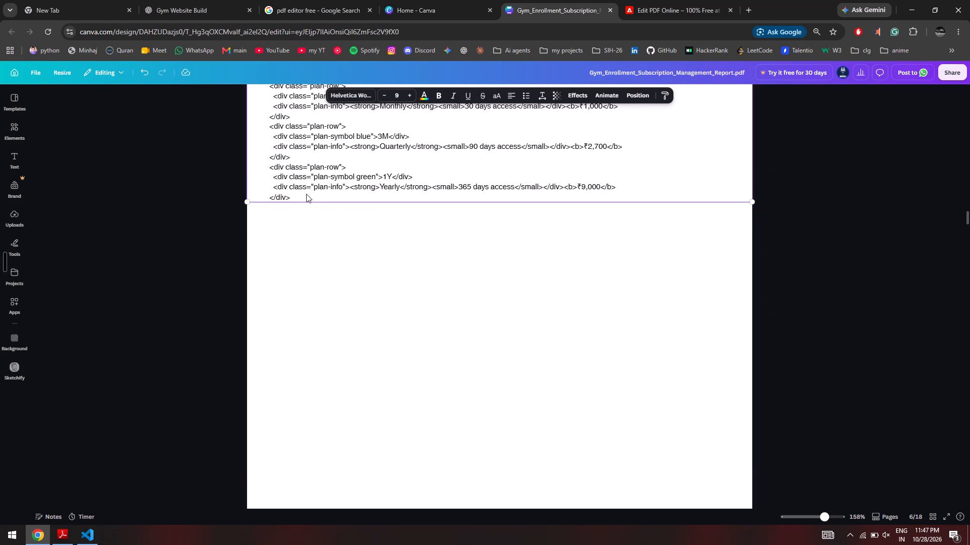
left_click(299, 196)
scroll(323, 307, "down", 4)
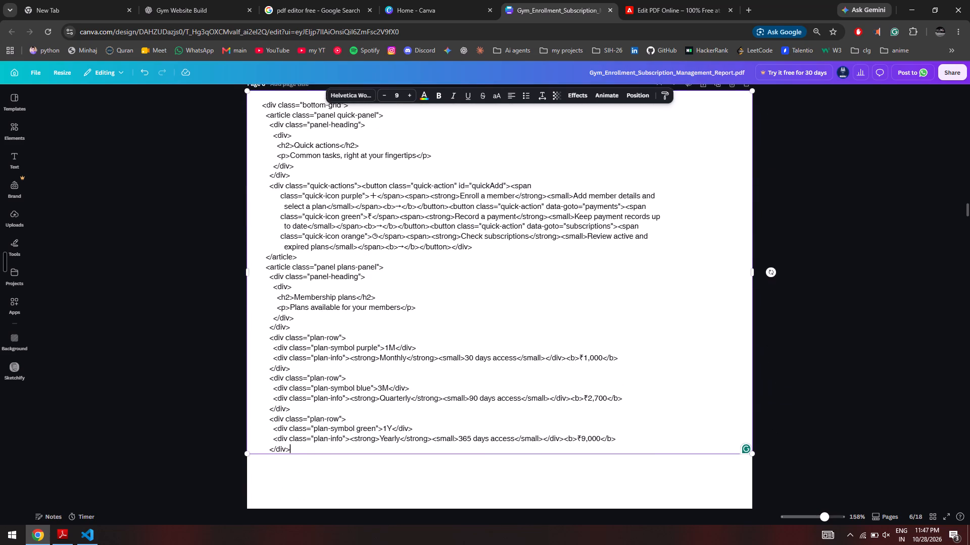
scroll(322, 317, "down", 1)
left_click(374, 387)
double_click(374, 387)
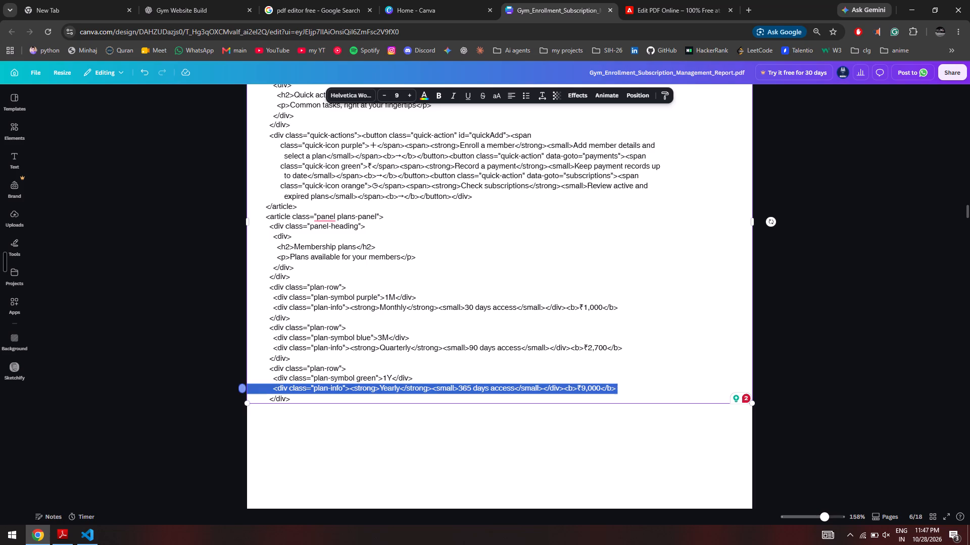
key("ctrl+c")
key("alt+Tab")
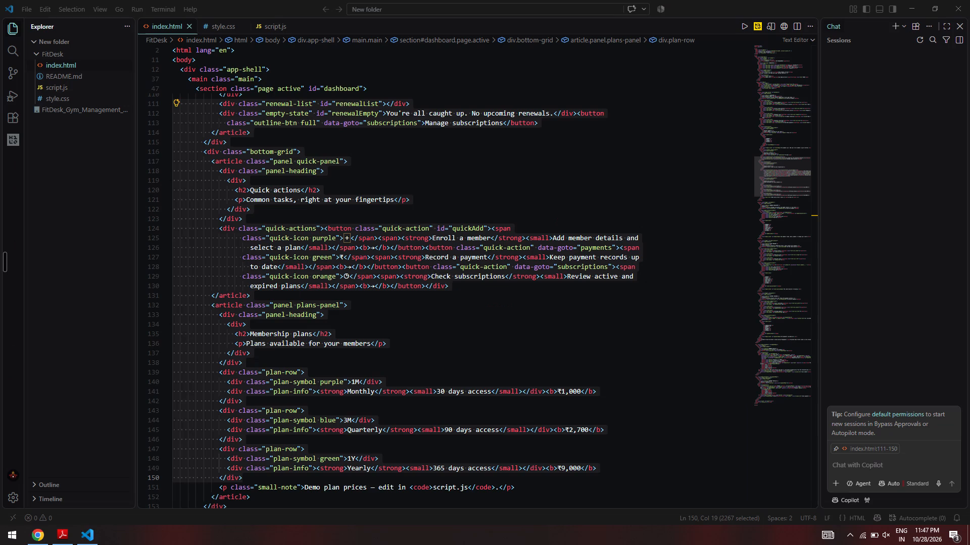
key("ctrl+f")
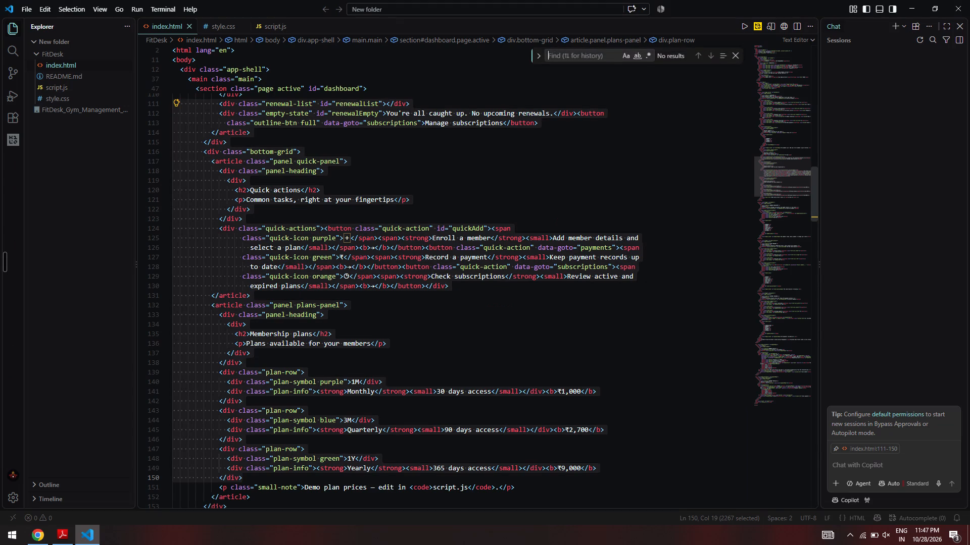
key("ctrl+v")
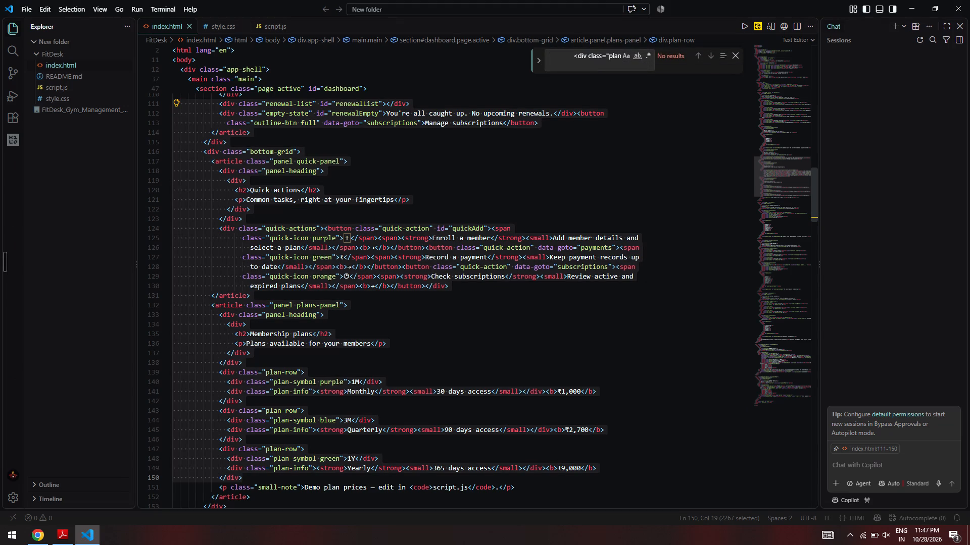
key("ctrl+a")
key("BackSpace")
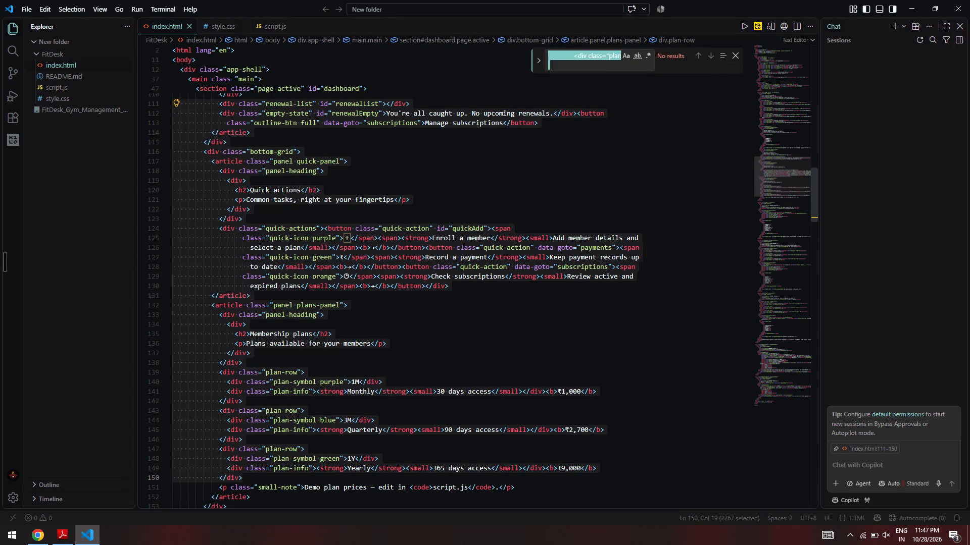
Copy the index.html code that follows the Yearly plan row, from the small-note paragraph on into the members section.
scroll(504, 285, "down", 1)
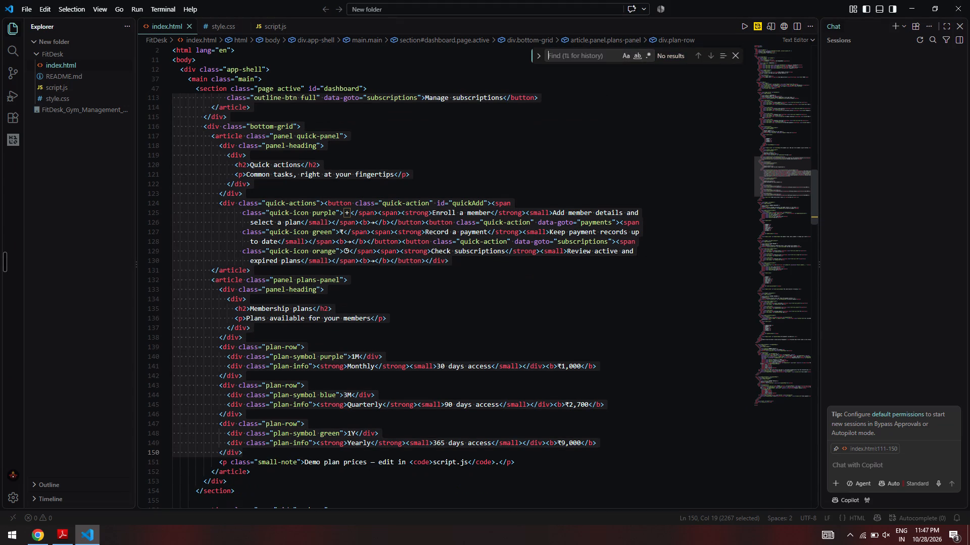
left_click(499, 294)
scroll(499, 294, "down", 3)
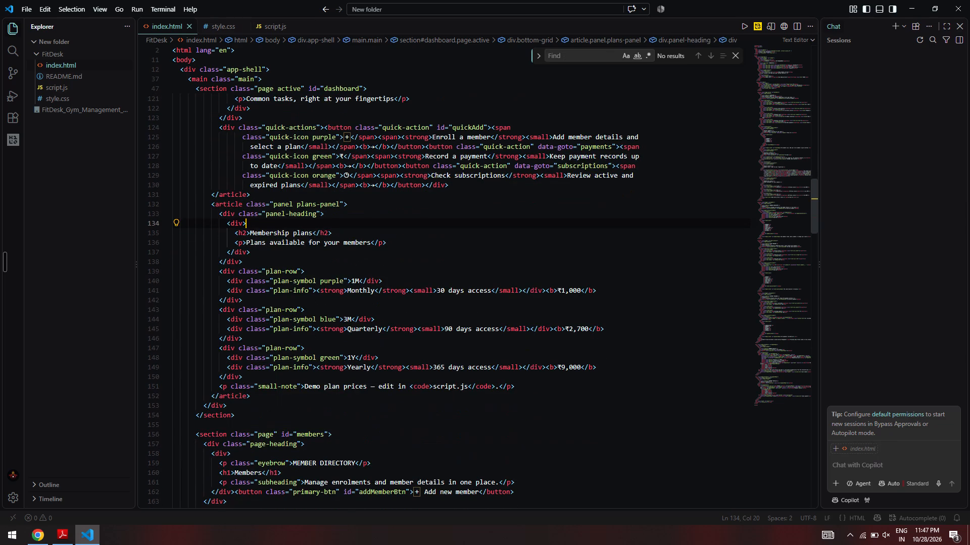
left_click(250, 380)
scroll(250, 380, "down", 3)
scroll(193, 329, "down", 2)
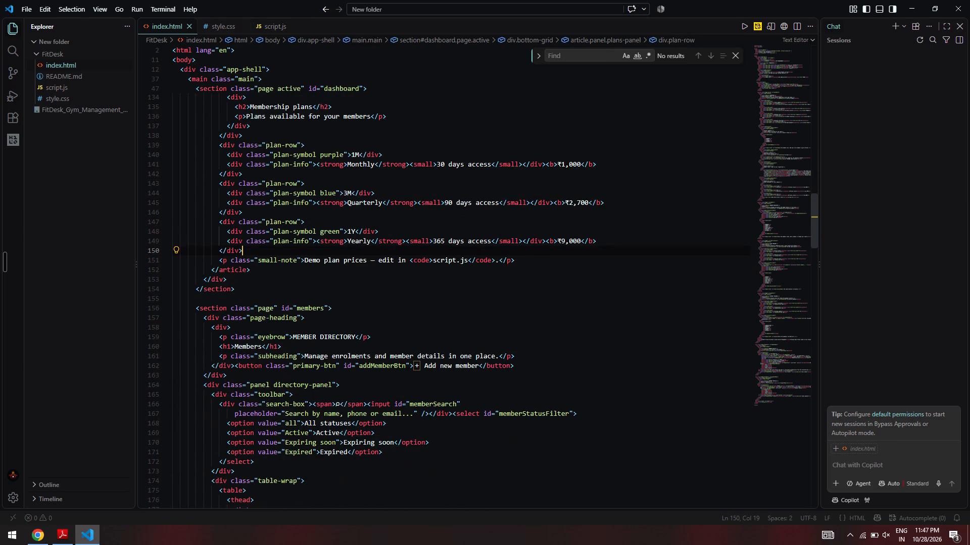
left_click_drag(173, 258, 177, 271)
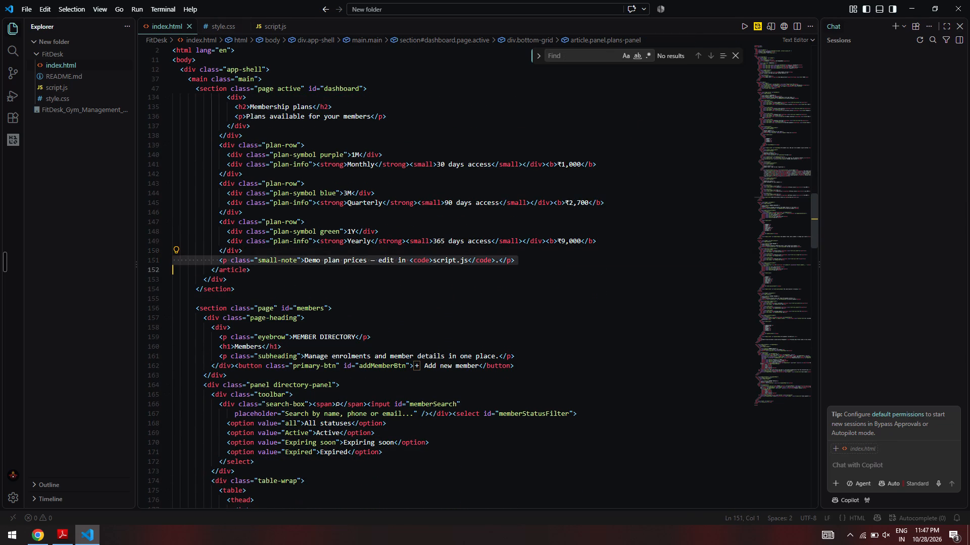
left_click_drag(177, 271, 221, 439)
scroll(231, 444, "down", 4)
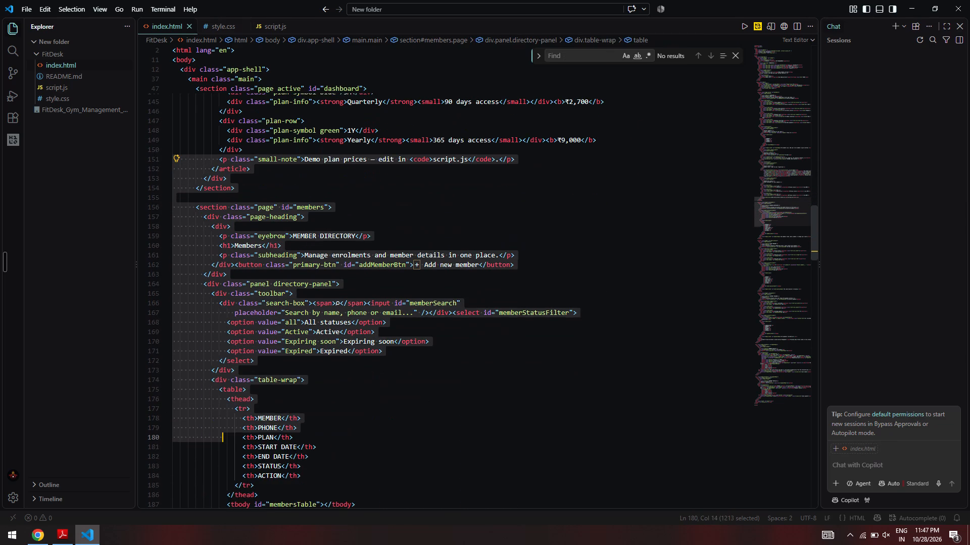
left_click_drag(221, 439, 240, 315)
scroll(221, 435, "down", 3)
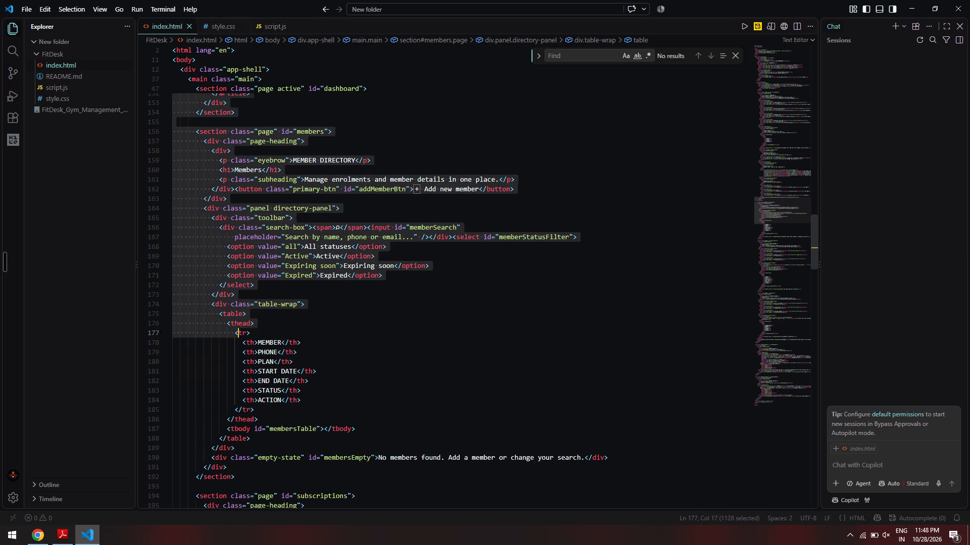
left_click_drag(240, 315, 457, 266)
key("ctrl+c")
Paste the copied index.html code into page 6's code block in Canva, directly after the Yearly plan row's closing div.
key("alt+Tab")
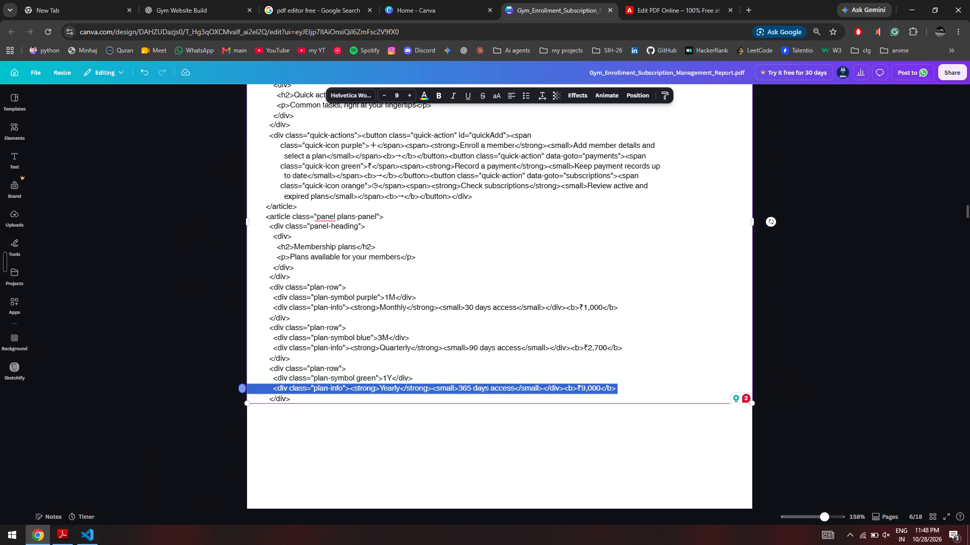
left_click(296, 397)
scroll(296, 397, "down", 3)
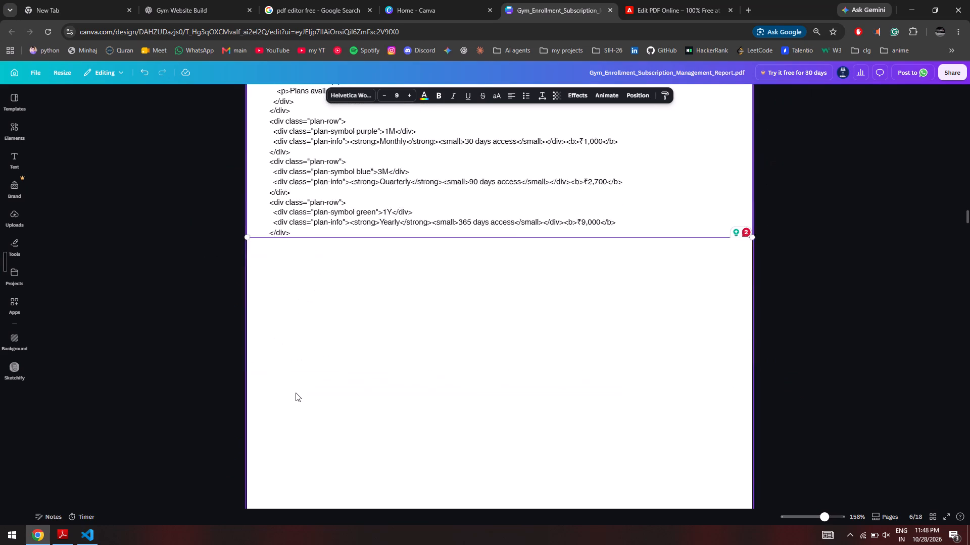
scroll(296, 393, "down", 2)
key("Return")
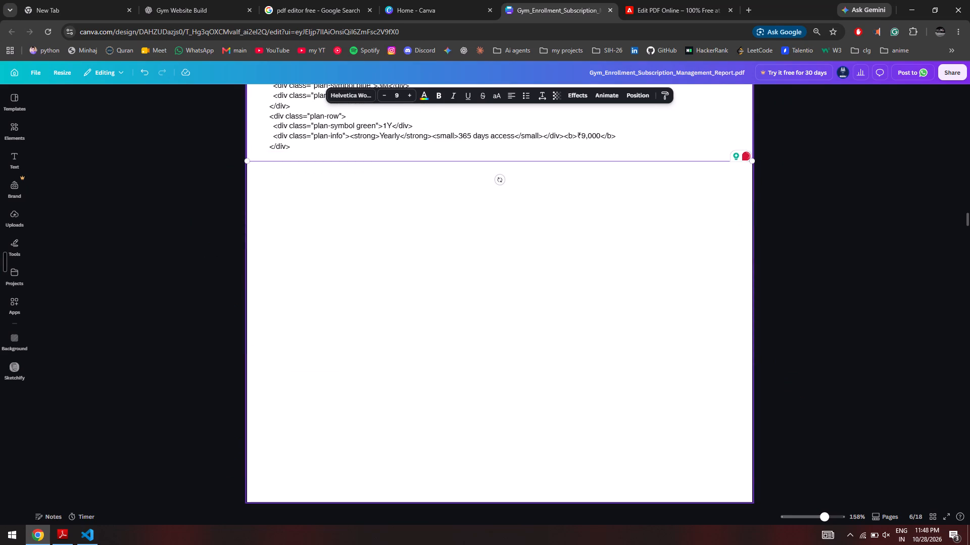
key("ctrl+v")
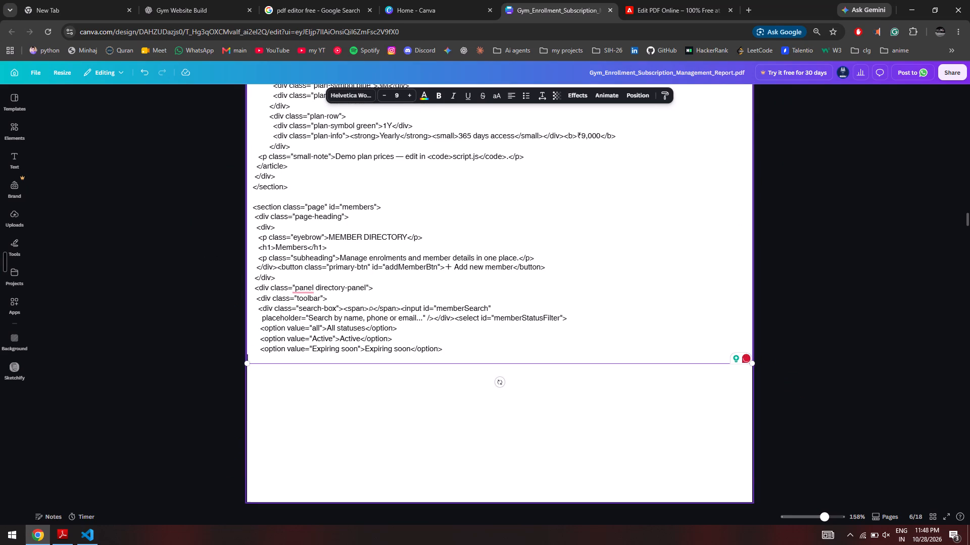
scroll(296, 390, "down", 3)
scroll(297, 389, "up", 1)
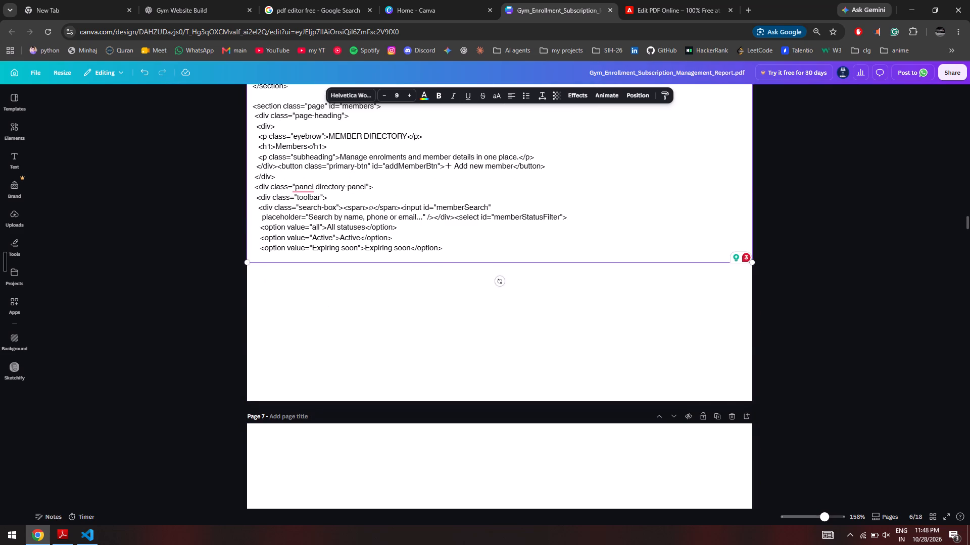
Copy index.html from the Expired option through the div closing after the membersEmpty line, and append it to page 6's code block.
key("alt+Tab")
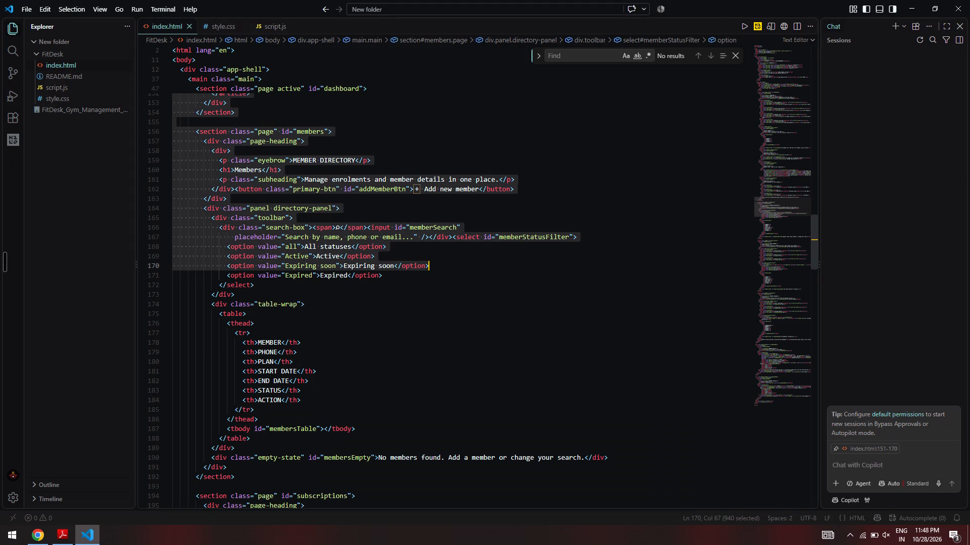
left_click_drag(172, 275, 182, 306)
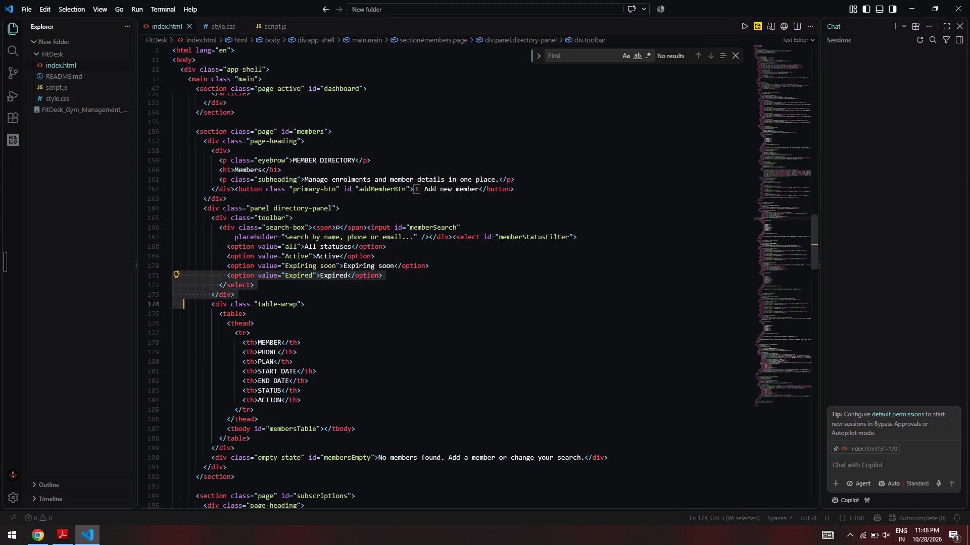
left_click_drag(182, 306, 222, 456)
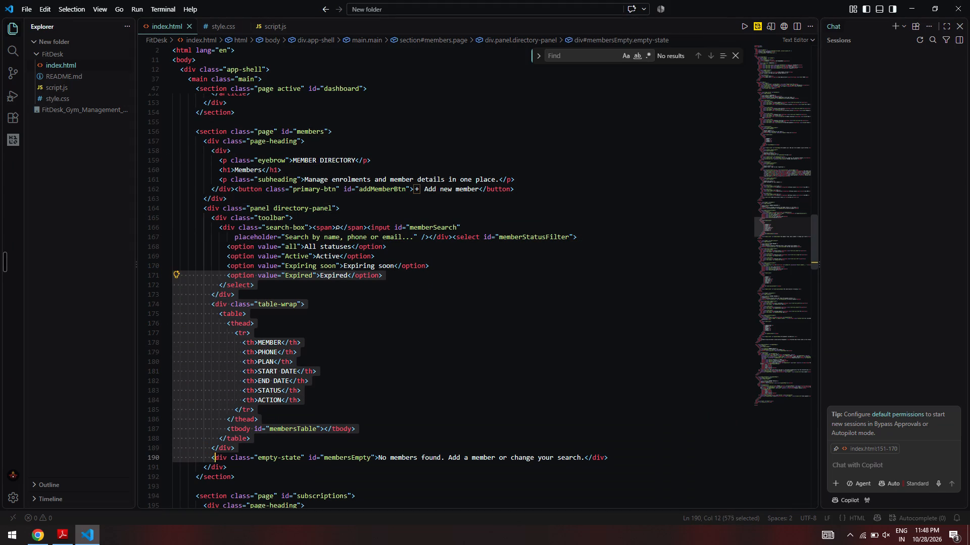
left_click_drag(222, 456, 637, 467)
key("ctrl+c")
key("alt+Tab")
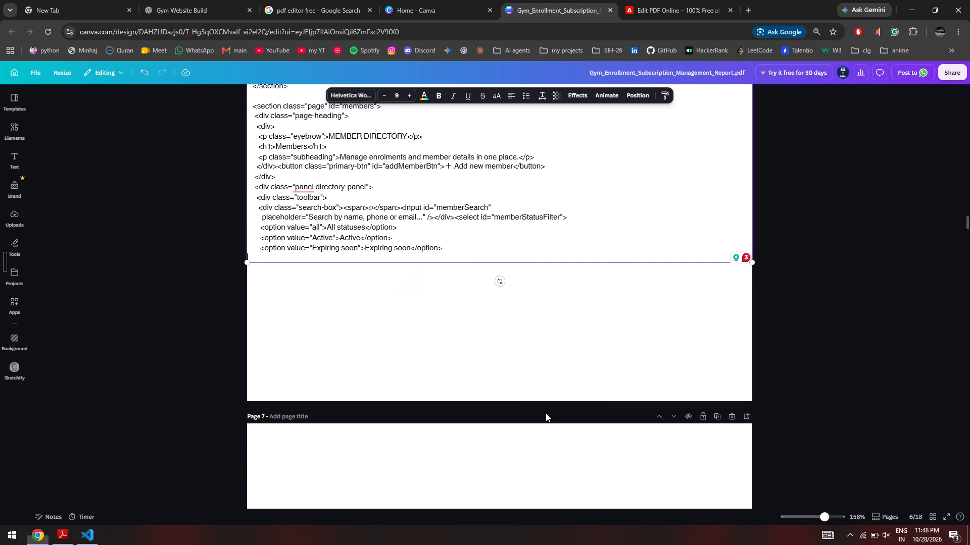
key("ctrl+v")
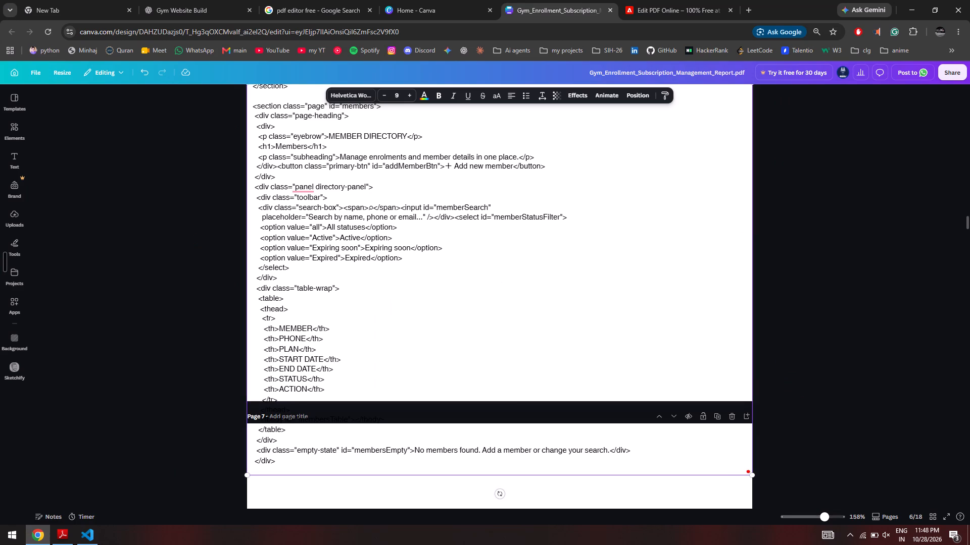
In Visual Studio Code, copy index.html from the members table header's closing tr tag through the div closing the subscriptions table-wrap.
key("alt+Tab")
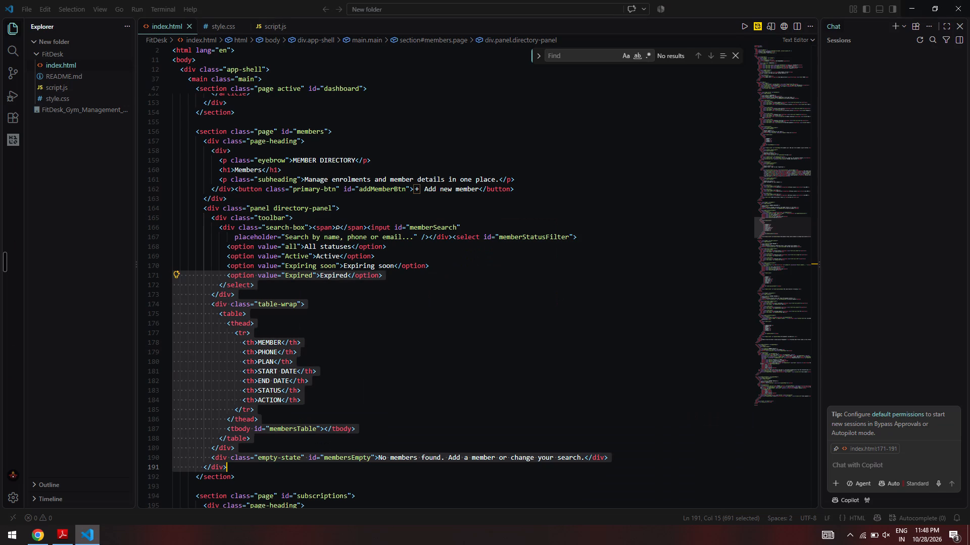
left_click(272, 411)
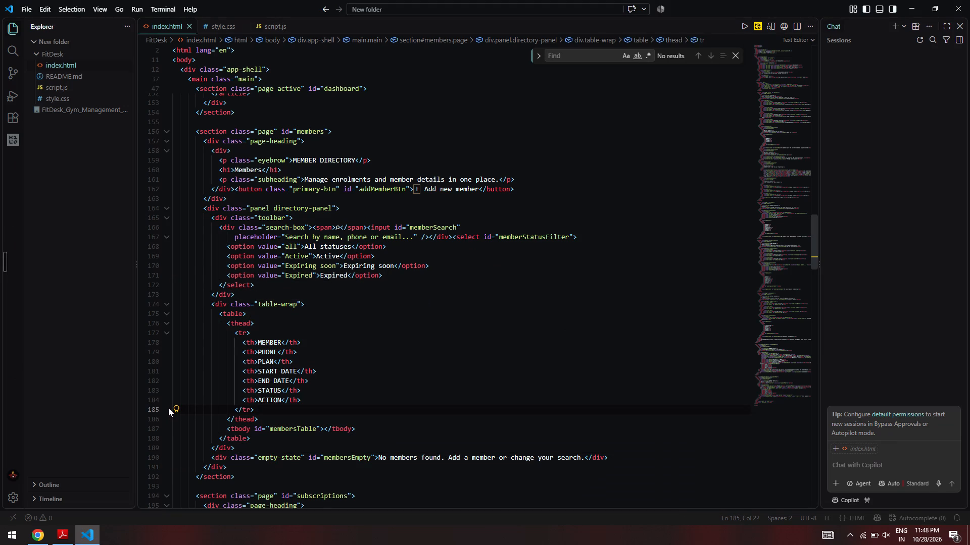
left_click(169, 408)
left_click_drag(181, 409, 192, 457)
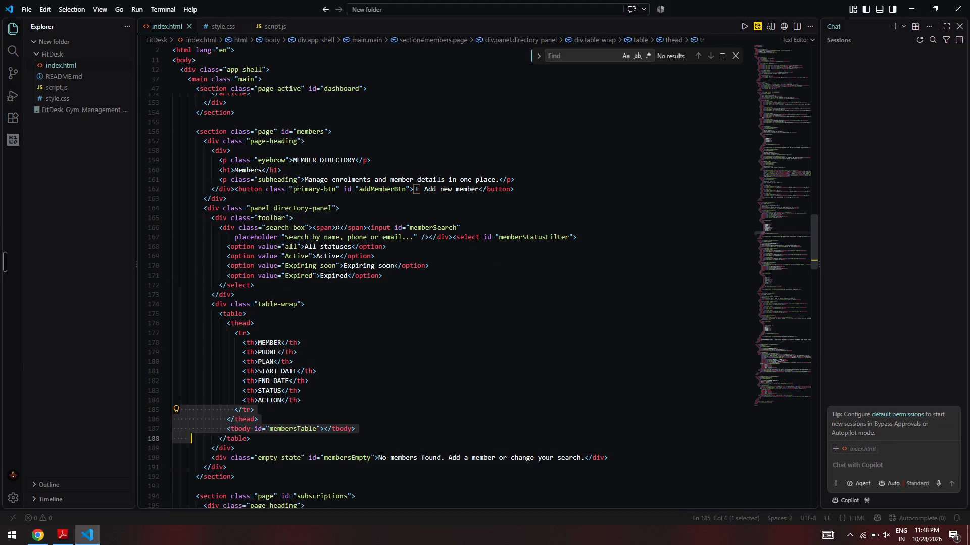
left_click_drag(192, 457, 239, 446)
scroll(241, 449, "down", 4)
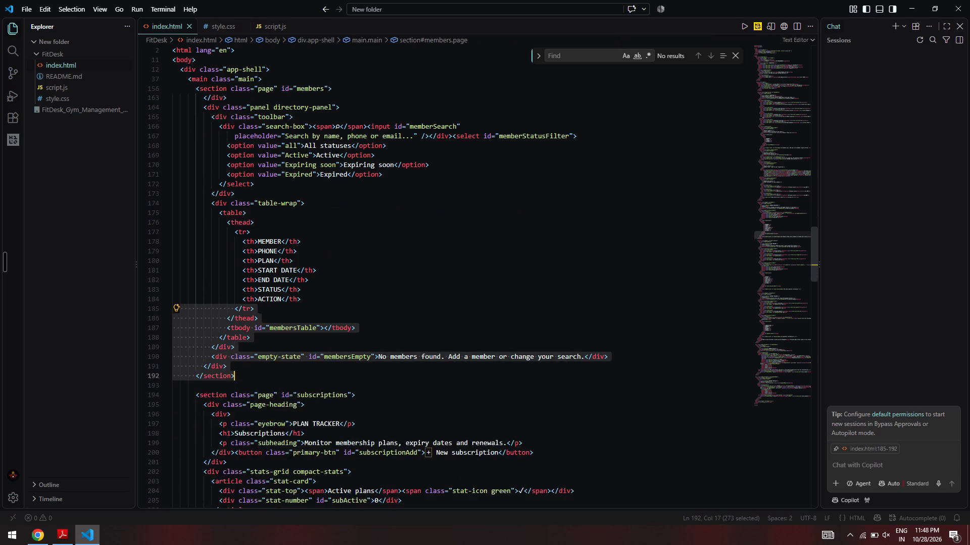
left_click_drag(239, 446, 243, 421)
scroll(242, 431, "down", 14)
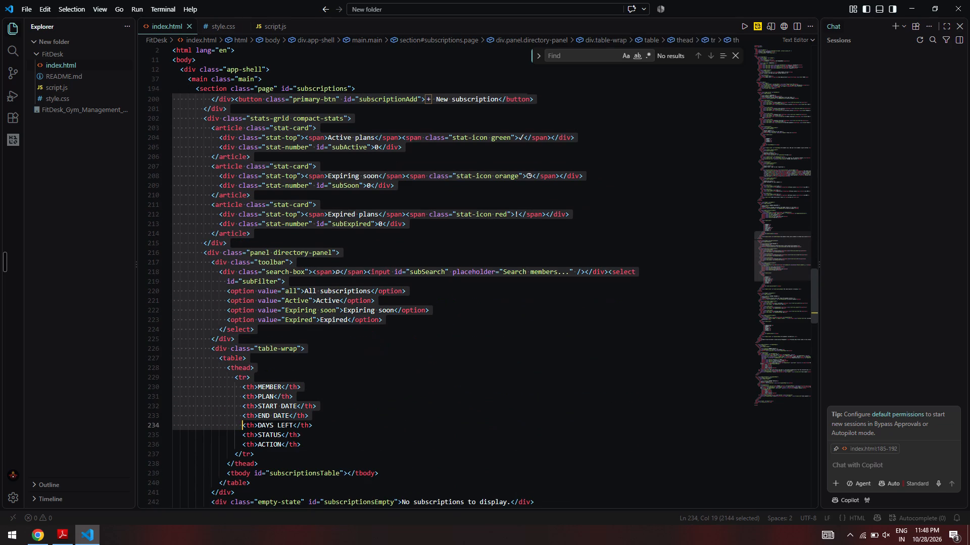
left_click_drag(243, 421, 263, 495)
right_click(263, 495)
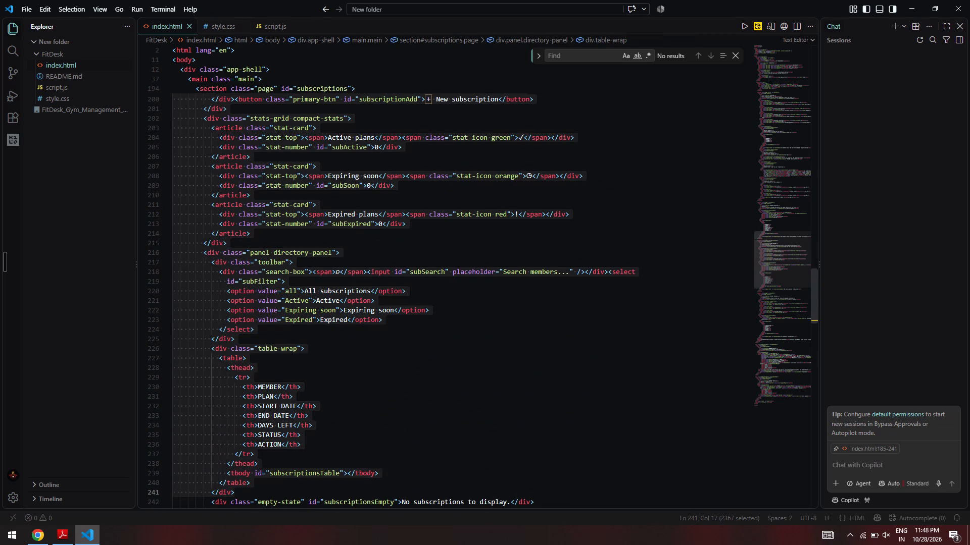
key("ctrl+c")
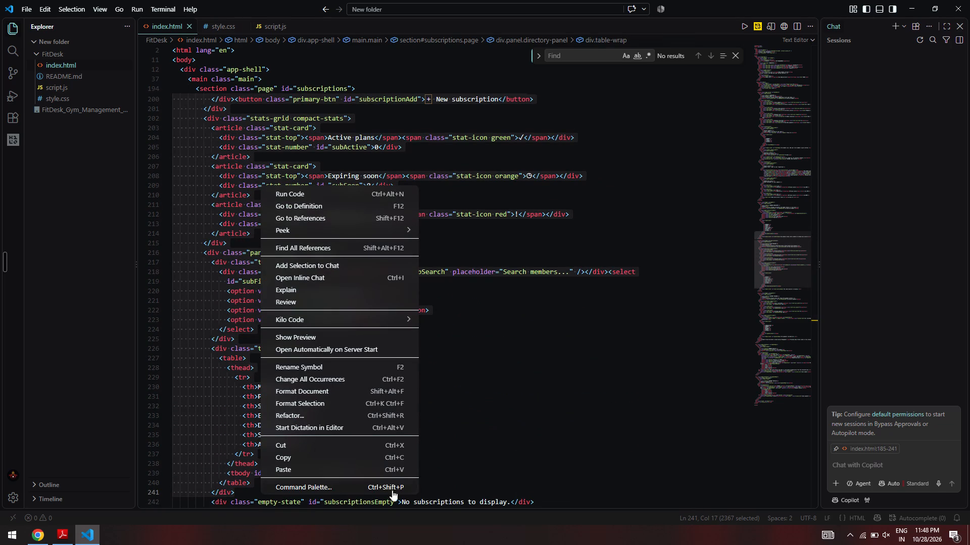
left_click(480, 461)
Delete the overflowing lines after the ACTION header from page 6's code block in Canva and nudge the block slightly up.
key("alt+Tab")
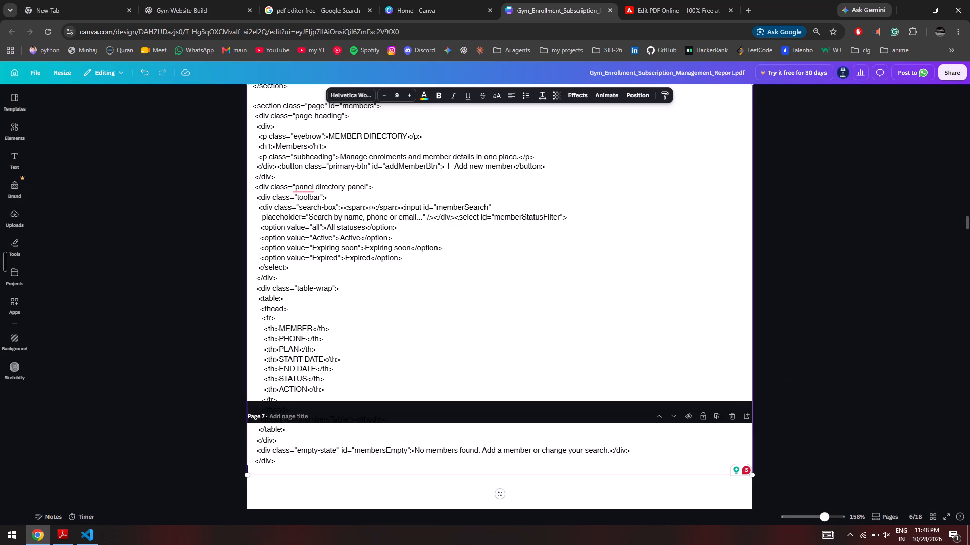
left_click_drag(261, 401, 293, 480)
key("BackSpace")
key("BackSpace")
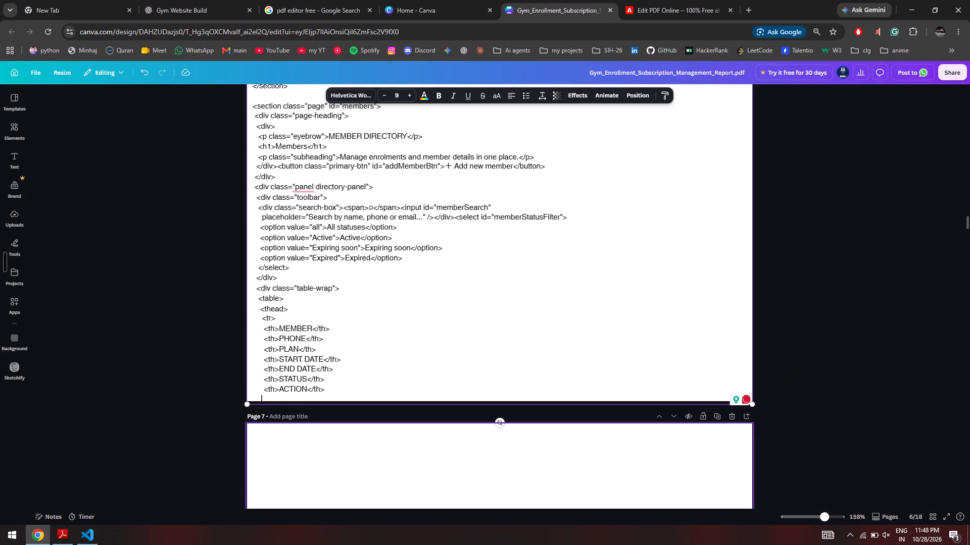
key("BackSpace")
key("BackSpace")
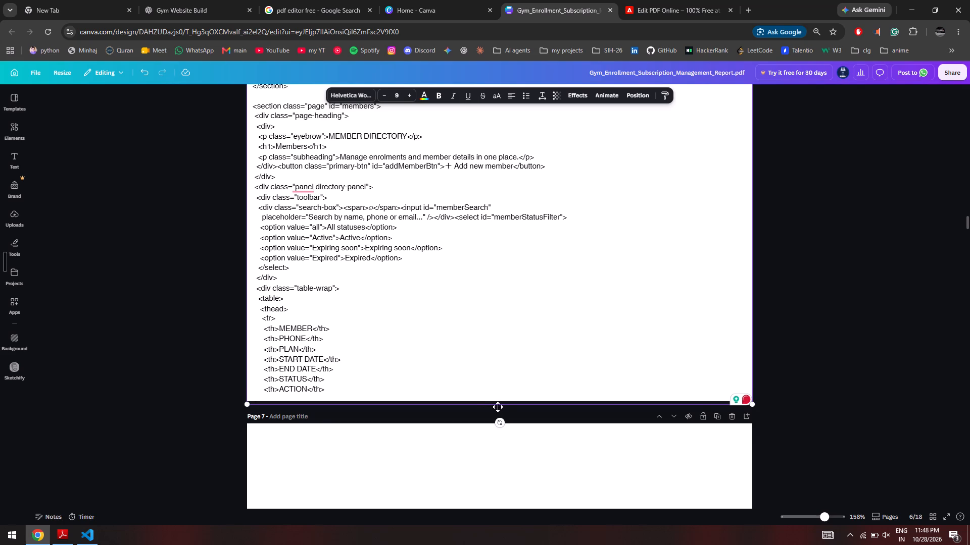
left_click_drag(498, 405, 498, 399)
Paste the copied code as a text block on page 7, left-align it, and reduce its font size.
scroll(353, 425, "down", 2)
left_click(282, 386)
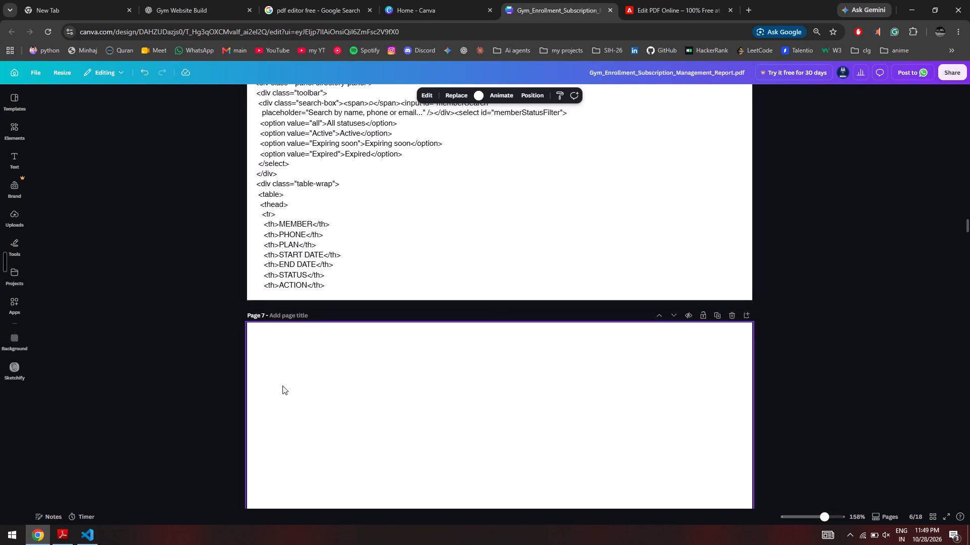
scroll(293, 383, "down", 2)
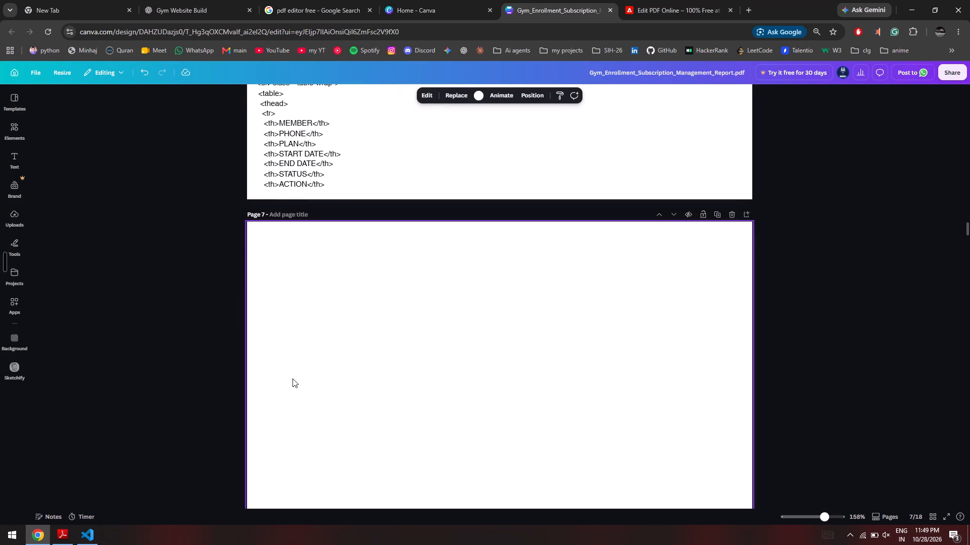
key("ctrl+v")
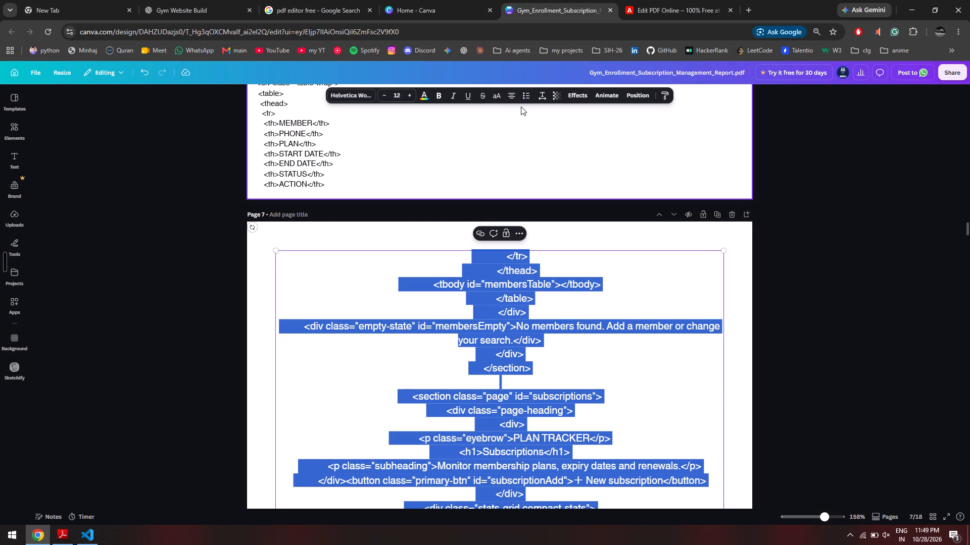
left_click(512, 97)
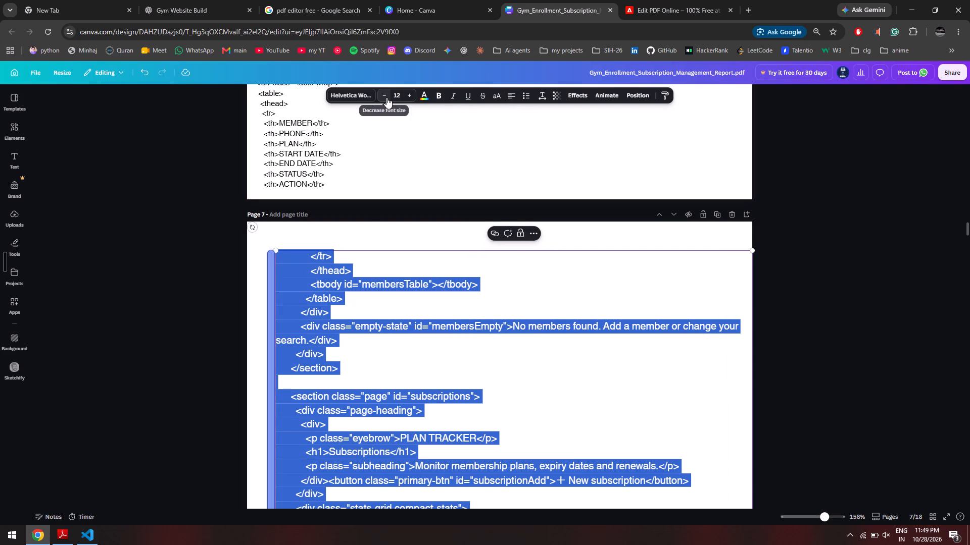
triple_click(386, 97)
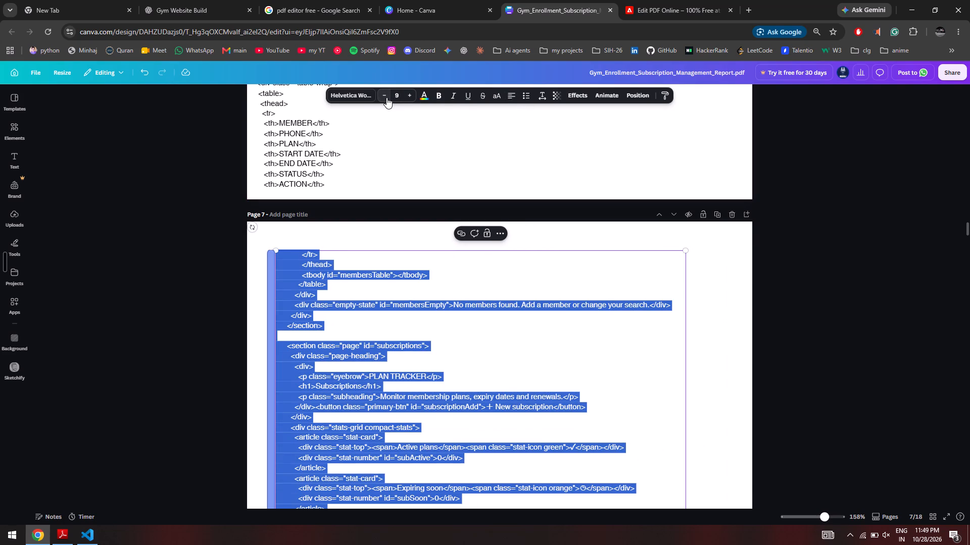
left_click(386, 97)
left_click(317, 176)
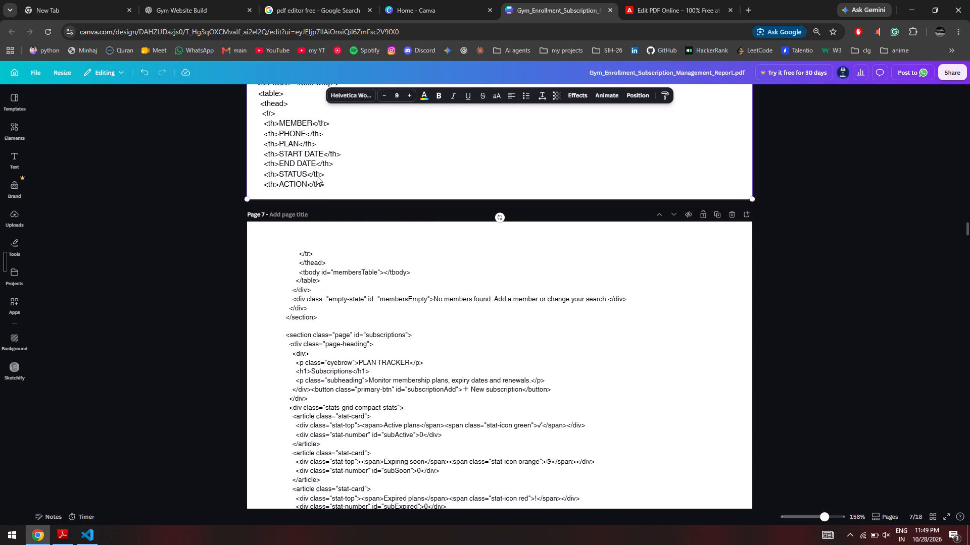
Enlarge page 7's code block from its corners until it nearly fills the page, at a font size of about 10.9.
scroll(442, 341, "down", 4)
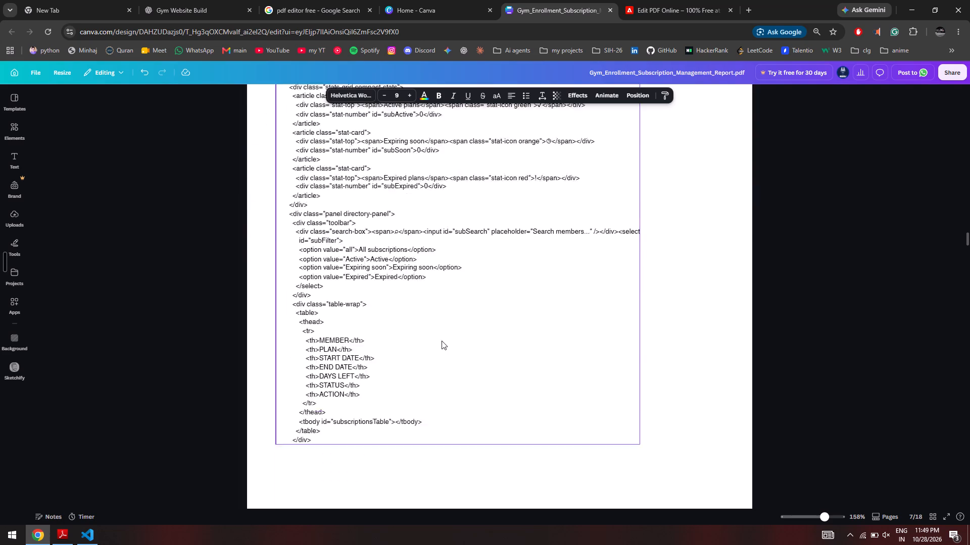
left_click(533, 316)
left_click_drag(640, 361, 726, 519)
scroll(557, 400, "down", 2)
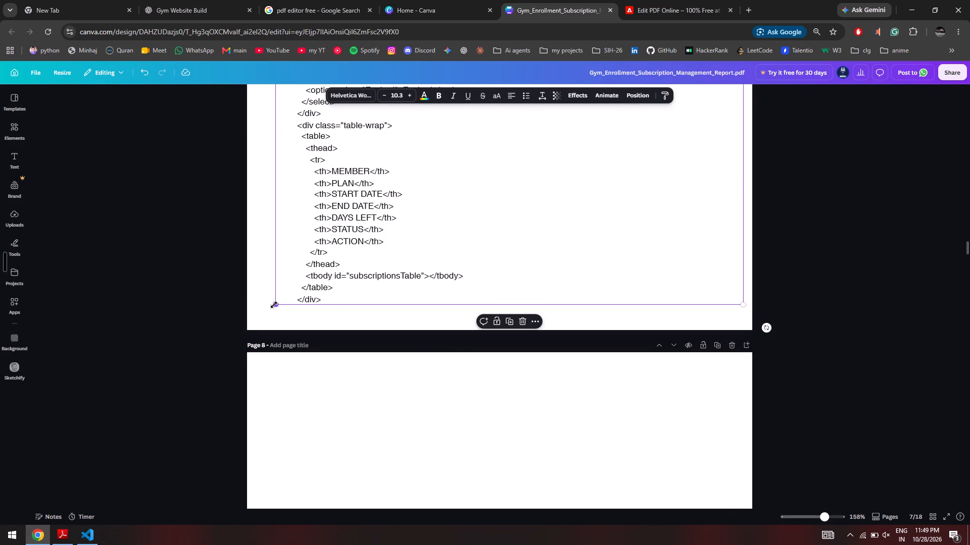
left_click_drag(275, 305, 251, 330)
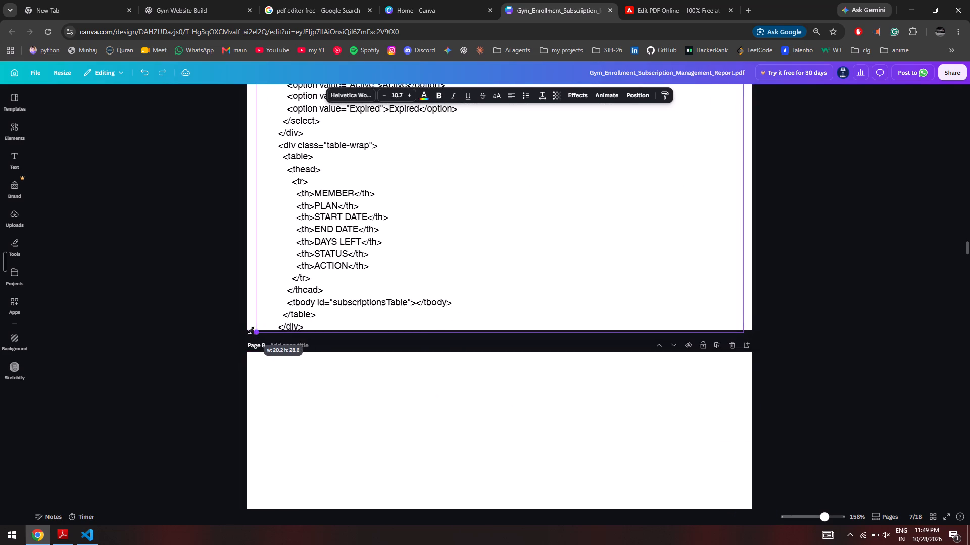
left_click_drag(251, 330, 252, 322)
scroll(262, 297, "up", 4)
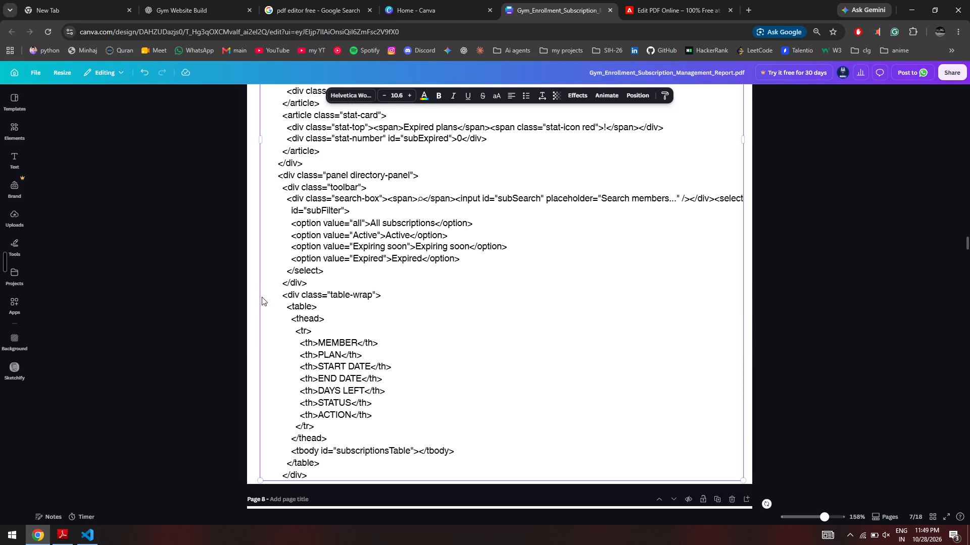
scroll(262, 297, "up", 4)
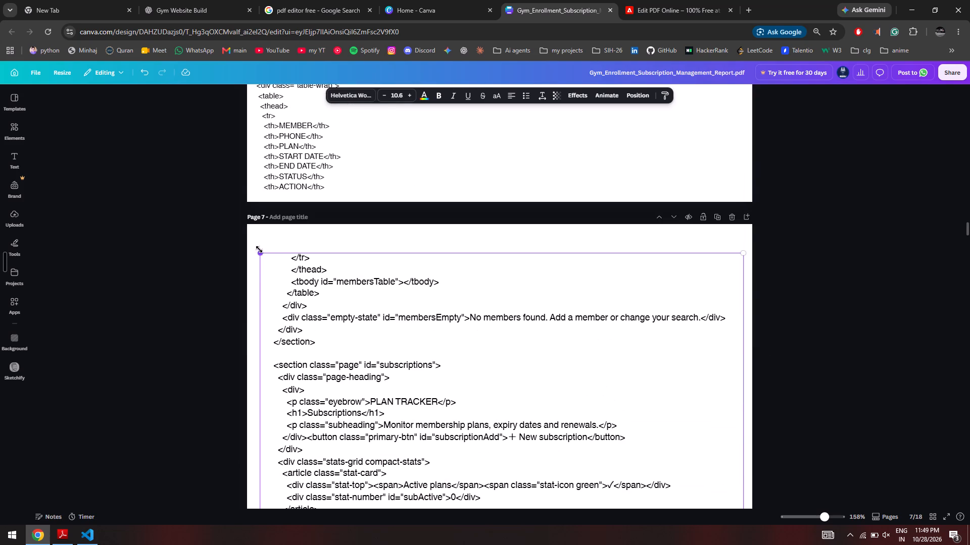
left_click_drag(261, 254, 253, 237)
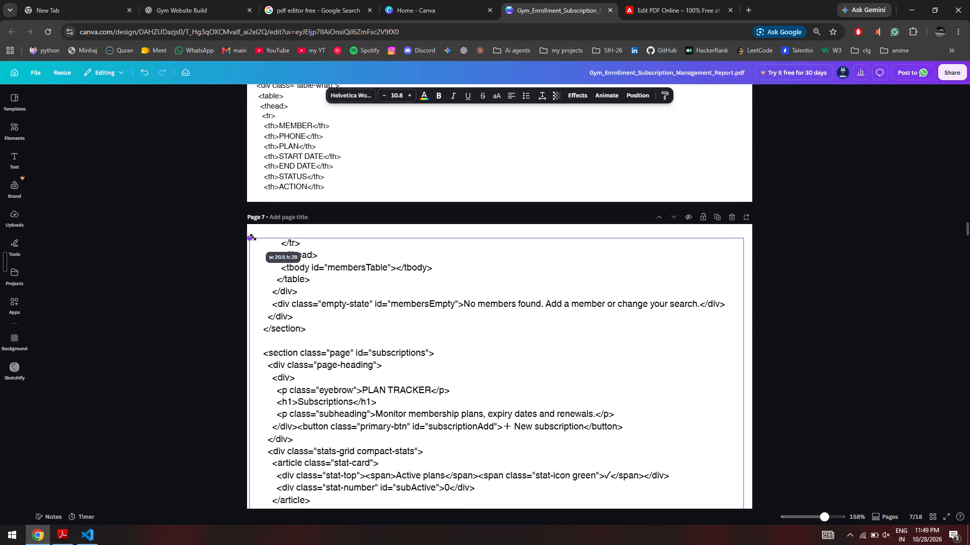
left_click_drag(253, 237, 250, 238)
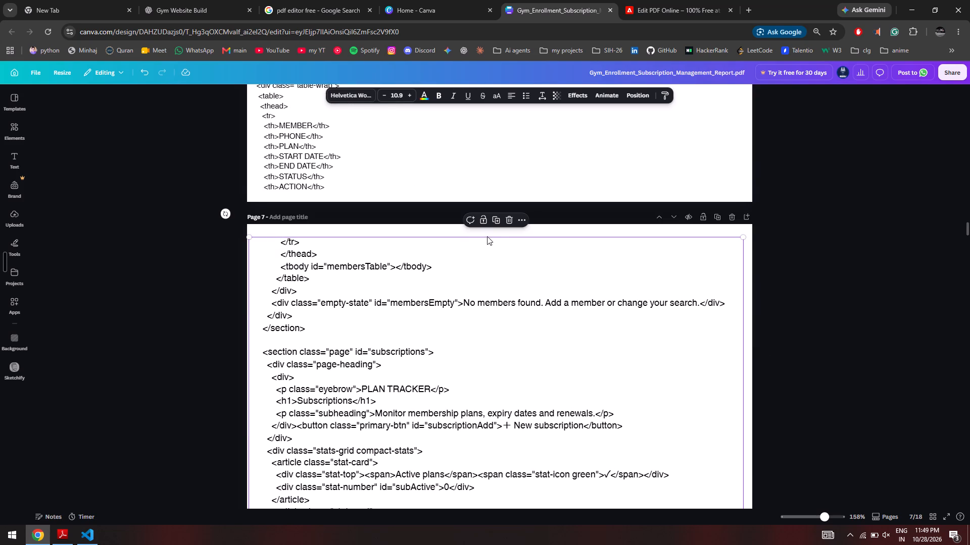
Move page 7's code block up to the page's top edge and centre it horizontally.
left_click_drag(440, 253, 445, 243)
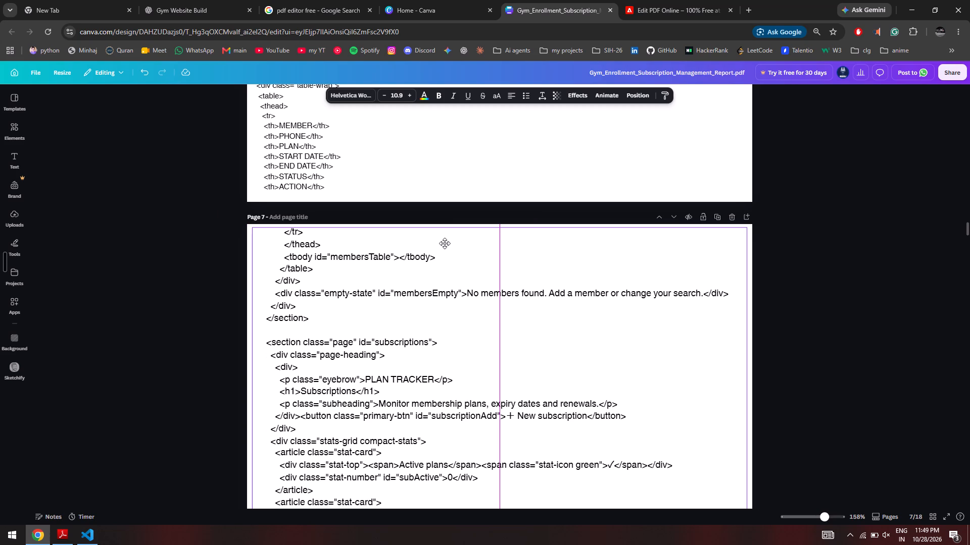
left_click_drag(445, 243, 440, 243)
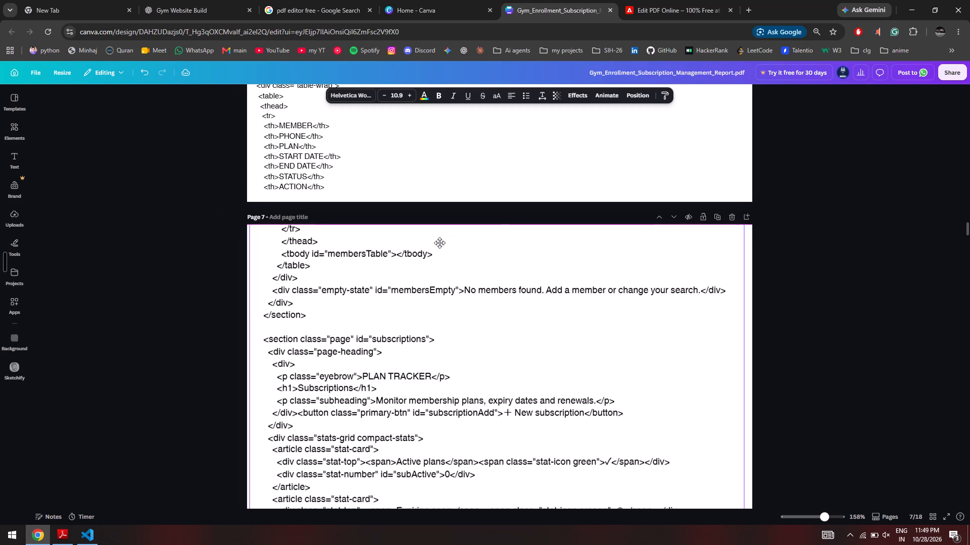
left_click_drag(440, 243, 439, 241)
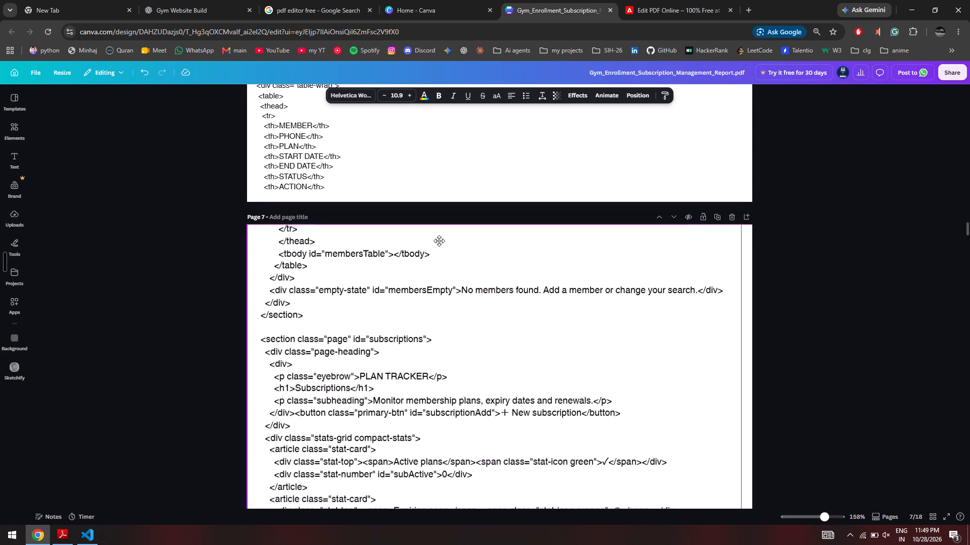
left_click_drag(439, 241, 442, 240)
Review the code layout on pages 6 and 7 and the pages that follow, through page 11.
scroll(419, 294, "up", 6)
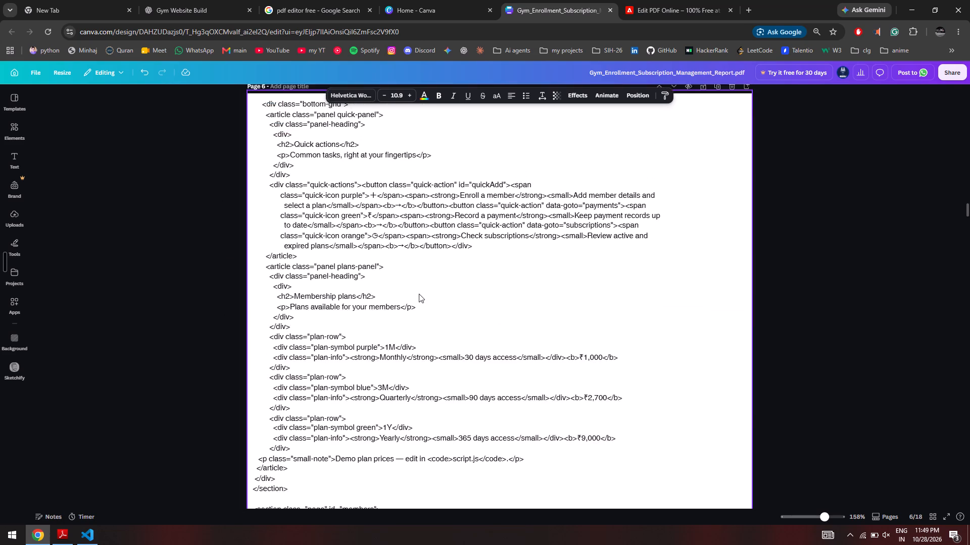
scroll(419, 294, "down", 12)
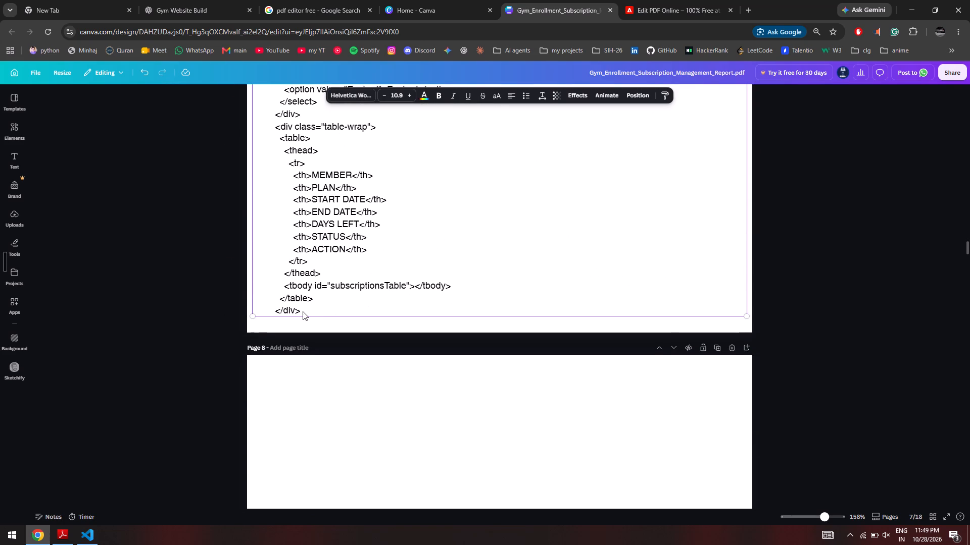
left_click(301, 311)
scroll(371, 355, "down", 5)
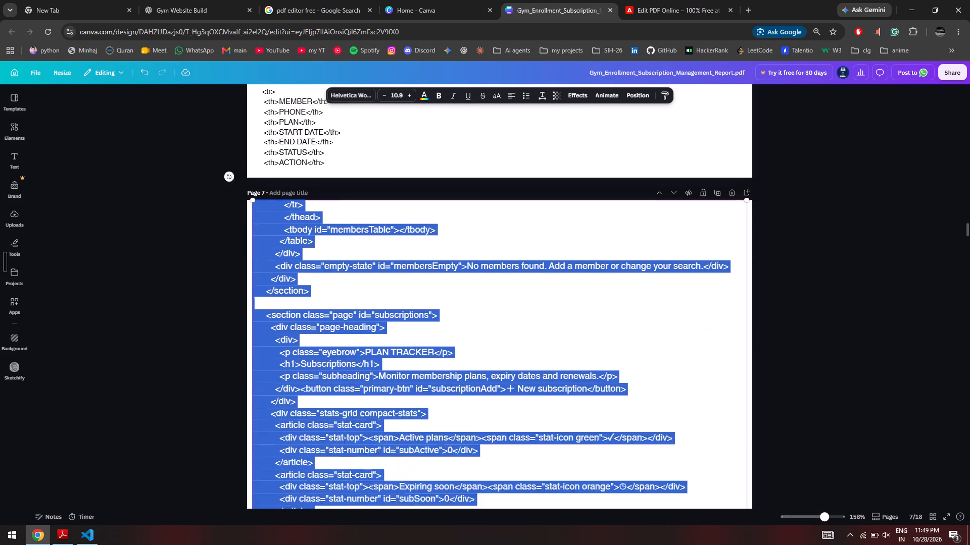
left_click(811, 263)
scroll(804, 319, "down", 5)
scroll(752, 313, "down", 7)
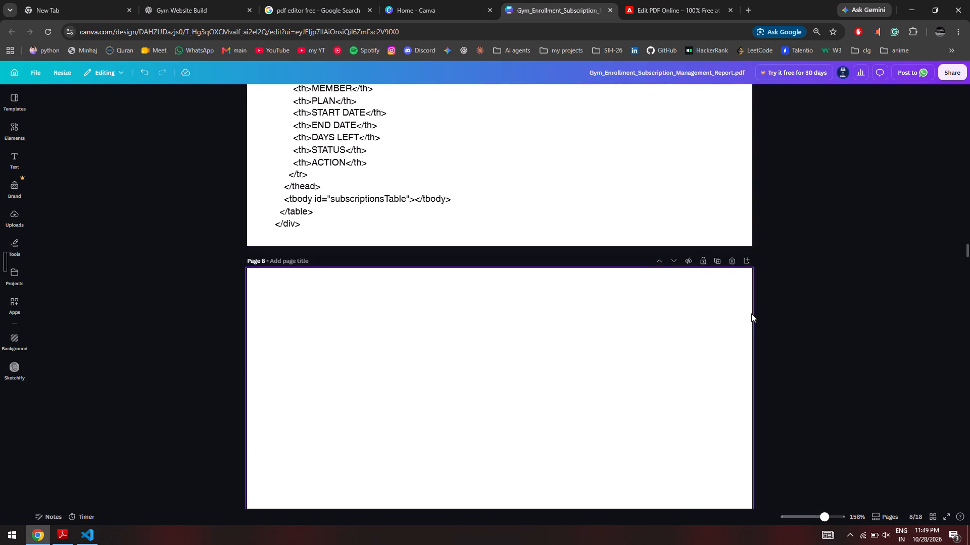
scroll(751, 313, "down", 4)
scroll(751, 313, "down", 4, "ctrl")
scroll(729, 317, "down", 3)
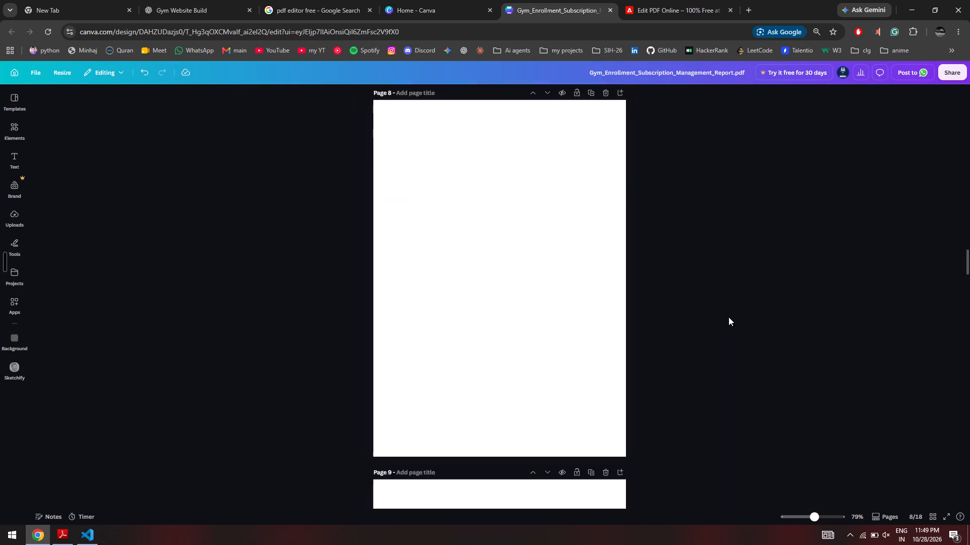
scroll(729, 317, "down", 16)
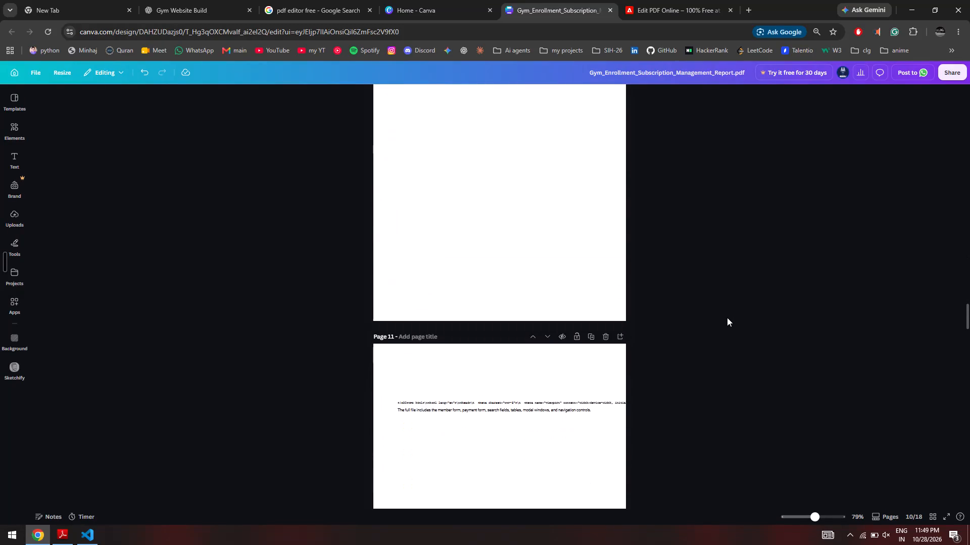
scroll(727, 317, "up", 20)
scroll(727, 317, "up", 5)
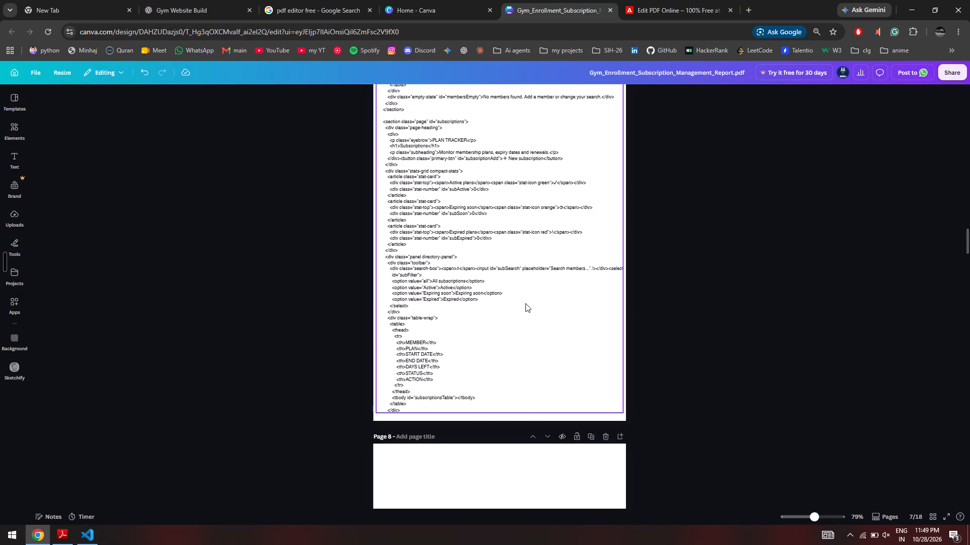
Set the font size of page 7's code block to 8.
left_click(520, 302)
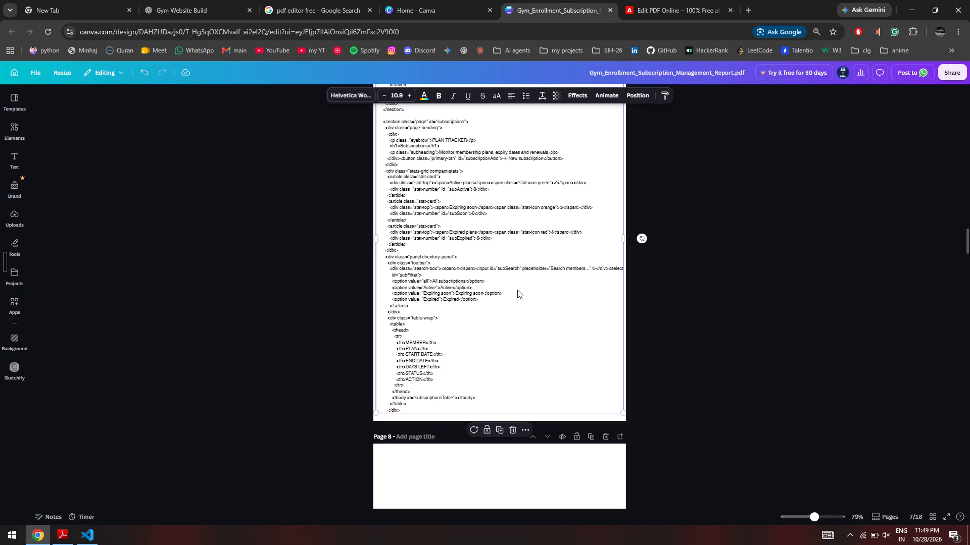
left_click(386, 95)
left_click(386, 95)
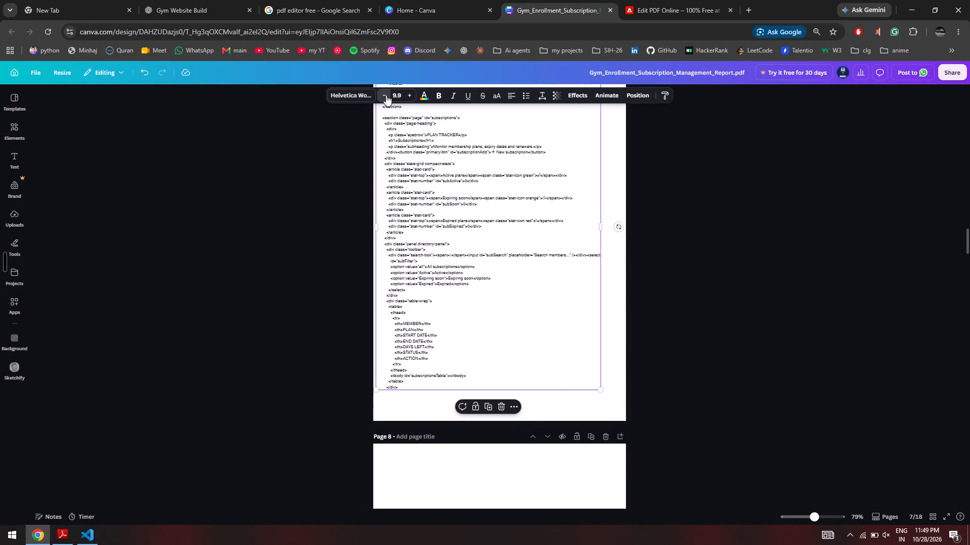
left_click(386, 95)
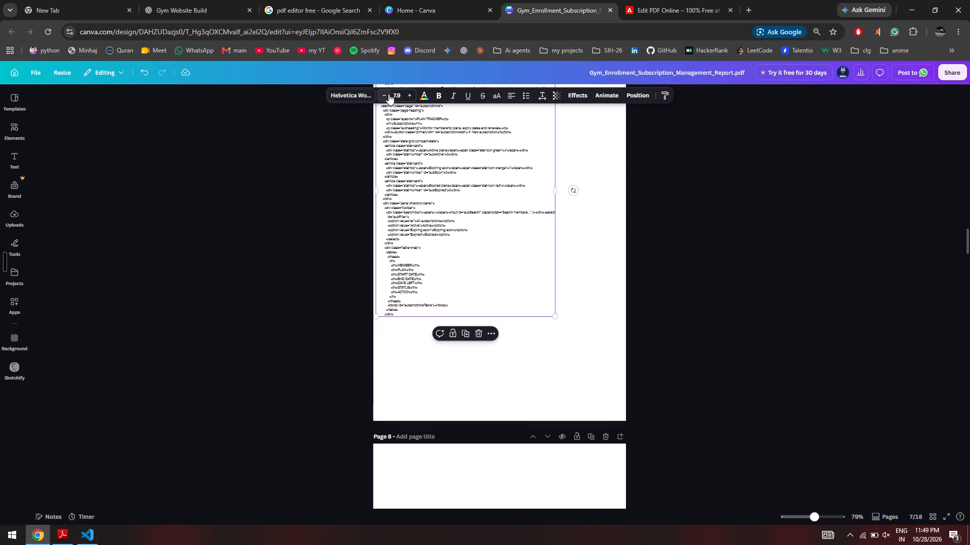
left_click(410, 98)
left_click(398, 98)
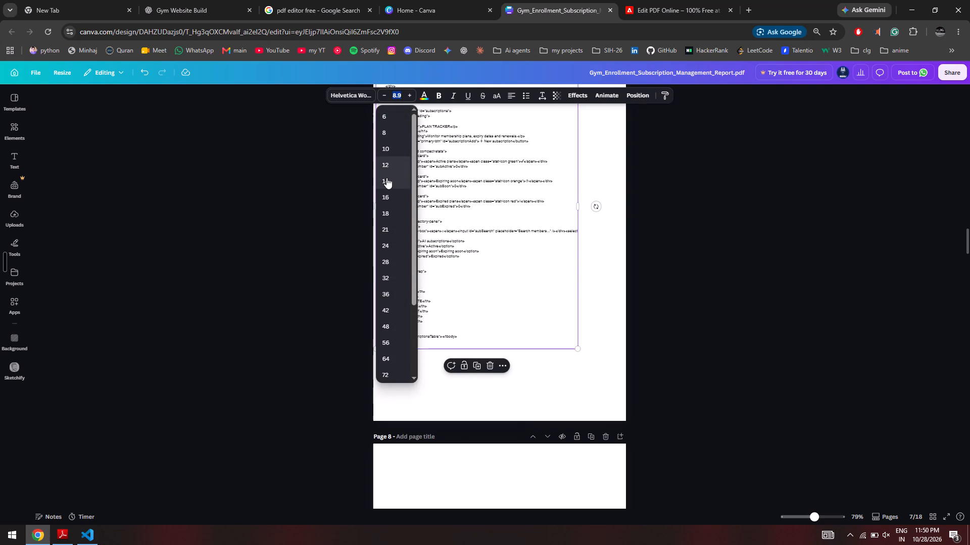
left_click(389, 135)
left_click(450, 292)
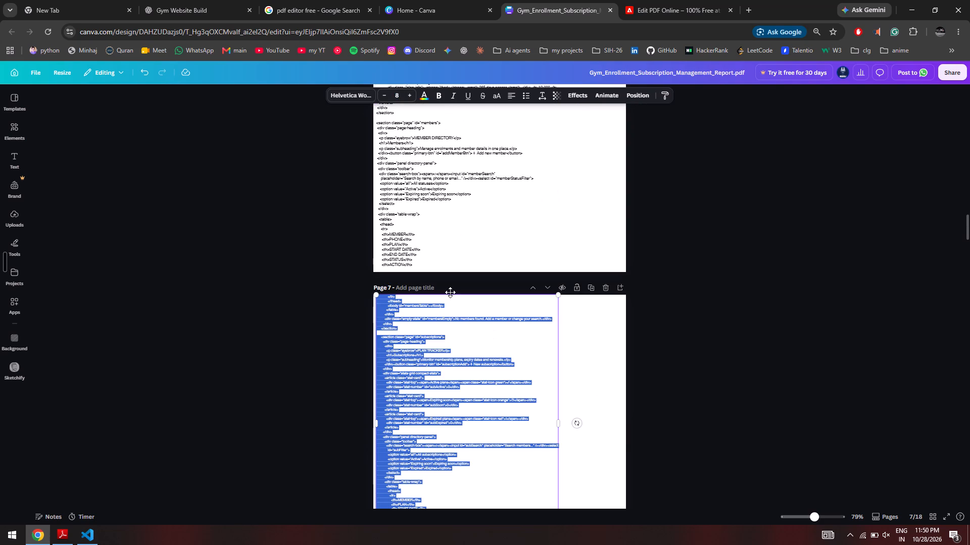
left_click(441, 360)
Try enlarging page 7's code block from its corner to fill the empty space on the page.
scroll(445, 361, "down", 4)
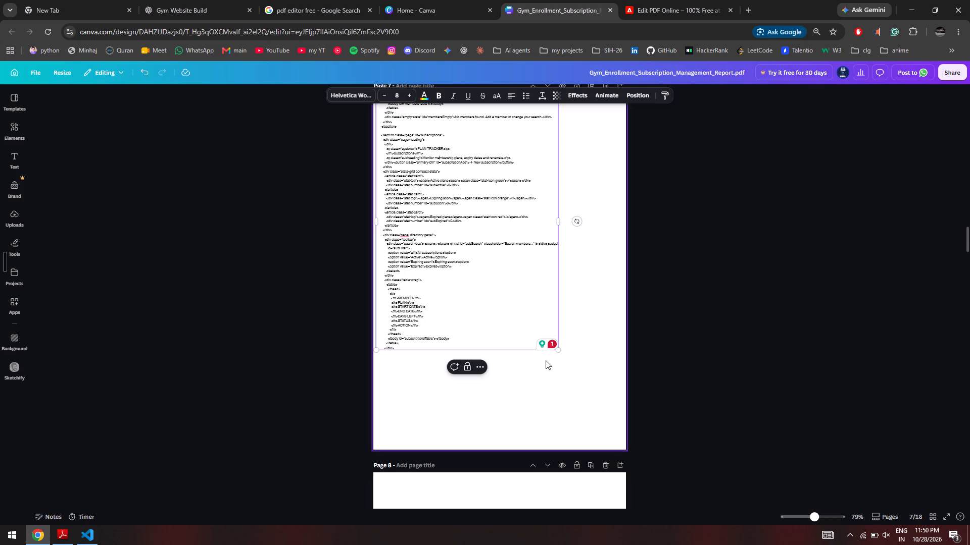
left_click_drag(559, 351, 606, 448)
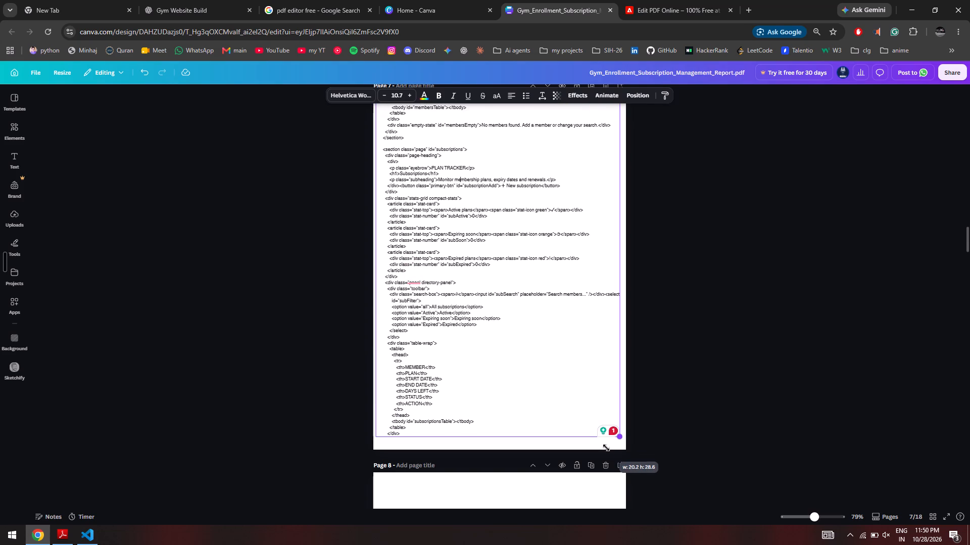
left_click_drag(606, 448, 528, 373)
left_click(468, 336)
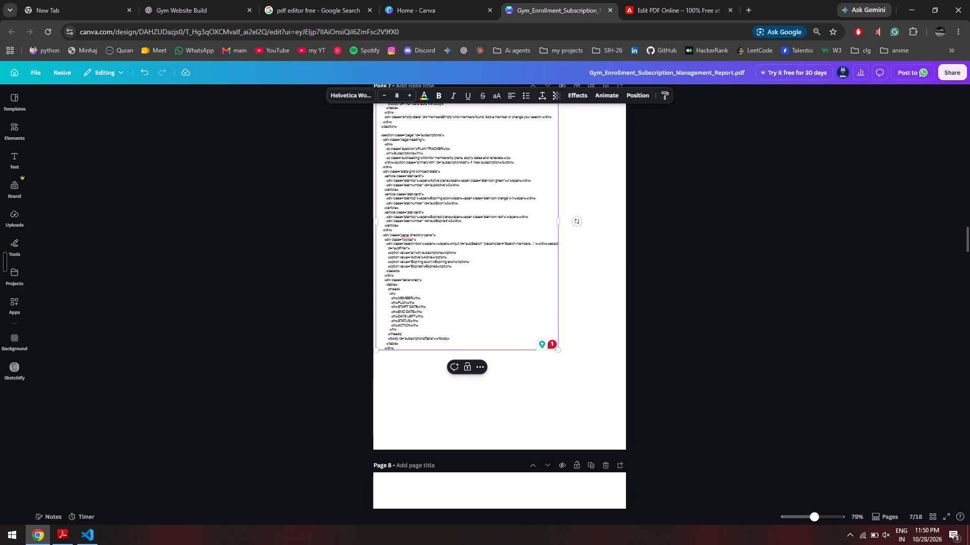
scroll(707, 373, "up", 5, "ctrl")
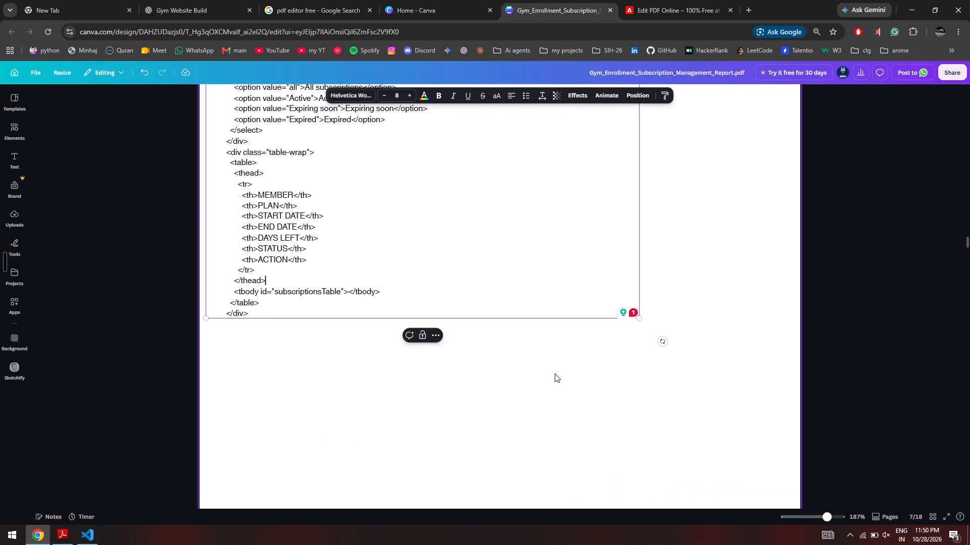
In Visual Studio Code, copy index.html from the subscriptionsEmpty line through the payments section to the opening of the member modal.
key("alt+Tab")
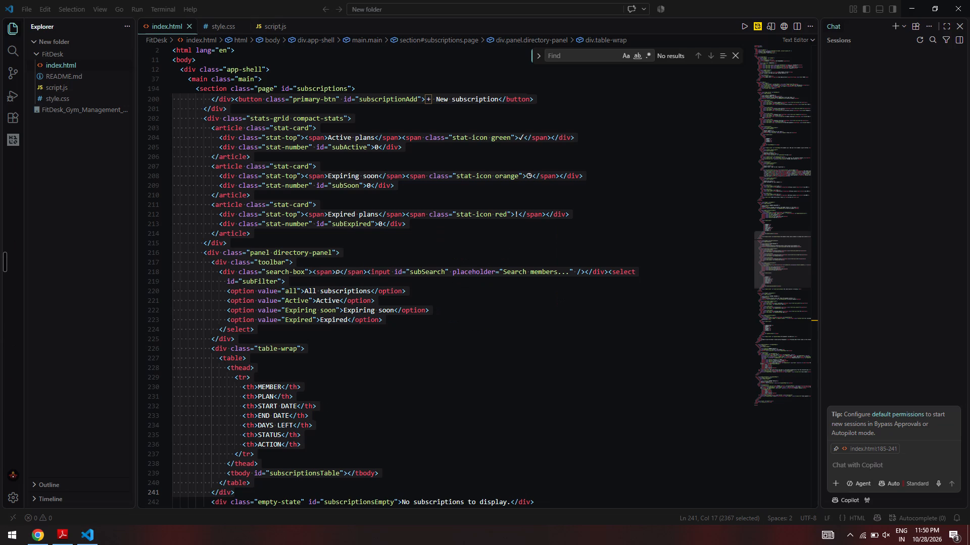
scroll(272, 317, "down", 4)
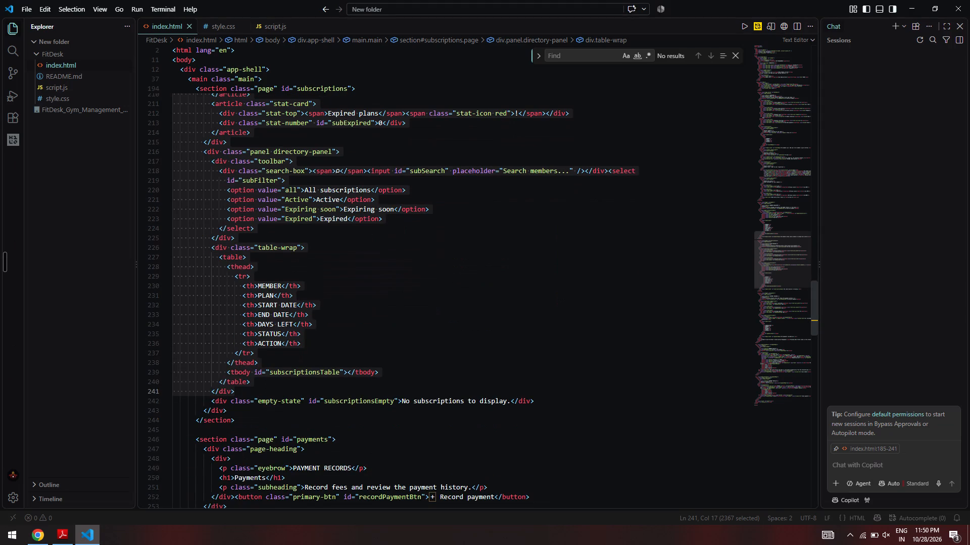
scroll(243, 403, "down", 2)
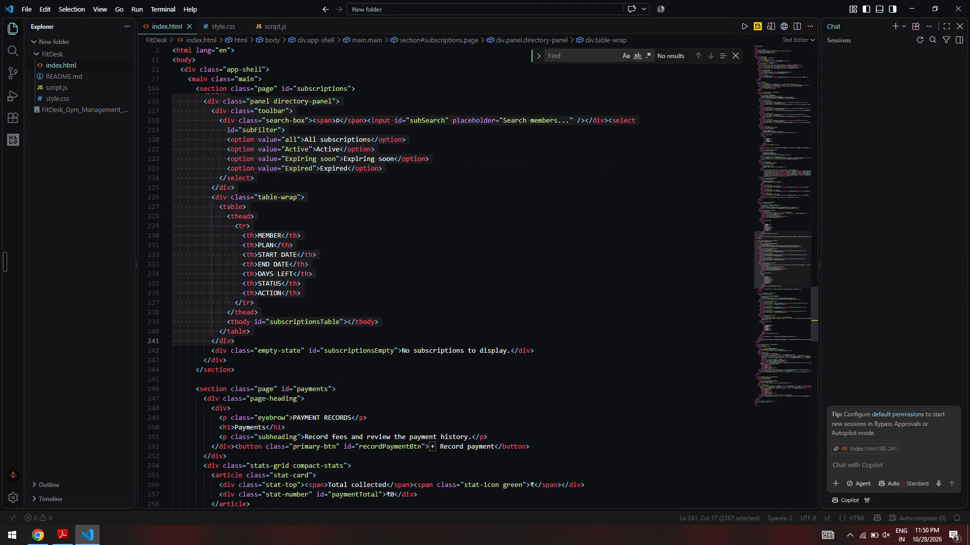
left_click_drag(173, 352, 182, 378)
scroll(174, 372, "down", 4)
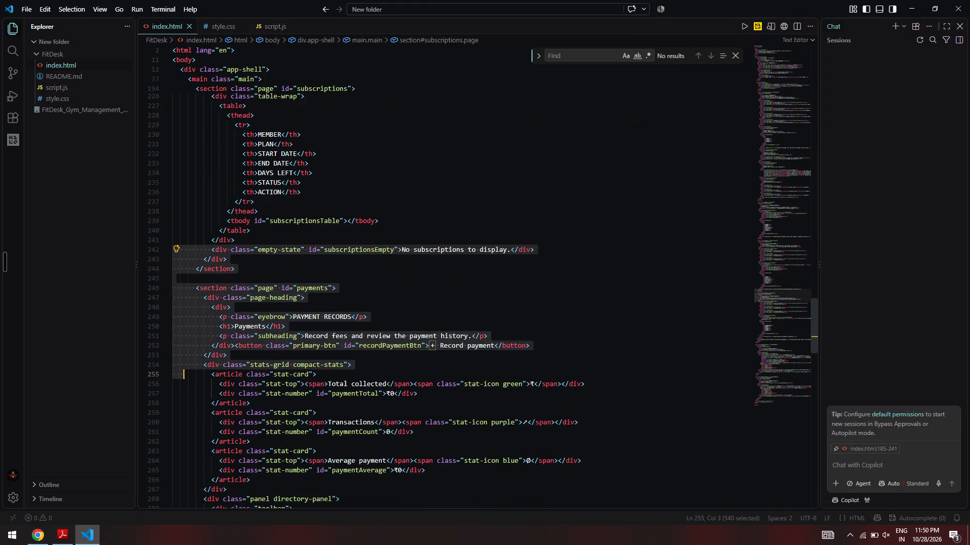
left_click_drag(182, 378, 182, 376)
scroll(183, 377, "down", 16)
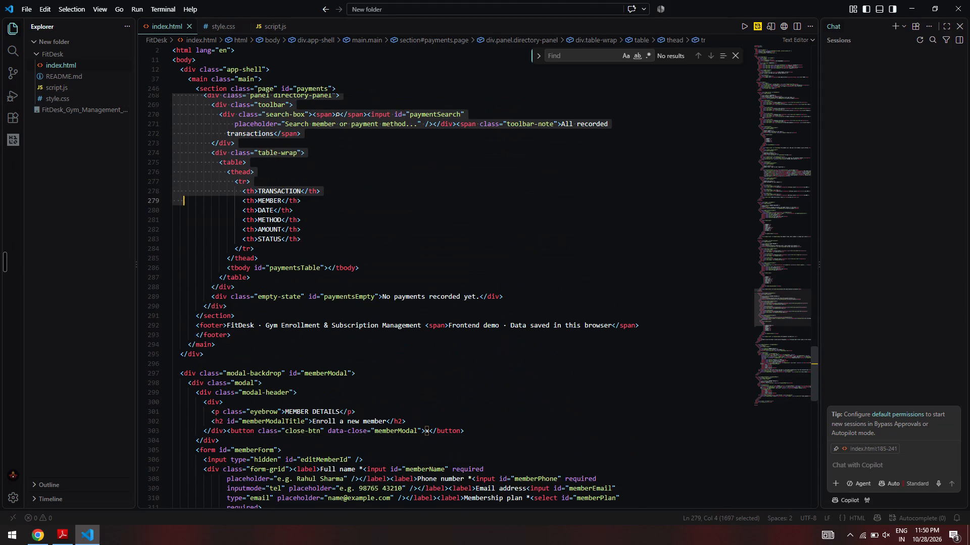
left_click_drag(182, 376, 198, 374)
scroll(198, 372, "down", 1)
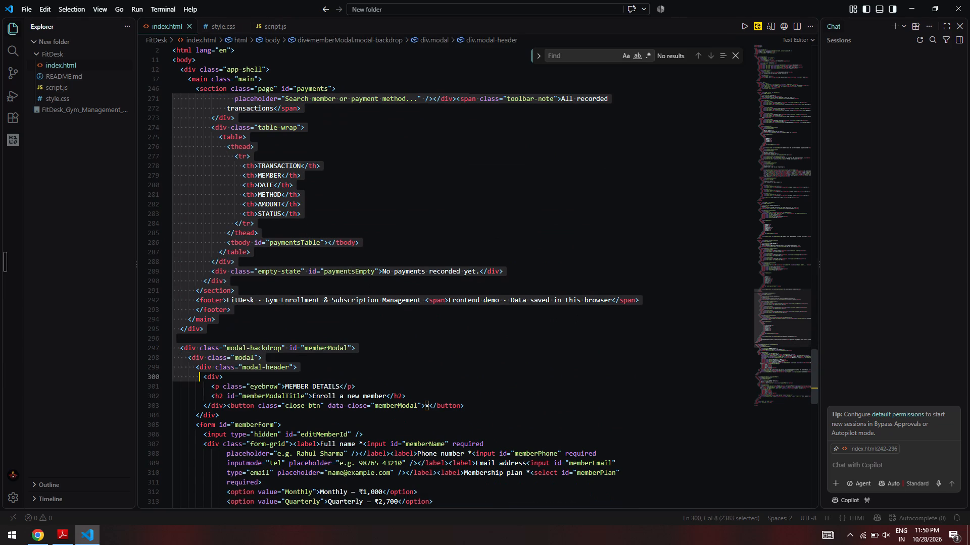
left_click_drag(198, 374, 357, 379)
key("ctrl+c")
Back in Canva, append the copied code on a new line after the last closing div in page 7's block.
key("alt+Tab")
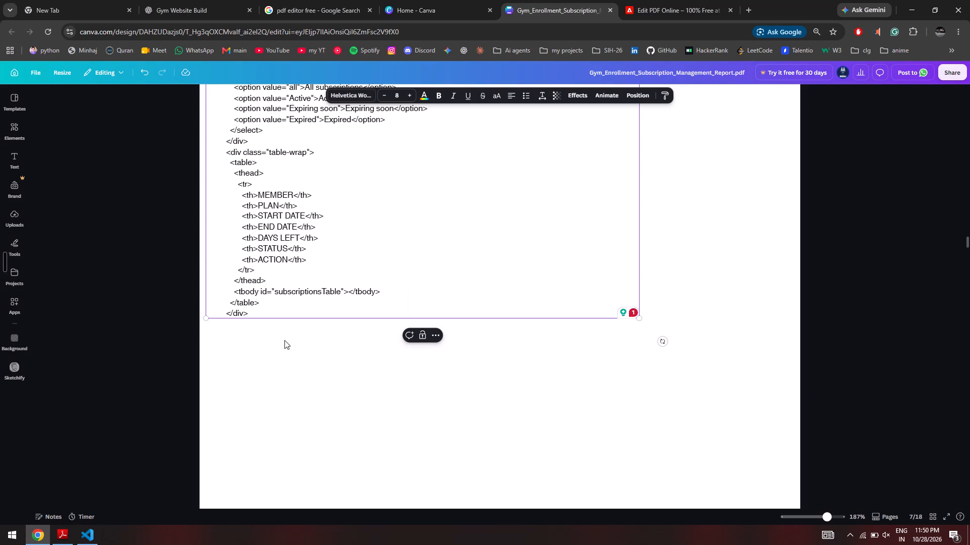
left_click(258, 312)
key("Return")
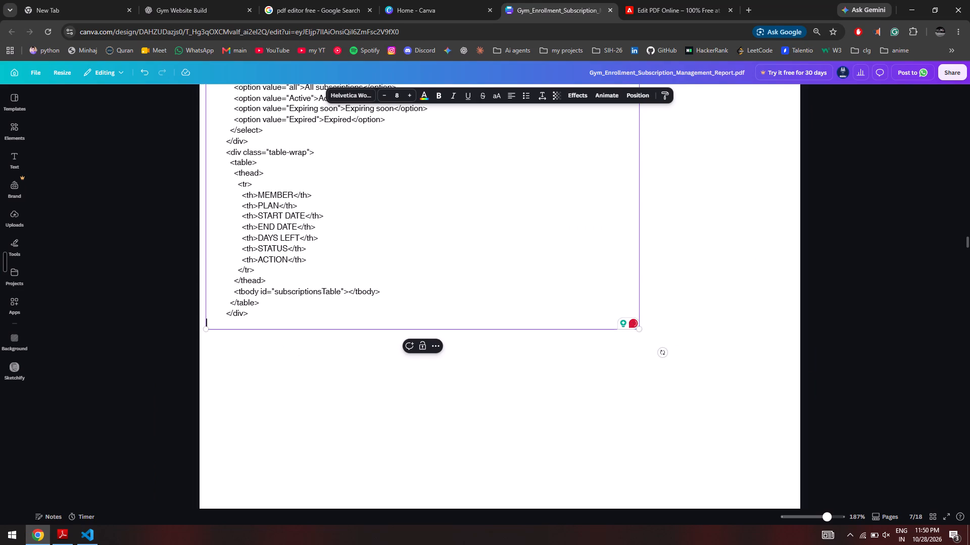
key("ctrl+v")
scroll(258, 312, "down", 2)
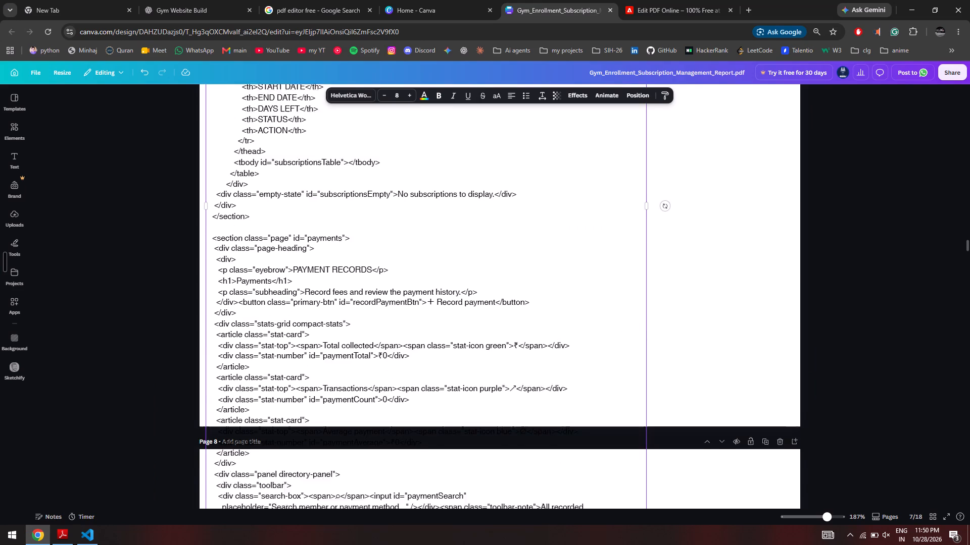
Find where page 7's code overflows in index.html in Visual Studio Code and place the cursor at the Average payment stat-top line.
scroll(258, 312, "down", 2)
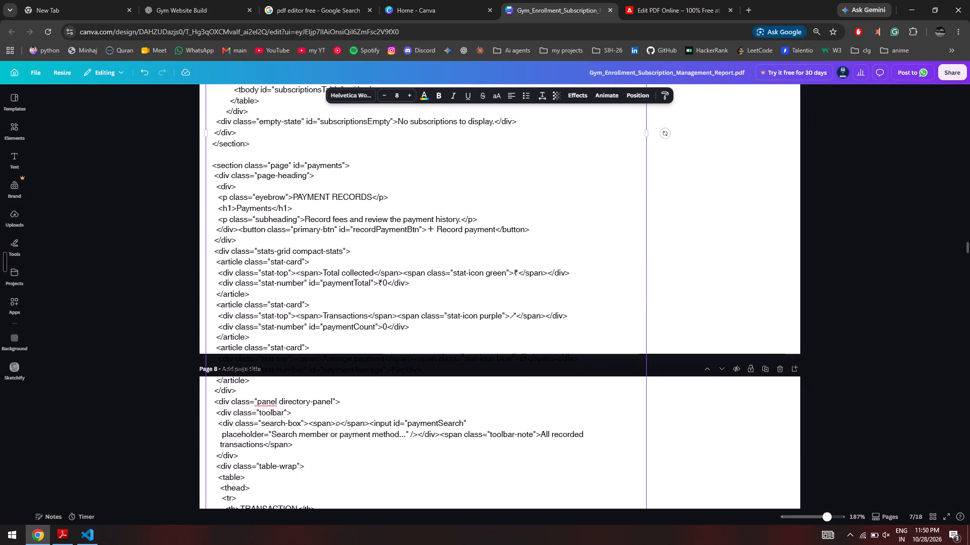
key("alt+Tab")
scroll(257, 311, "down", 2)
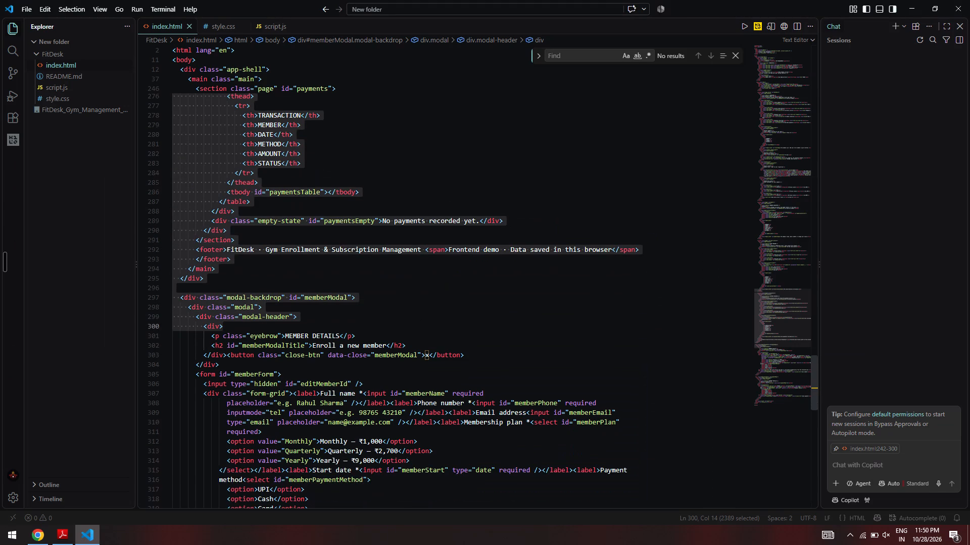
scroll(288, 280, "up", 4)
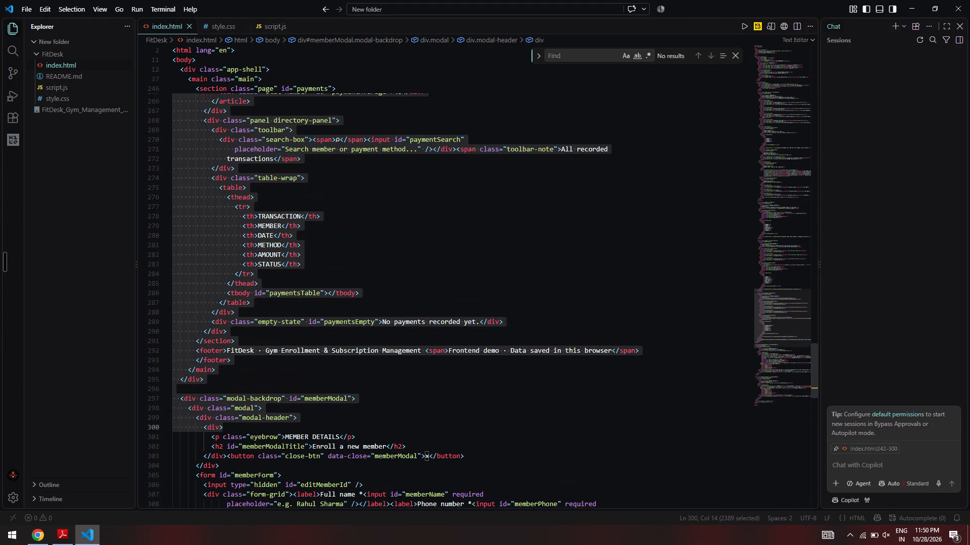
scroll(288, 280, "up", 4)
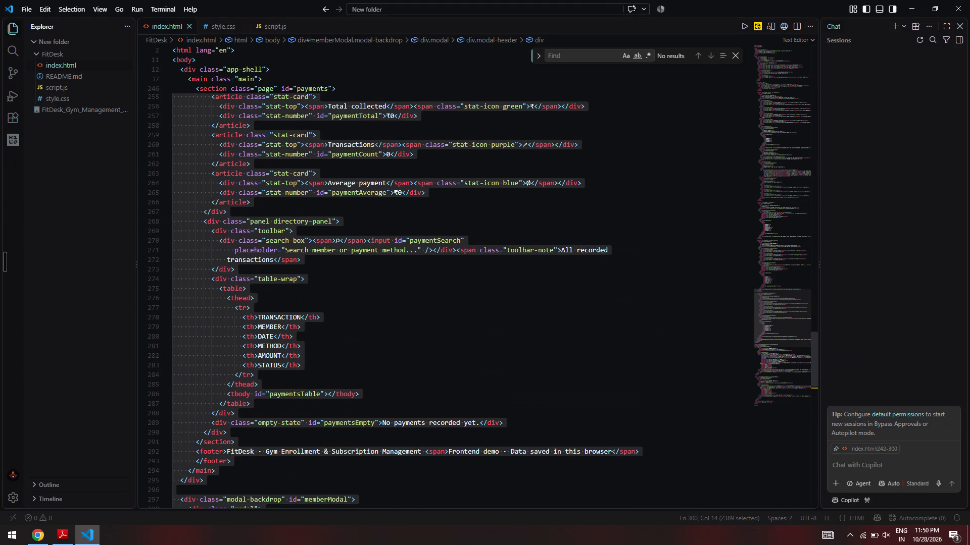
left_click(174, 184)
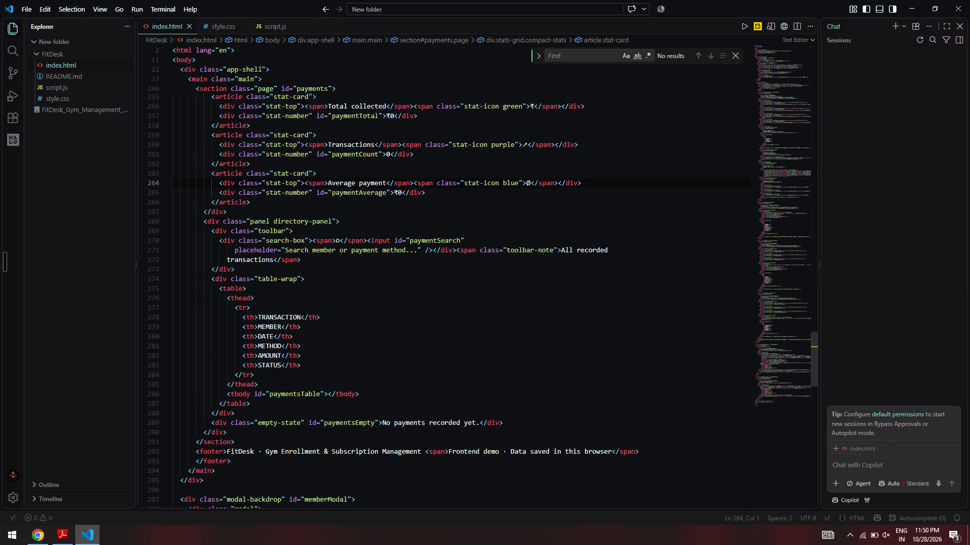
Back in Canva, delete the overflowing code from page 7's block, from the third stat-card article to the end.
key("alt+Tab")
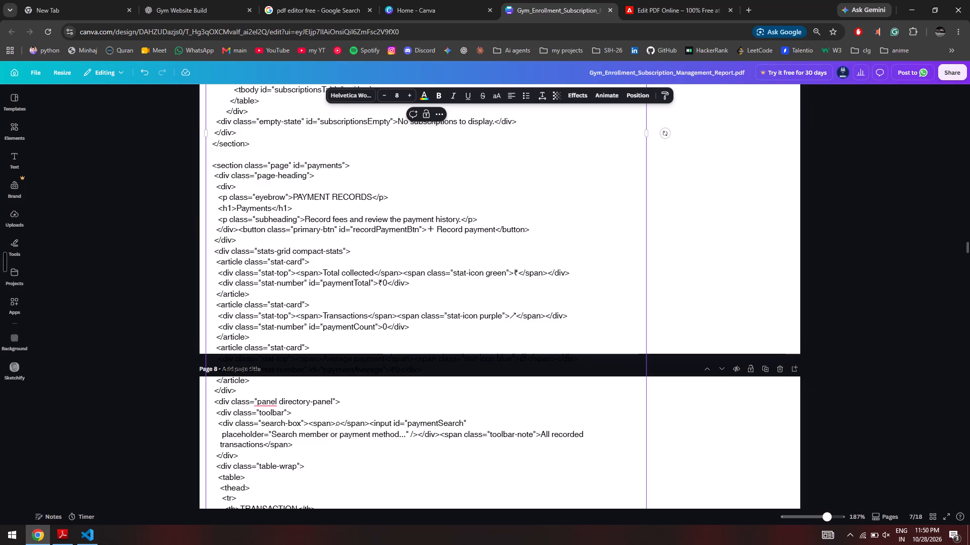
left_click_drag(216, 349, 263, 418)
scroll(249, 419, "down", 3)
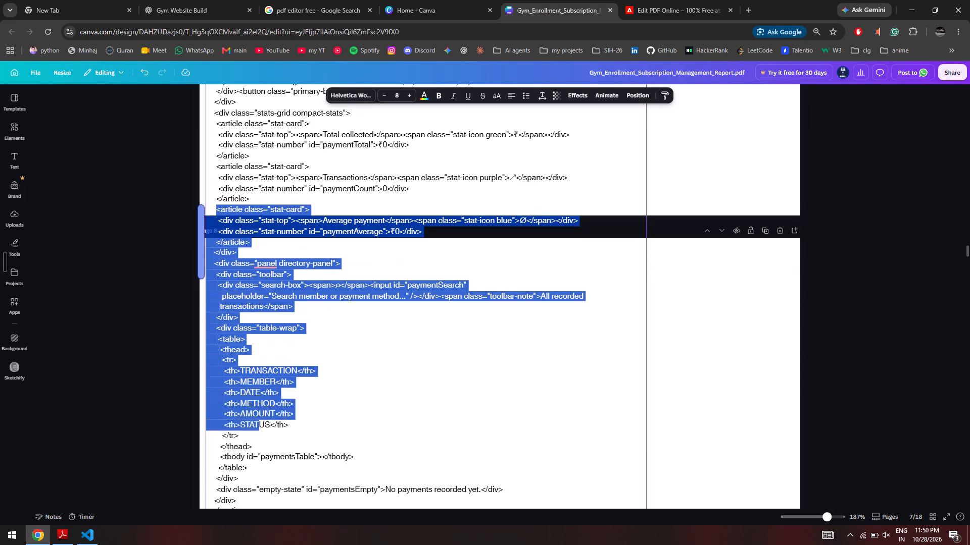
left_click_drag(263, 418, 307, 447)
scroll(267, 415, "down", 3)
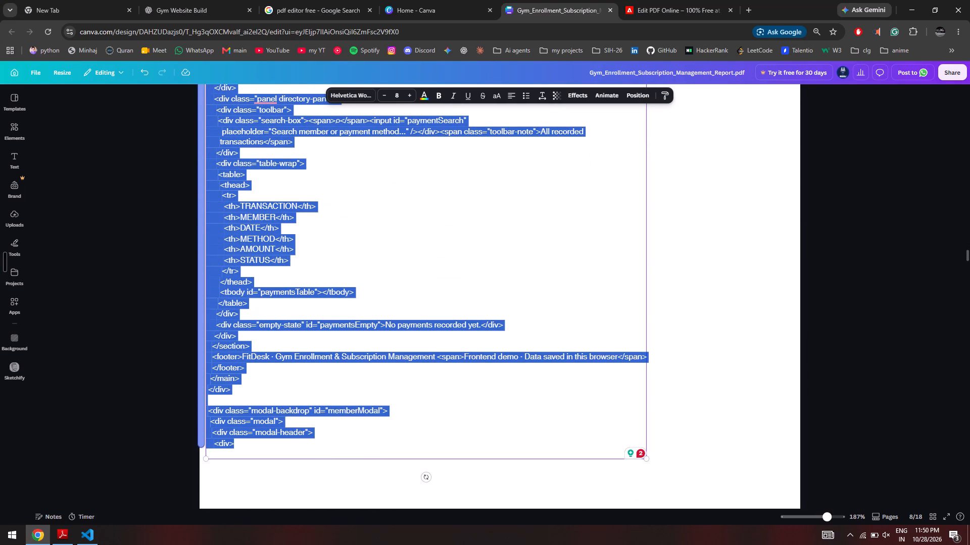
key("BackSpace")
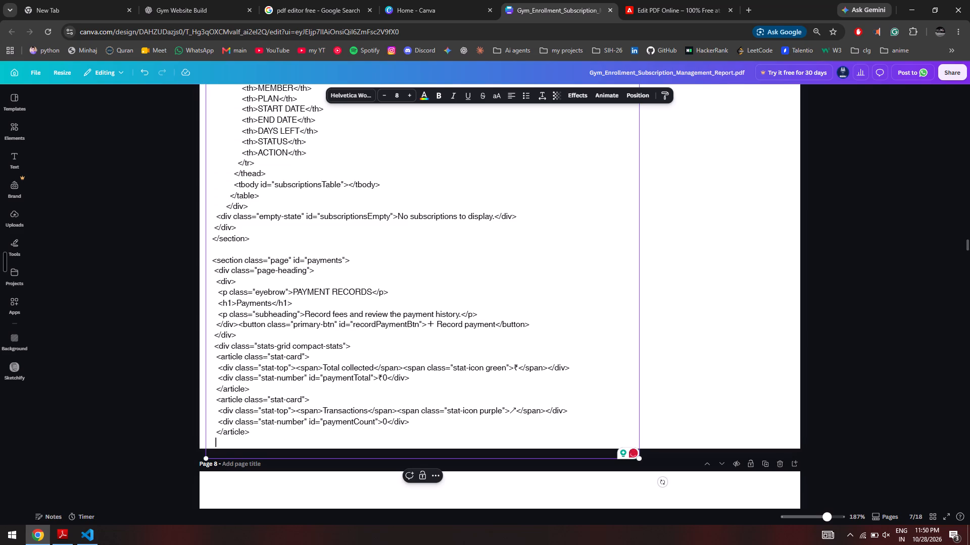
scroll(308, 447, "down", 4)
left_click(228, 326)
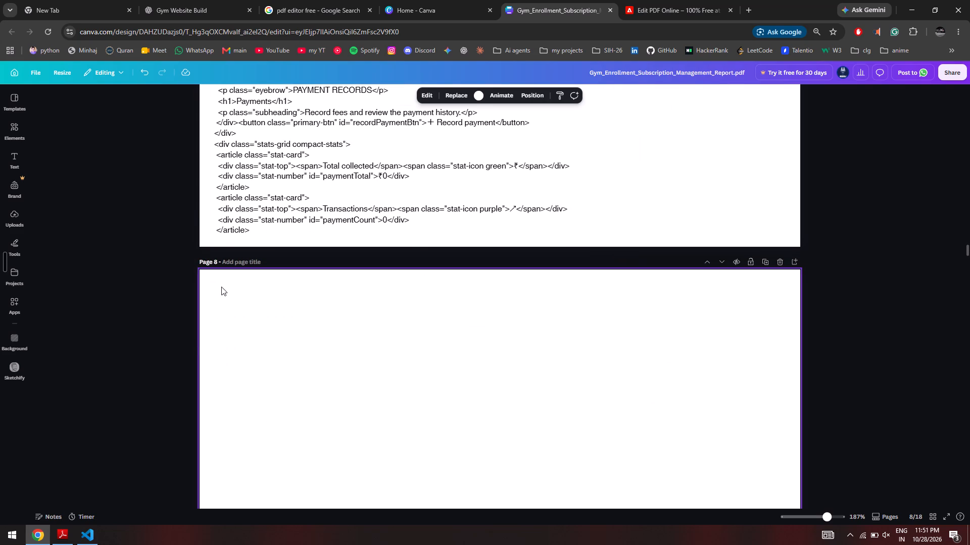
In Visual Studio Code, copy index.html from the Average payment stat-top line to the closing html tag.
key("alt+Tab")
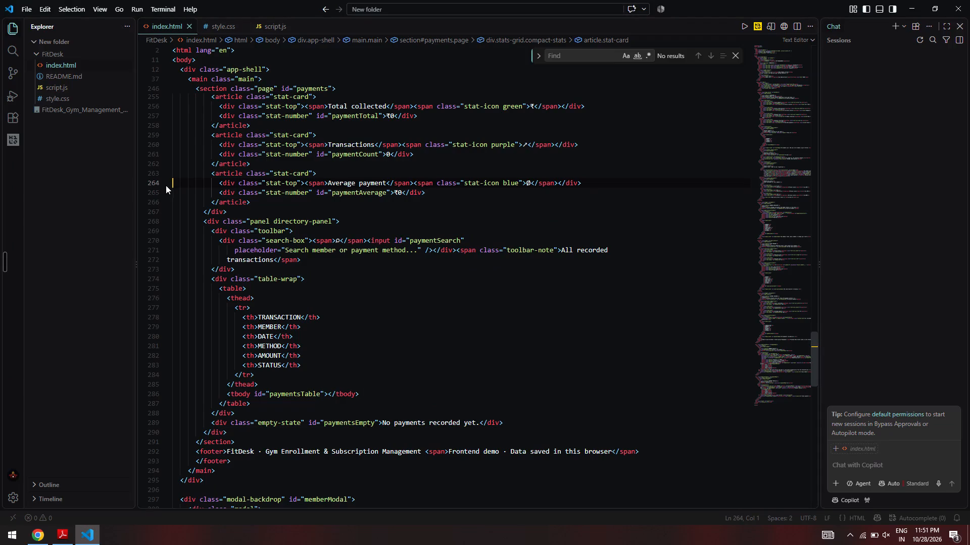
left_click_drag(173, 182, 173, 182)
left_click_drag(173, 182, 176, 198)
scroll(173, 182, "down", 15)
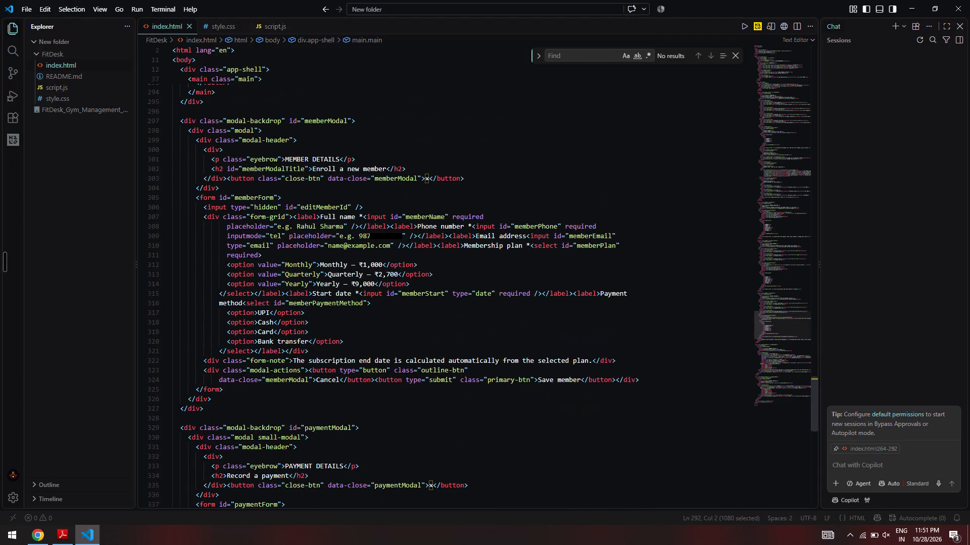
left_click_drag(176, 198, 245, 418)
scroll(251, 429, "down", 10)
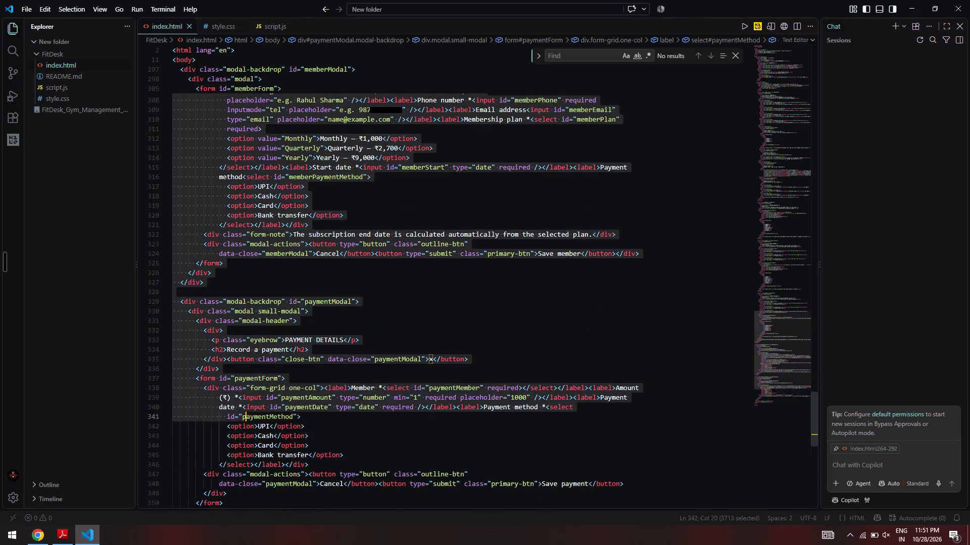
left_click_drag(245, 418, 249, 458)
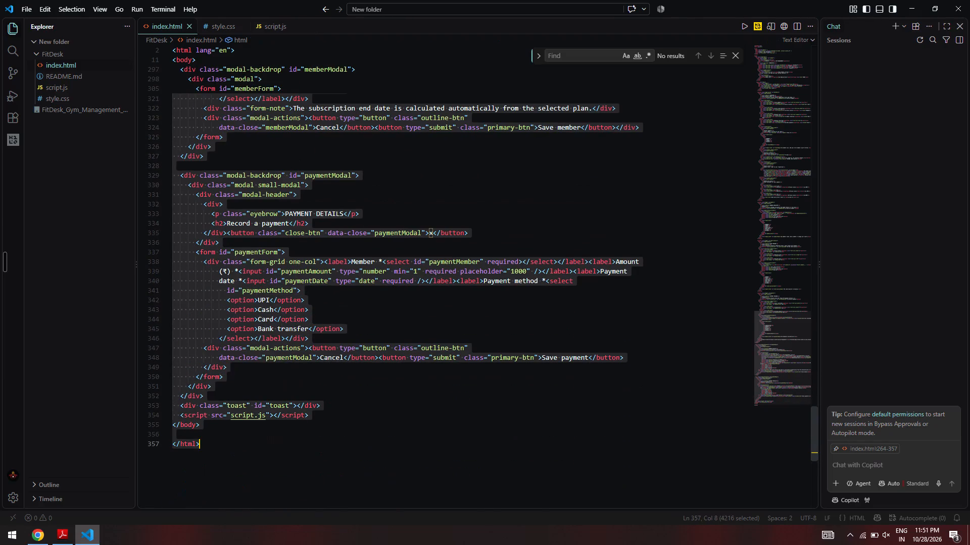
key("ctrl+c")
Back in Canva, paste the copied code onto blank page 8 as a left-aligned text block at font size 8.
key("alt+Tab")
left_click(237, 344)
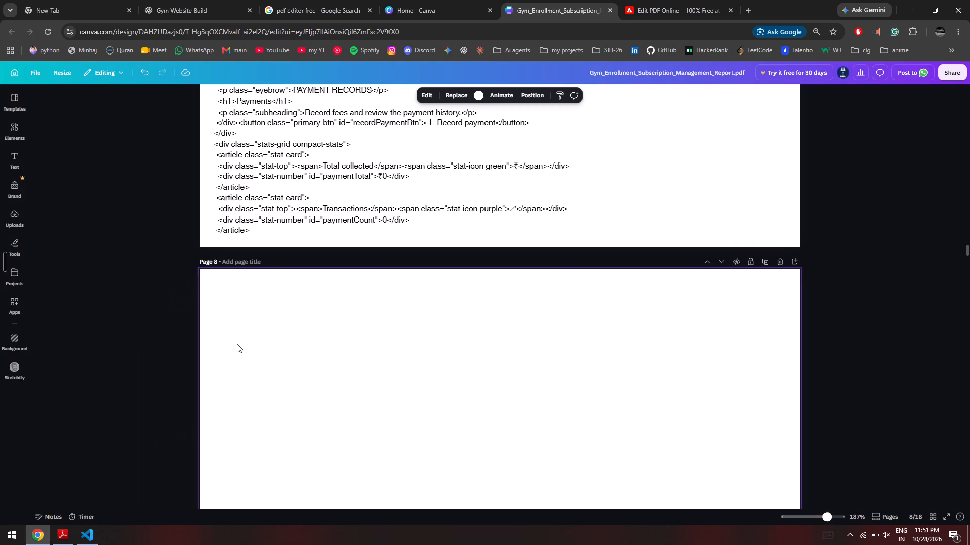
key("ctrl+v")
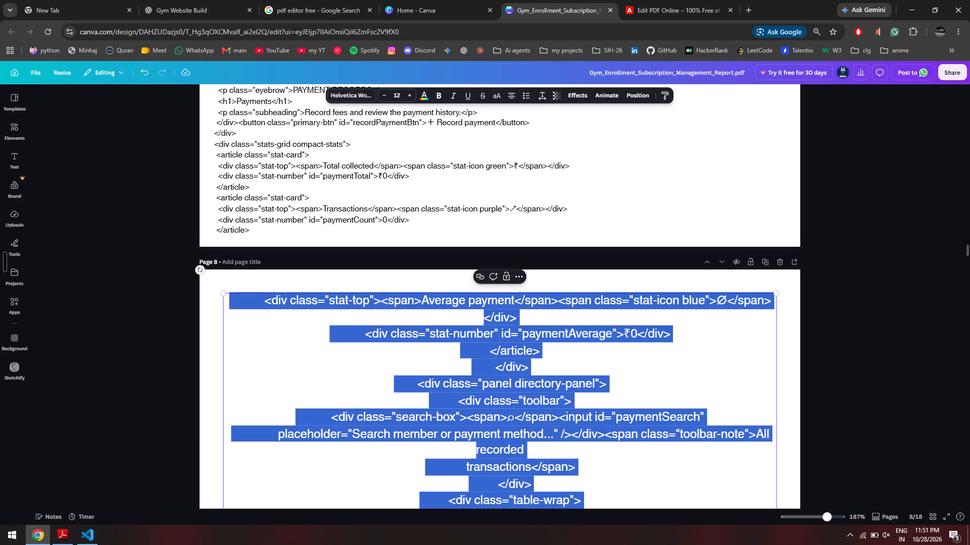
left_click(507, 94)
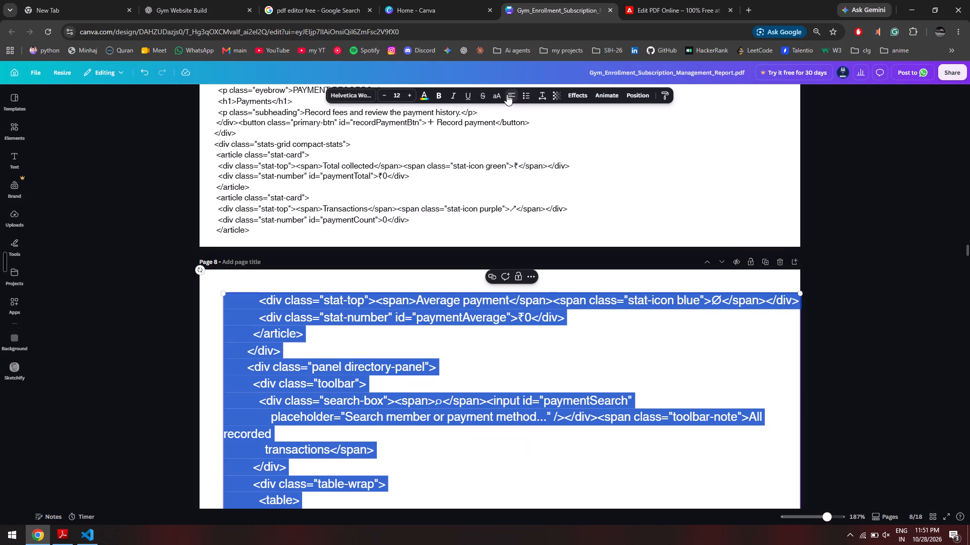
triple_click(385, 96)
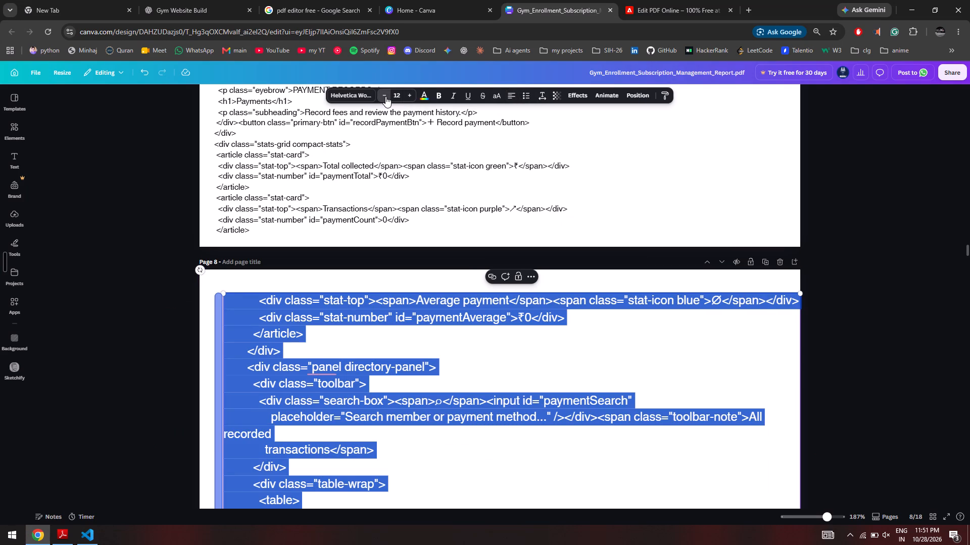
left_click(385, 96)
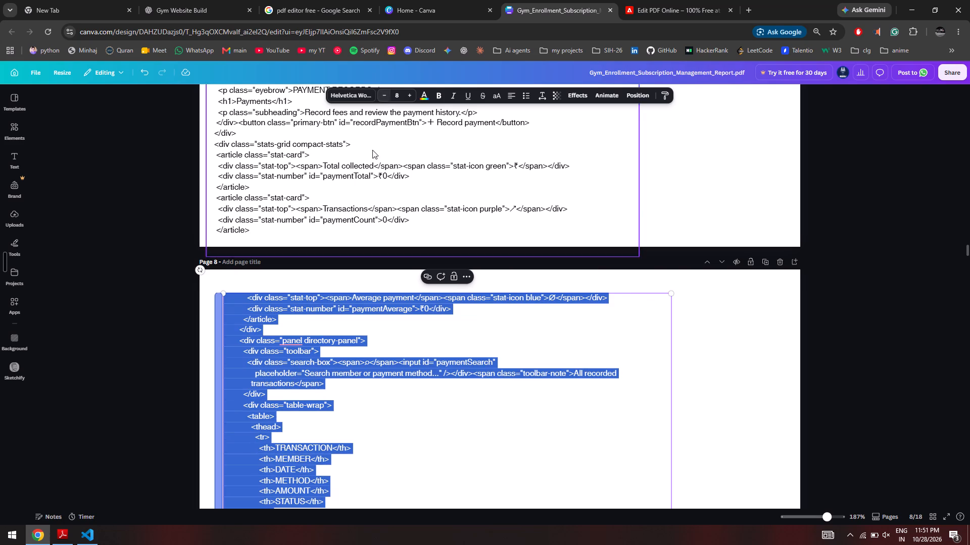
left_click(374, 412)
Check where page 8's code overflows, and copy index.html in Visual Studio Code from the paymentDate input line to the closing html tag.
scroll(374, 412, "down", 12)
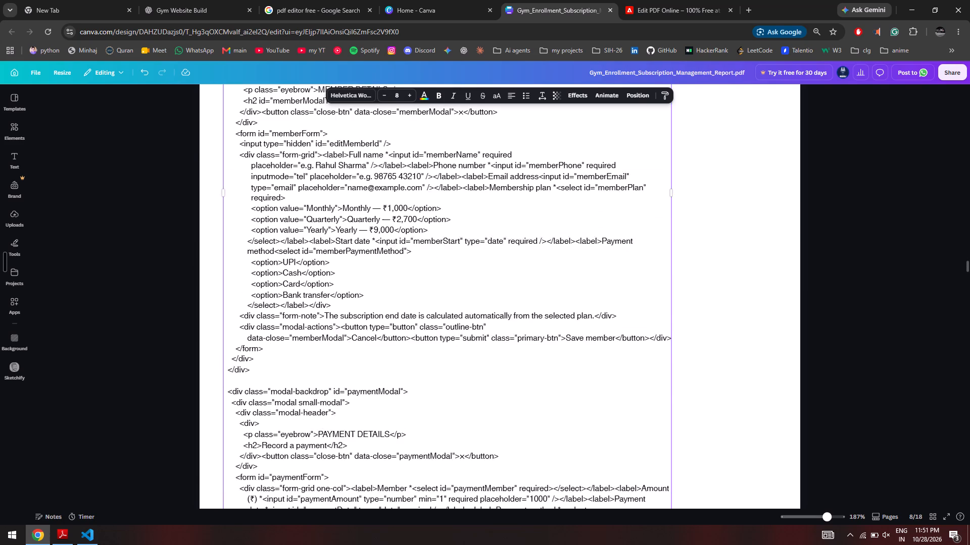
scroll(374, 412, "down", 4)
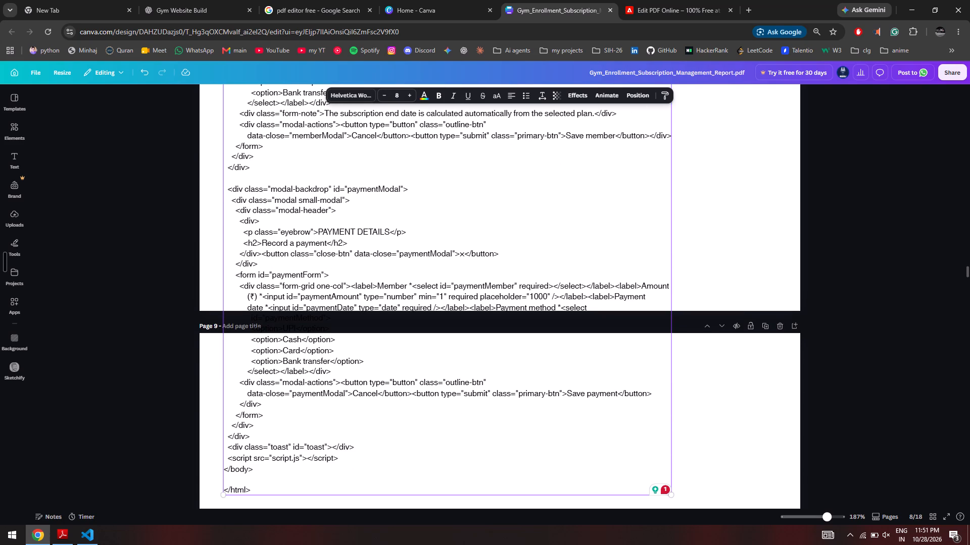
key("alt+Tab")
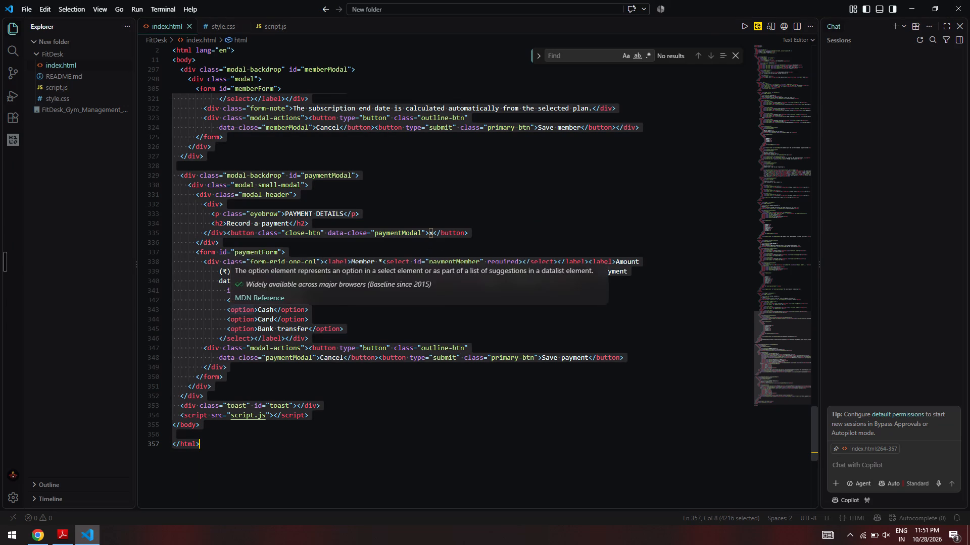
left_click(175, 313)
left_click_drag(172, 283, 212, 475)
key("ctrl+c")
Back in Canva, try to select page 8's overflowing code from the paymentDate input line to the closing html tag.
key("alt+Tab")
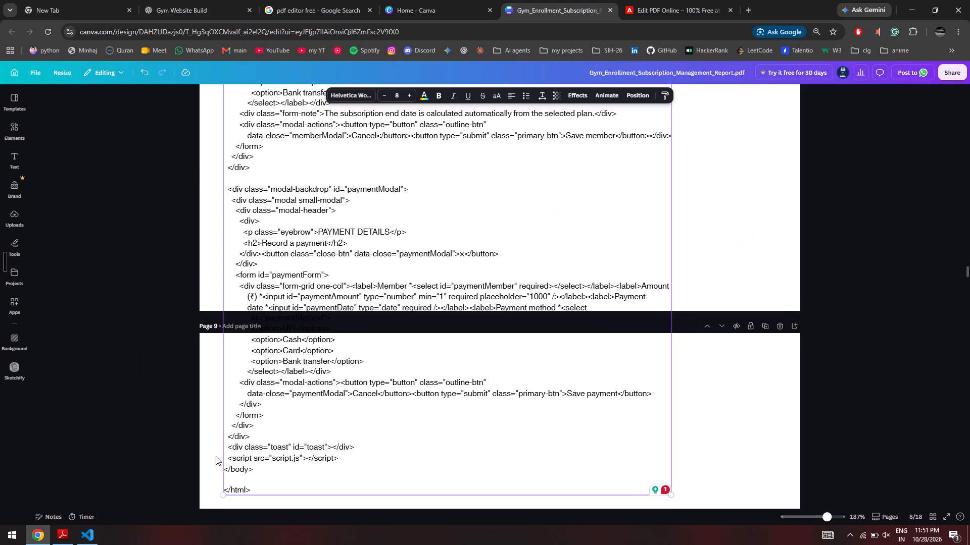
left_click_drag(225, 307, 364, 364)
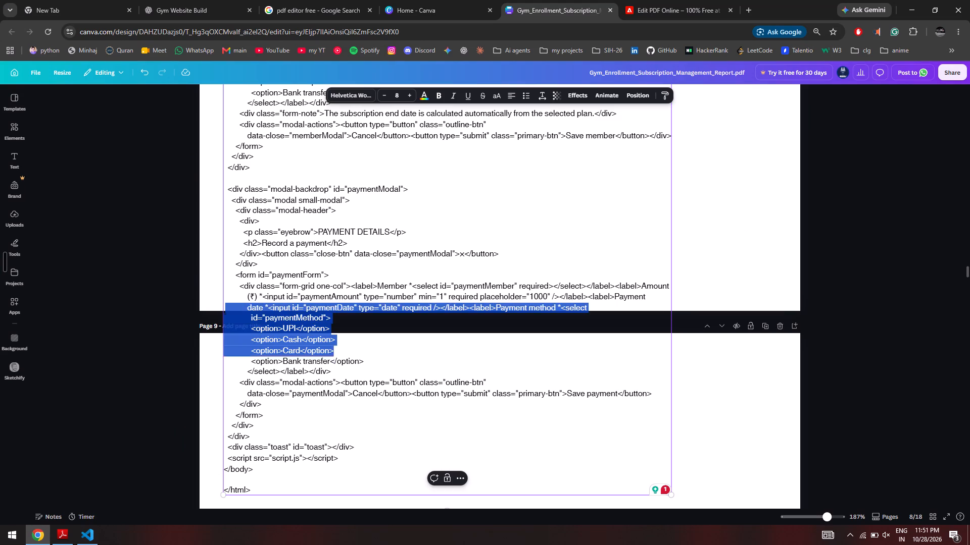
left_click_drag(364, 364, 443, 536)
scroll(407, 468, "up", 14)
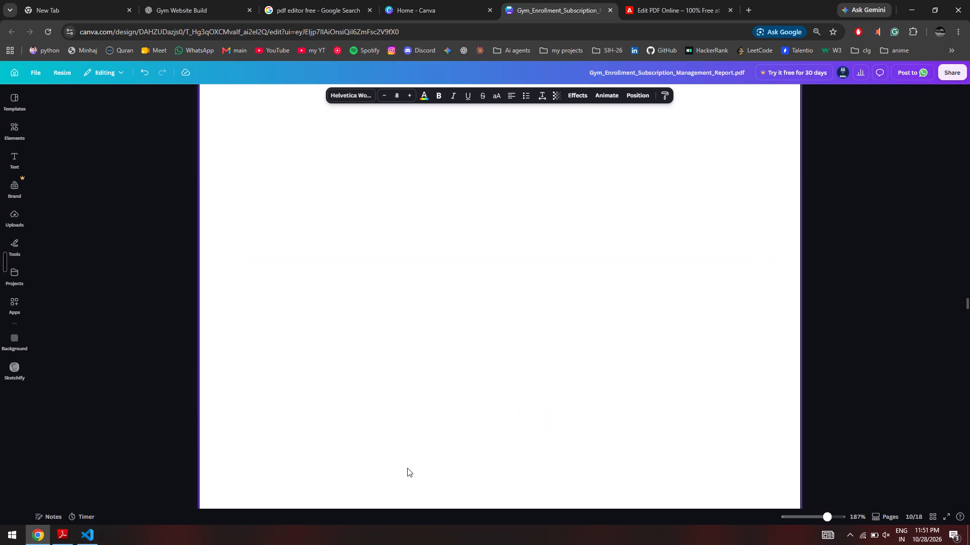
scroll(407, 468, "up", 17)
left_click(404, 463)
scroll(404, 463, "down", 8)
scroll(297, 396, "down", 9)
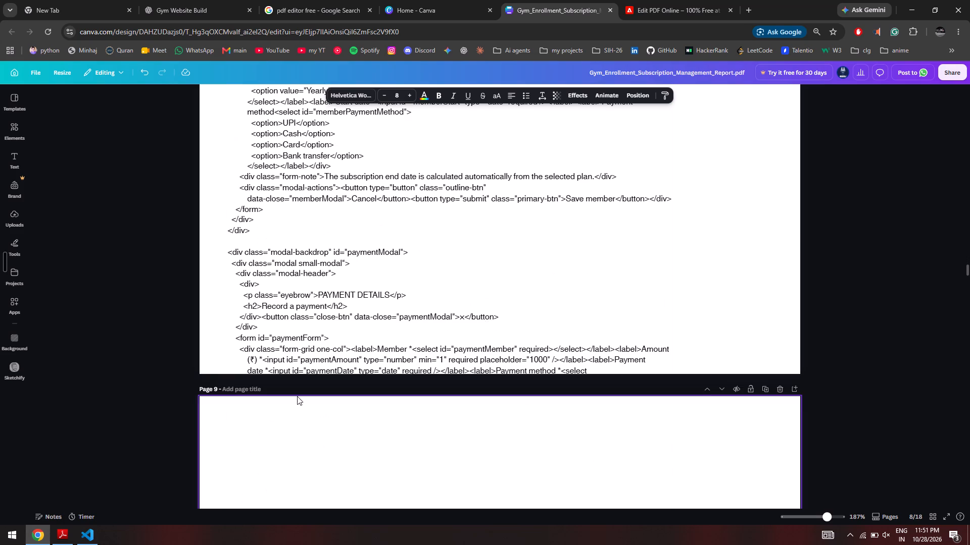
Move page 8's code block flush with the page's left edge and widen it towards the page's right side.
left_click(249, 358)
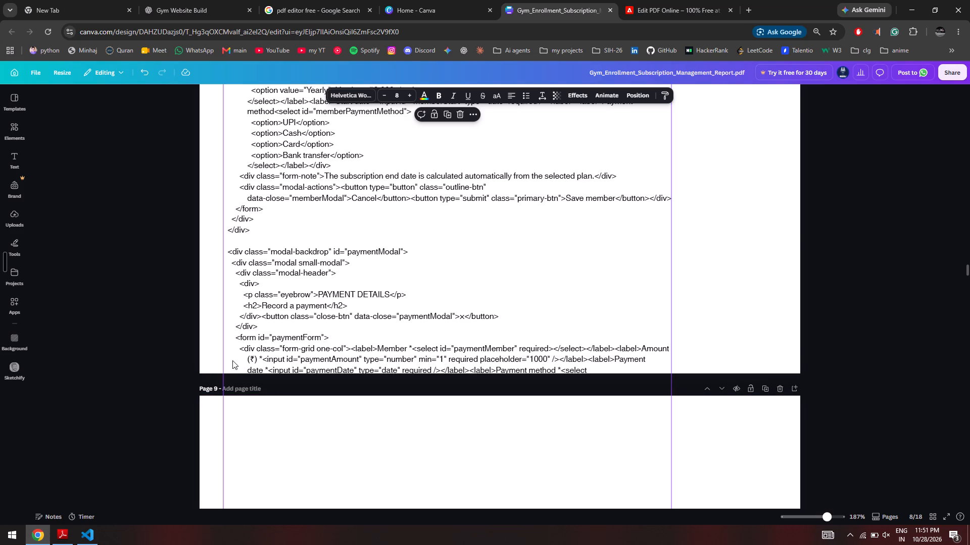
left_click_drag(249, 357, 264, 409)
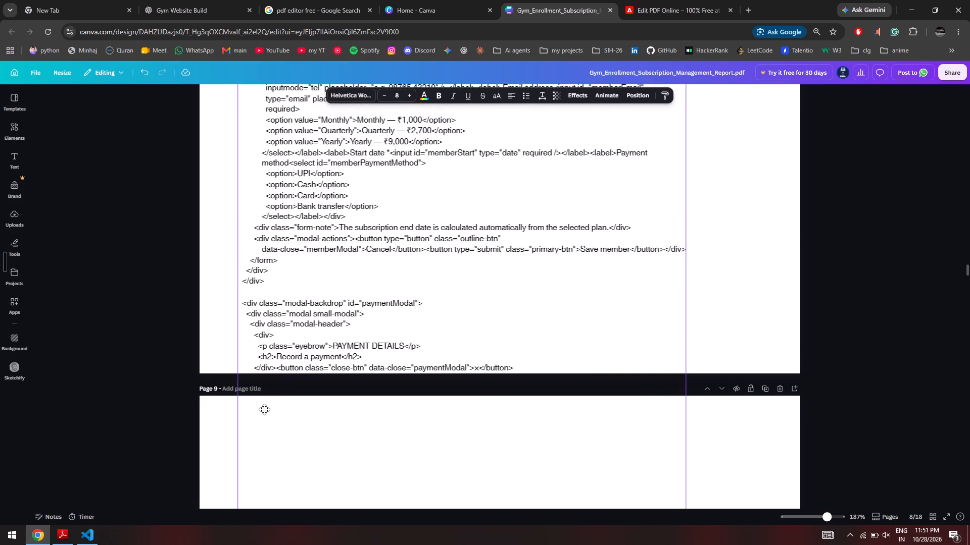
left_click_drag(264, 409, 227, 375)
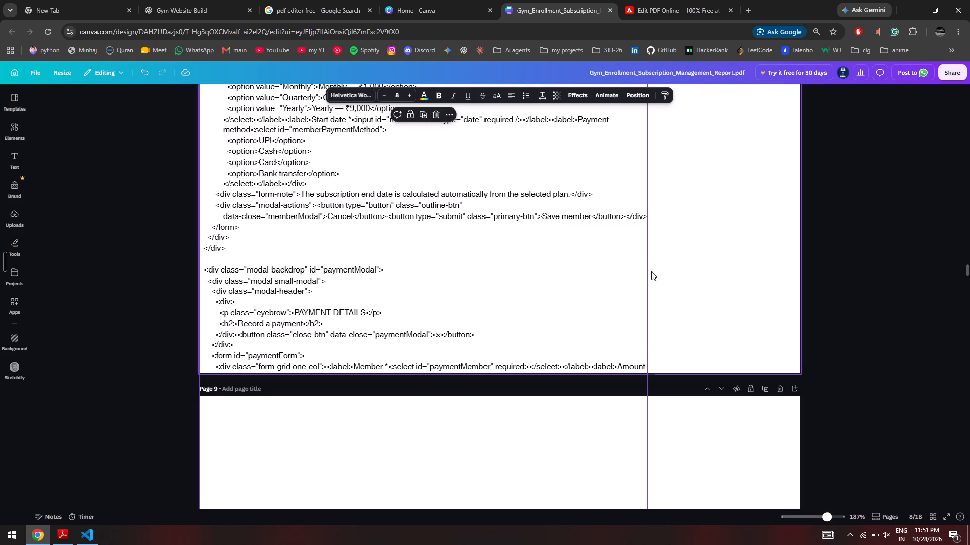
left_click_drag(649, 269, 720, 269)
Move page 8's code block up to just below the page's top edge, keeping it flush with the left edge.
scroll(626, 301, "up", 10)
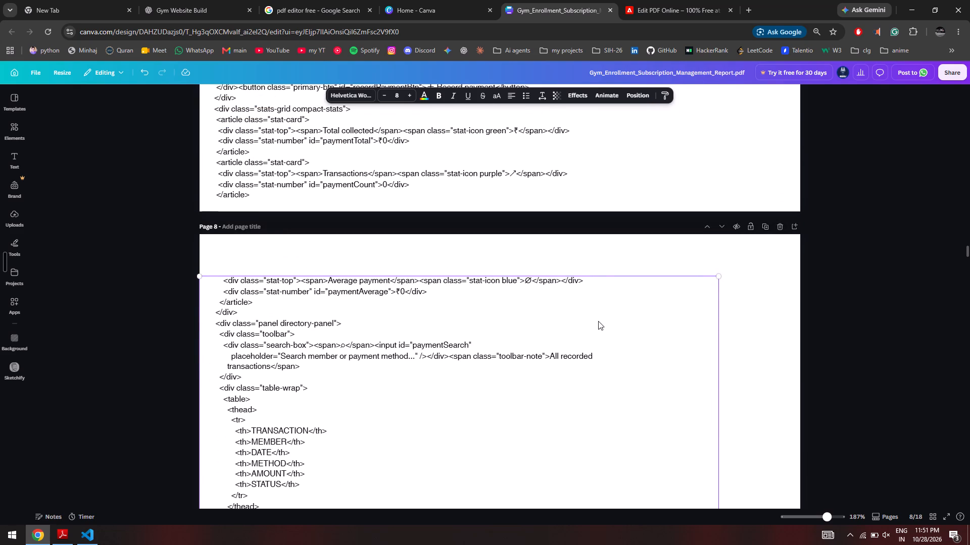
left_click_drag(605, 292, 612, 261)
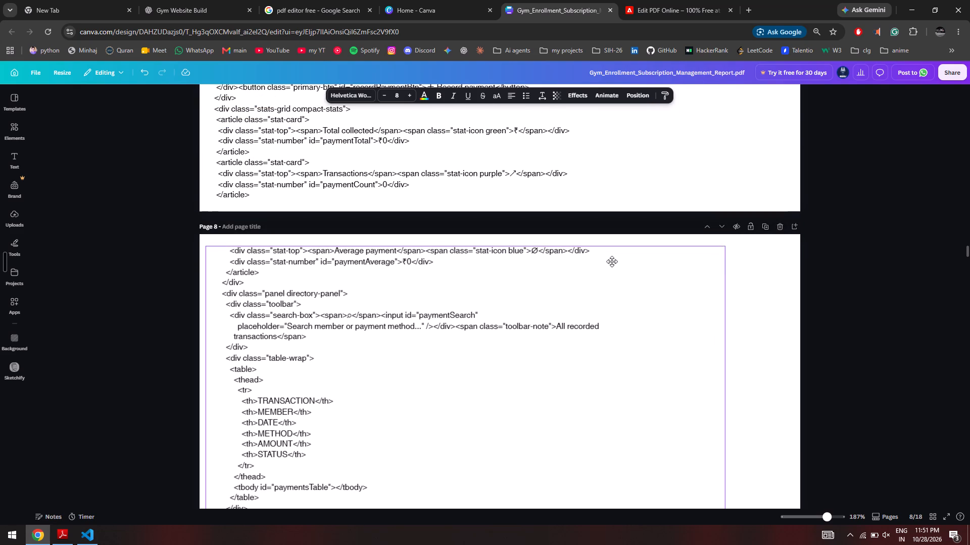
left_click_drag(612, 261, 626, 257)
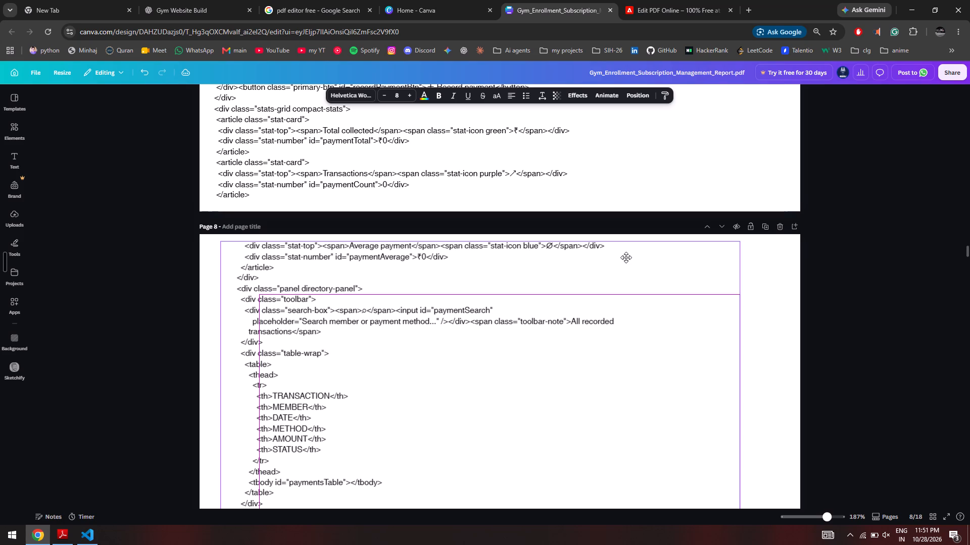
left_click_drag(626, 257, 605, 252)
left_click(599, 258)
left_click_drag(598, 260, 597, 265)
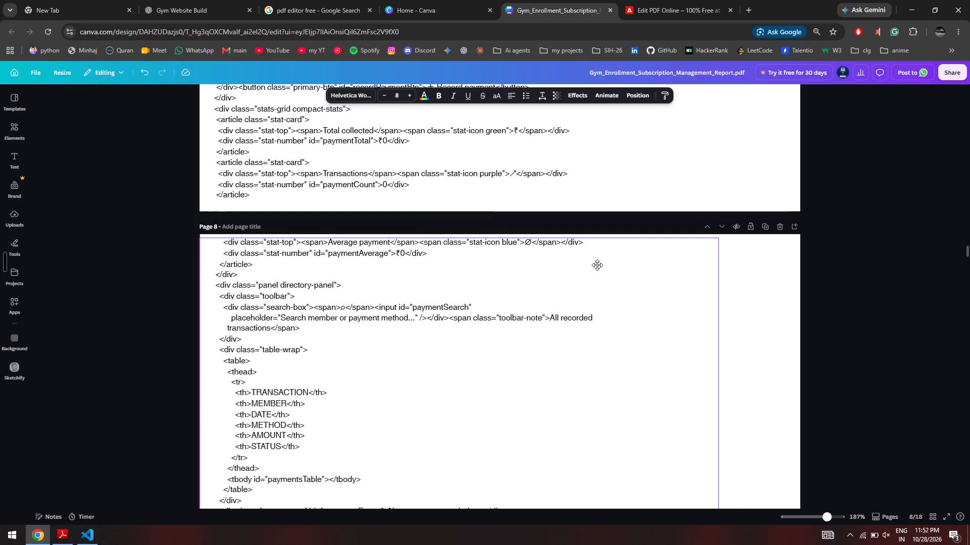
left_click_drag(597, 265, 599, 267)
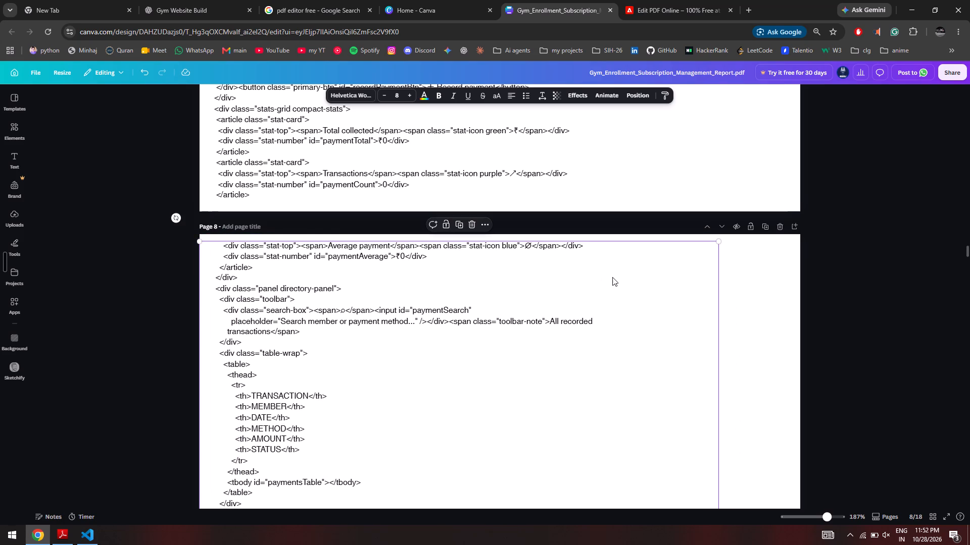
Reduce the font size to 8 on page 6's PHONE header line and on the </div> line below the Quick actions text.
scroll(605, 281, "up", 10)
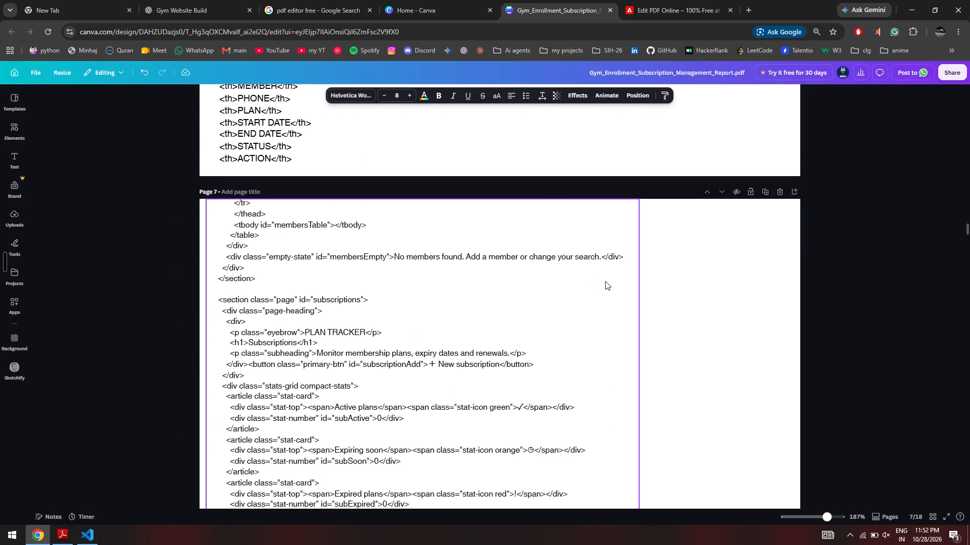
scroll(605, 281, "up", 1)
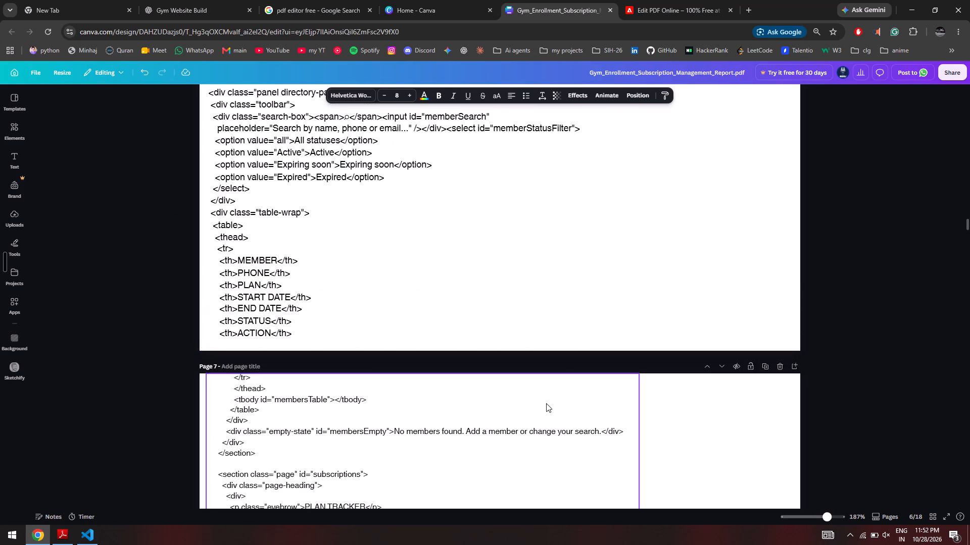
left_click(257, 283)
left_click(261, 278)
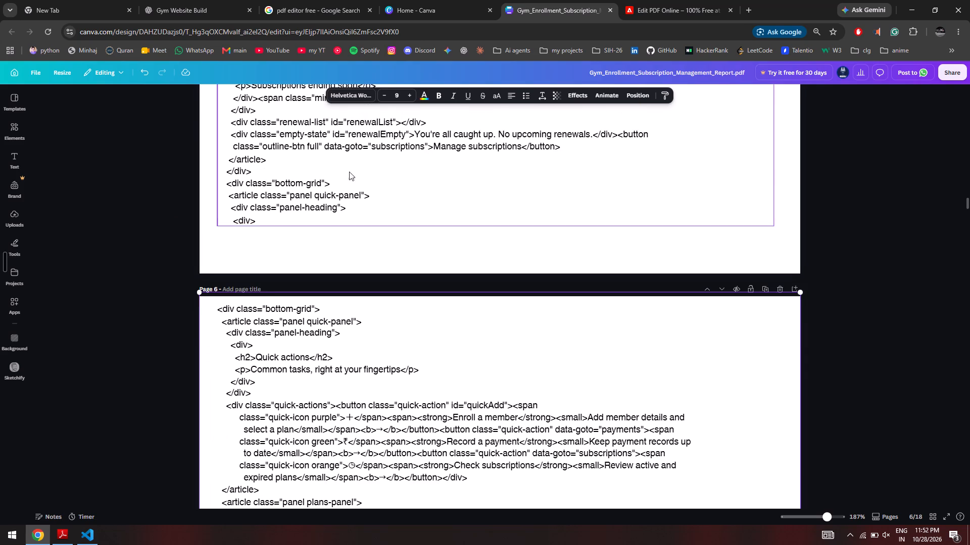
left_click(382, 97)
scroll(353, 230, "up", 4)
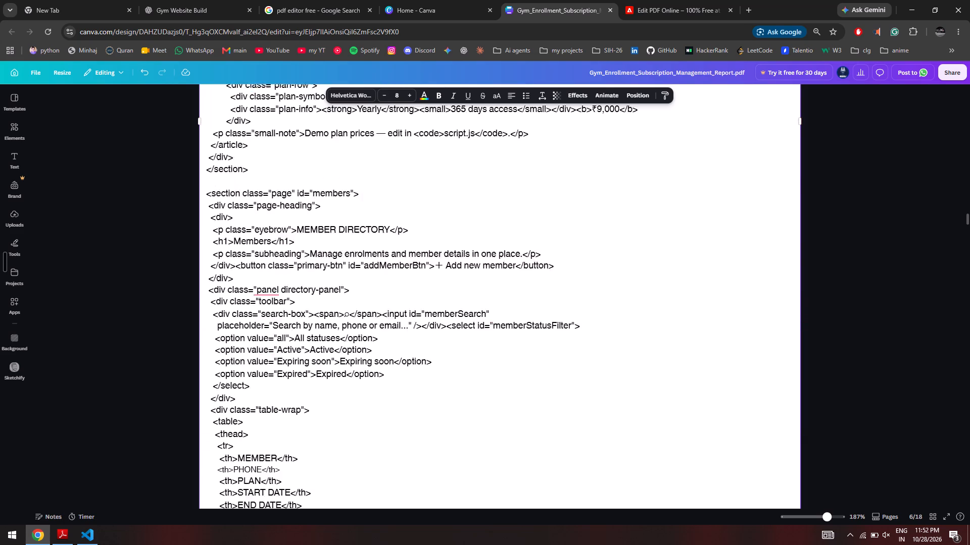
scroll(353, 230, "up", 10)
left_click(353, 244)
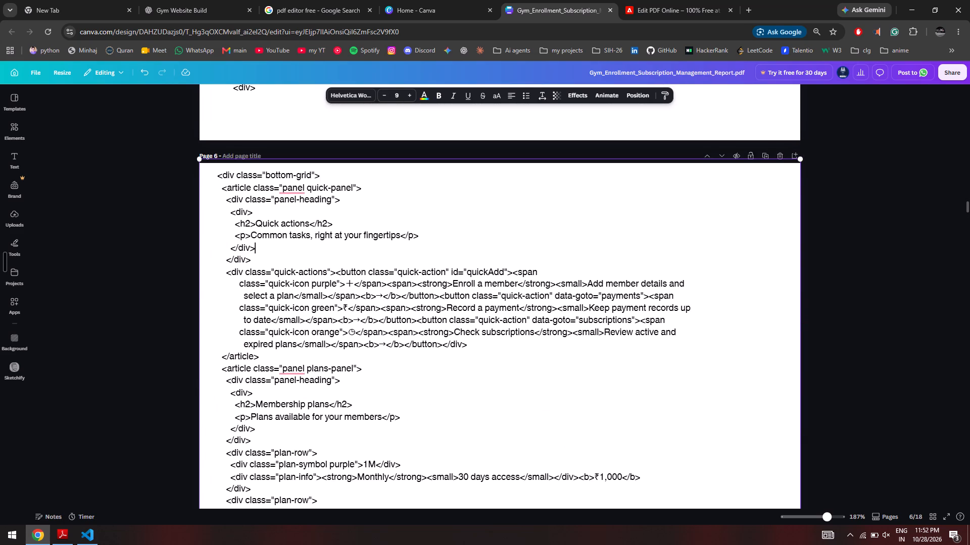
left_click(385, 98)
Look over page 5's code block and the following pages down to where page 8's code overflows onto page 9.
scroll(372, 244, "up", 4)
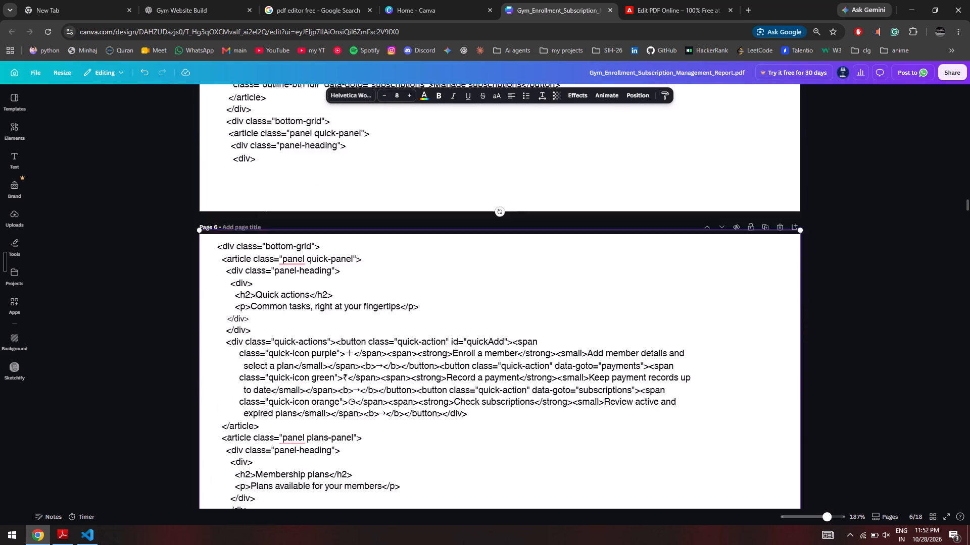
scroll(372, 244, "up", 1)
left_click(370, 247)
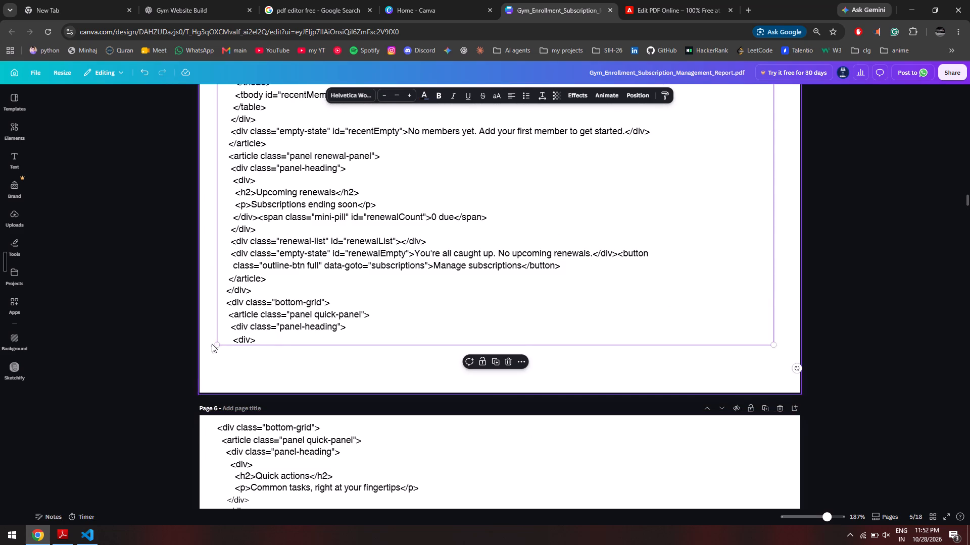
scroll(273, 332, "up", 10)
scroll(273, 332, "down", 6)
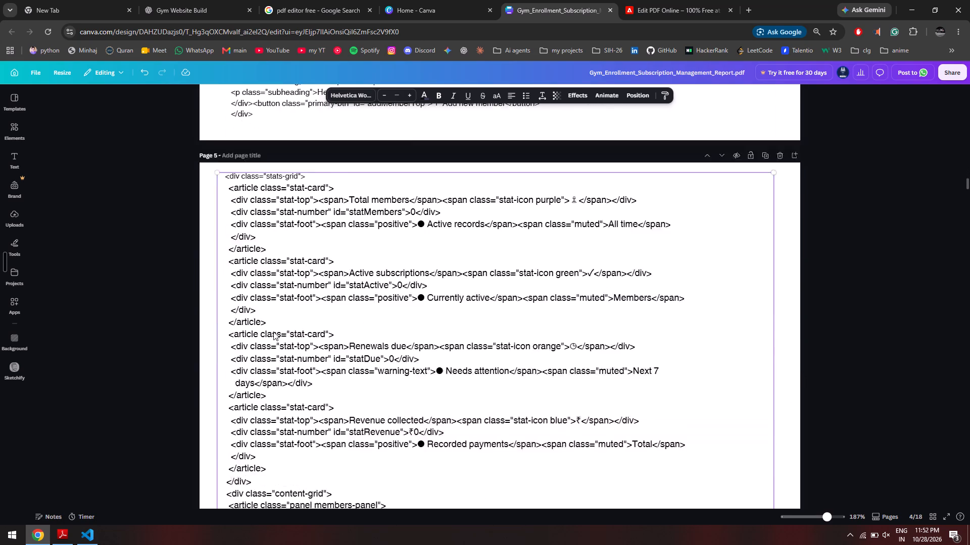
scroll(273, 332, "down", 20)
scroll(273, 332, "down", 7)
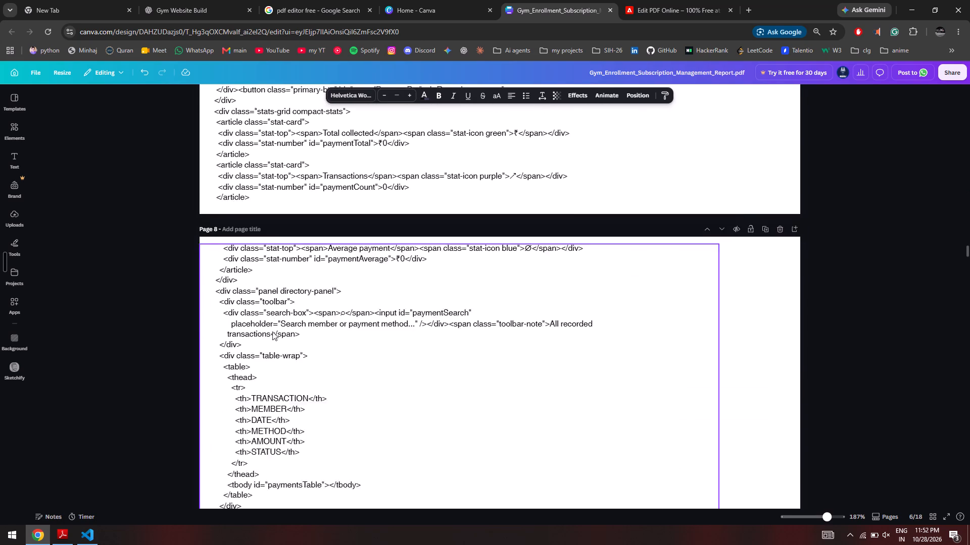
scroll(272, 332, "down", 12)
scroll(272, 332, "up", 6)
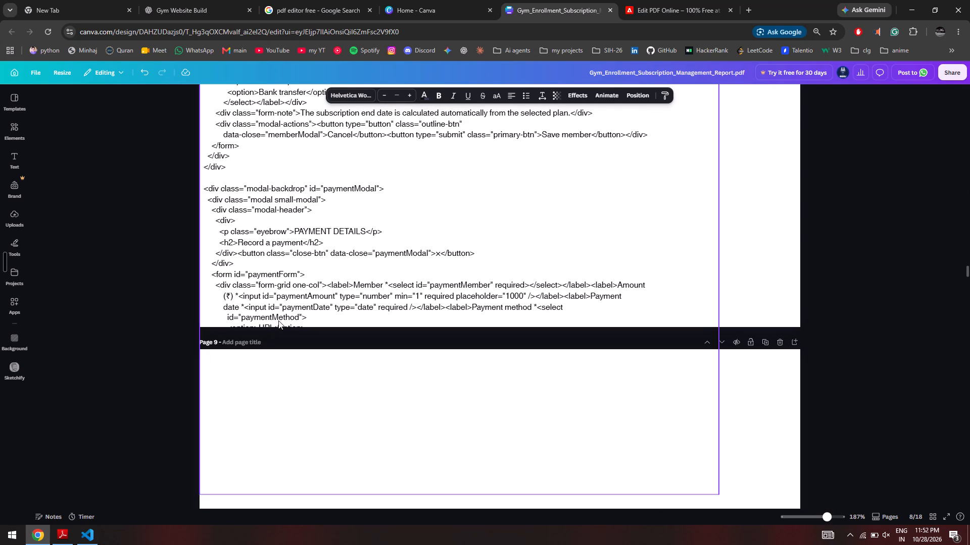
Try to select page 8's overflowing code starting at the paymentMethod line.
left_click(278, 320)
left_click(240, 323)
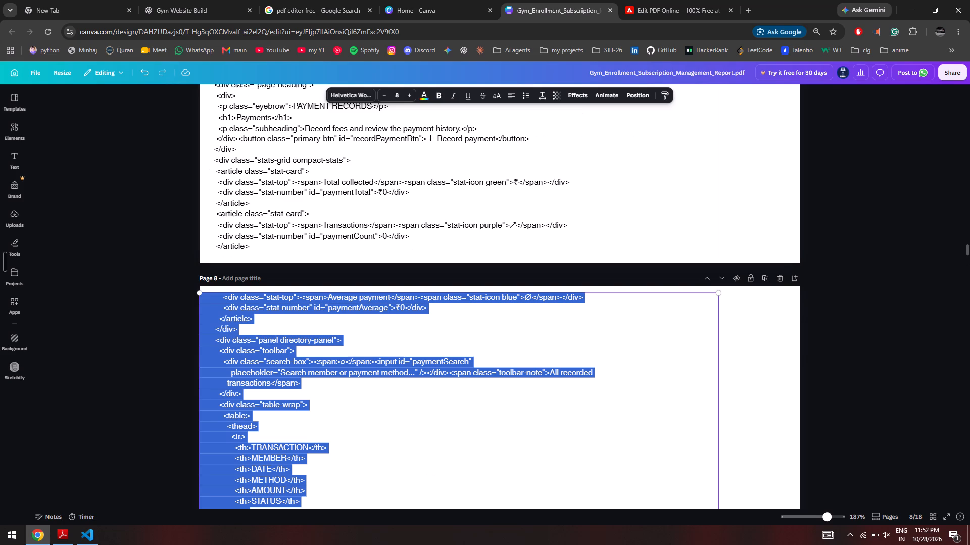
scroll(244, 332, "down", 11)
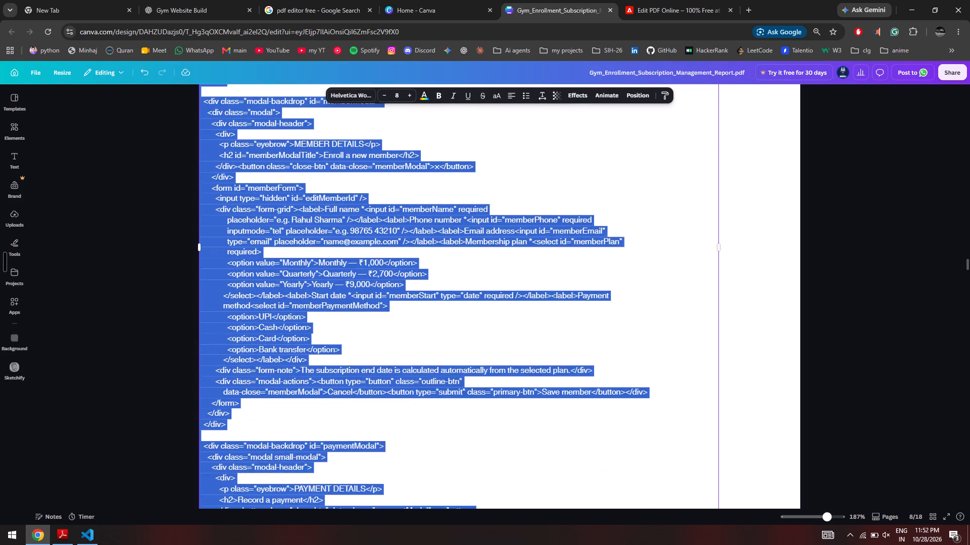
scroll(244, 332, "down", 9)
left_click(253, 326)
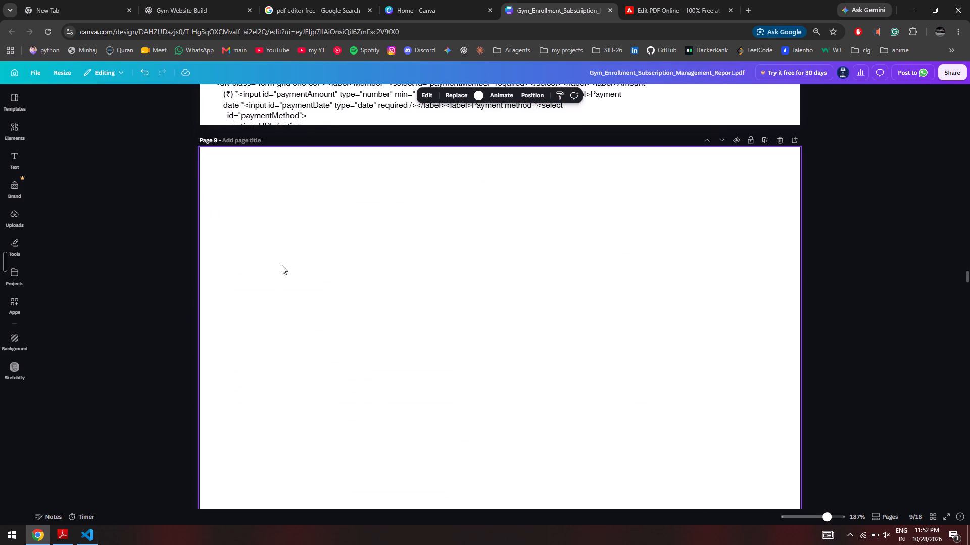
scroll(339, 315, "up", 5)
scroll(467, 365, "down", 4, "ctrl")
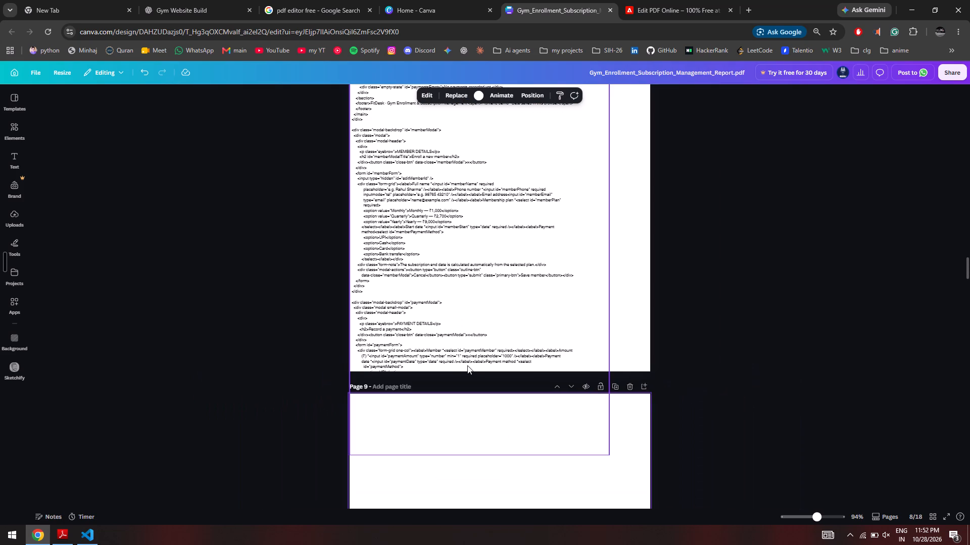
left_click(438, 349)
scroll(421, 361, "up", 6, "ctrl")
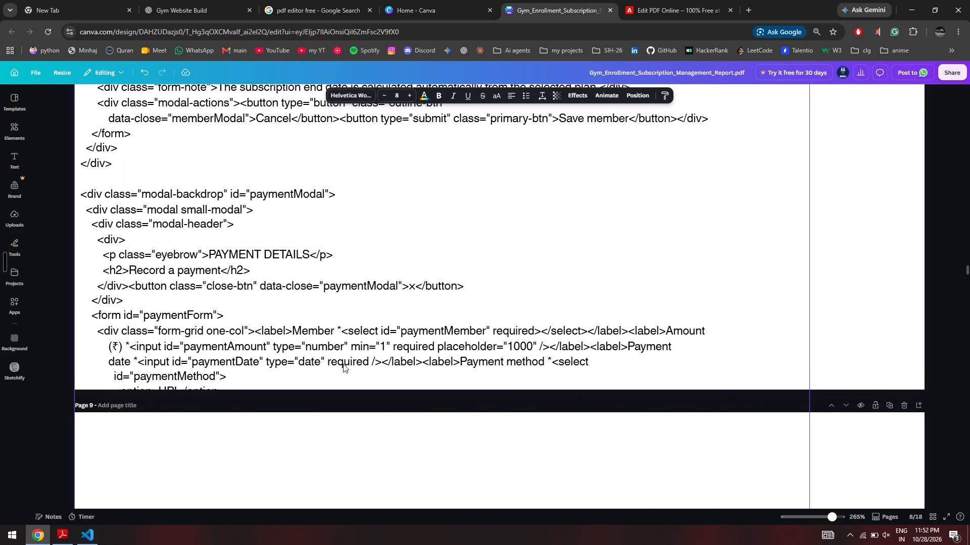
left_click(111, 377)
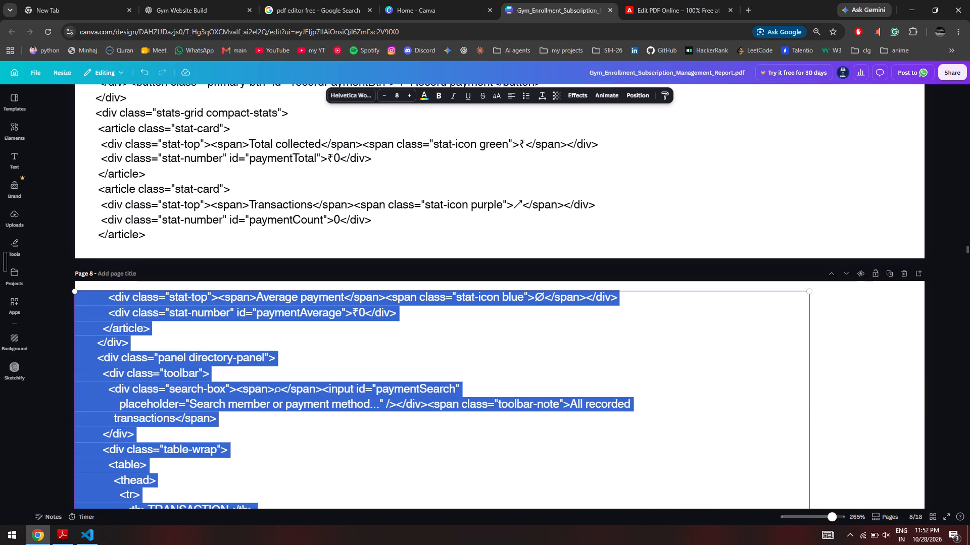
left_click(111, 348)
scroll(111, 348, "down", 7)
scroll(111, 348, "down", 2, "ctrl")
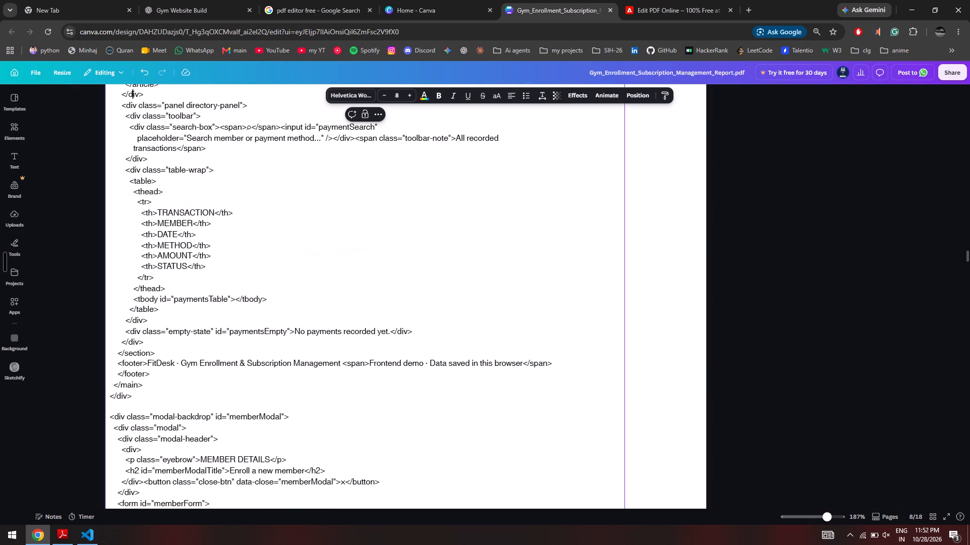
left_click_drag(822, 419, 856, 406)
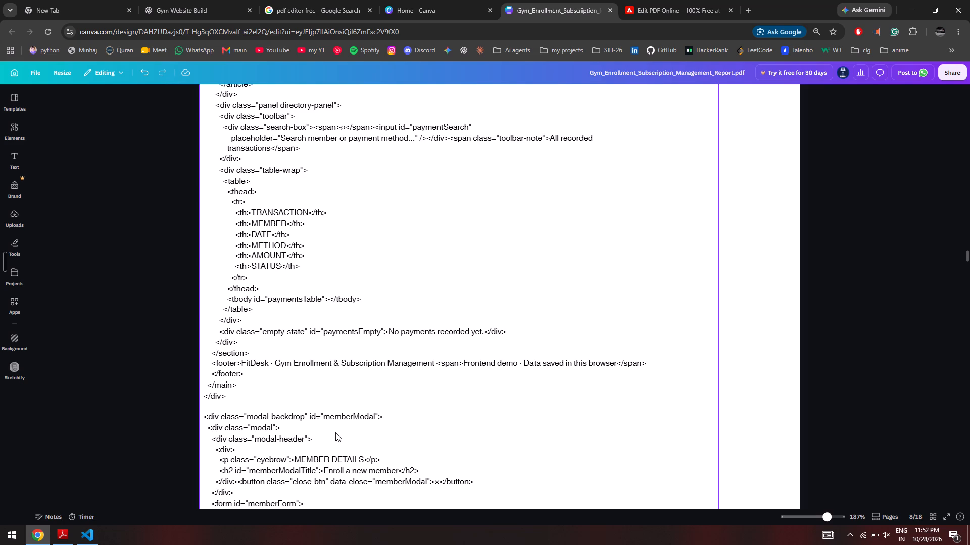
Copy page 8's code from the (₹) paymentAmount input line to the closing html tag, and remove it from that block.
scroll(330, 399, "down", 7)
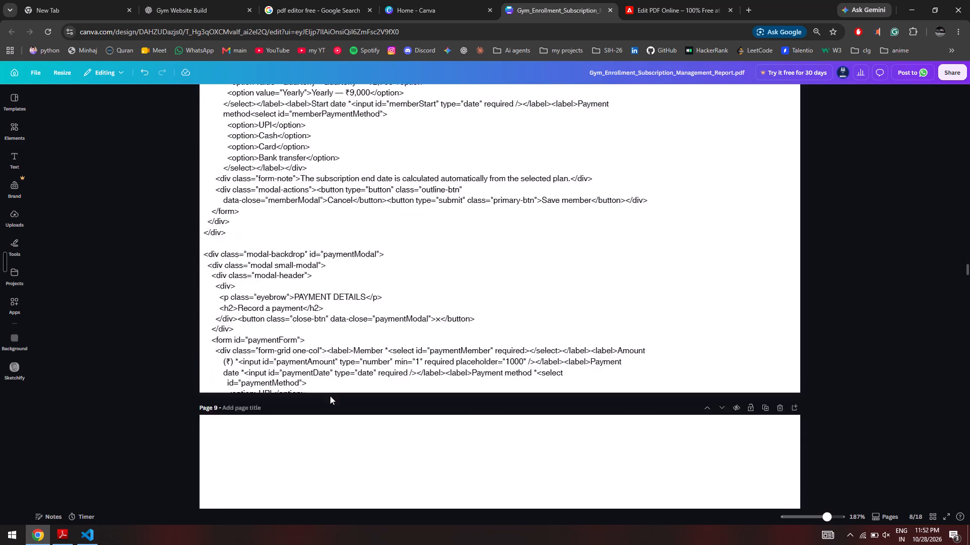
scroll(330, 396, "down", 1)
left_click(228, 308)
left_click(221, 310)
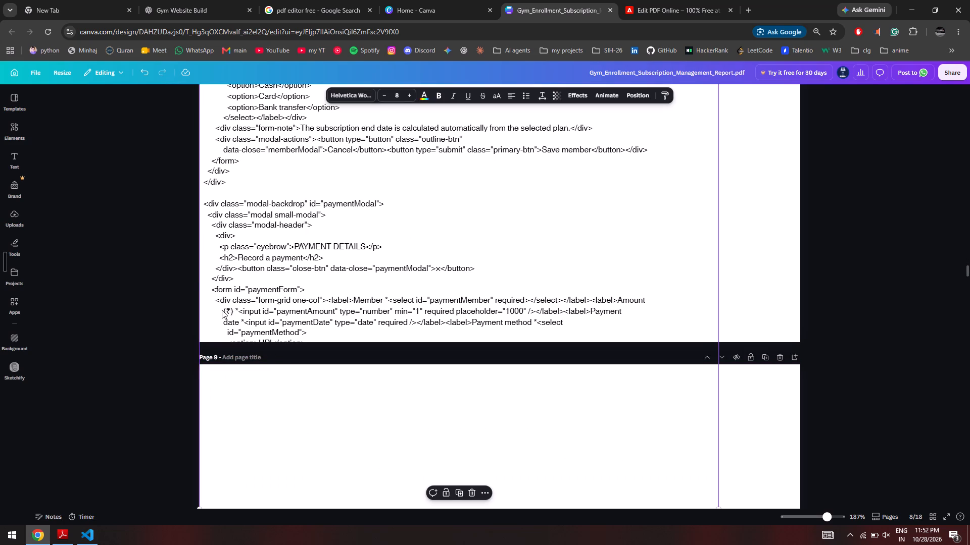
left_click(228, 308)
scroll(230, 353, "down", 19)
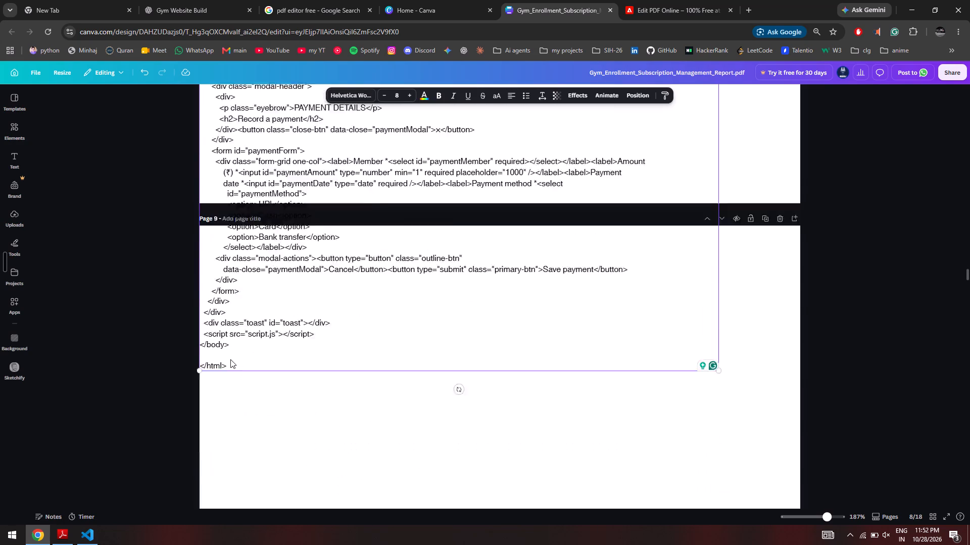
scroll(230, 359, "down", 2)
scroll(230, 359, "up", 5)
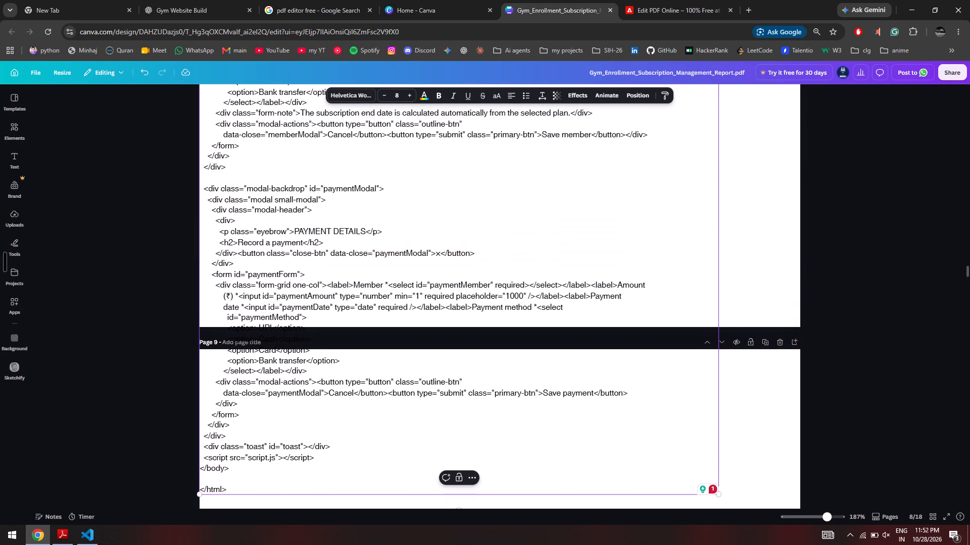
left_click_drag(225, 297, 244, 374)
left_click(221, 296)
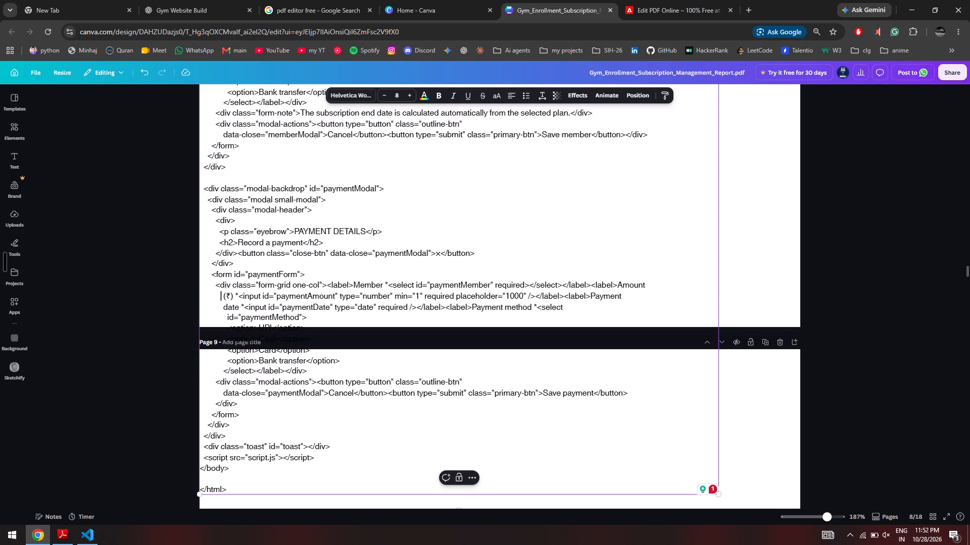
left_click(224, 297)
left_click_drag(224, 297, 251, 503)
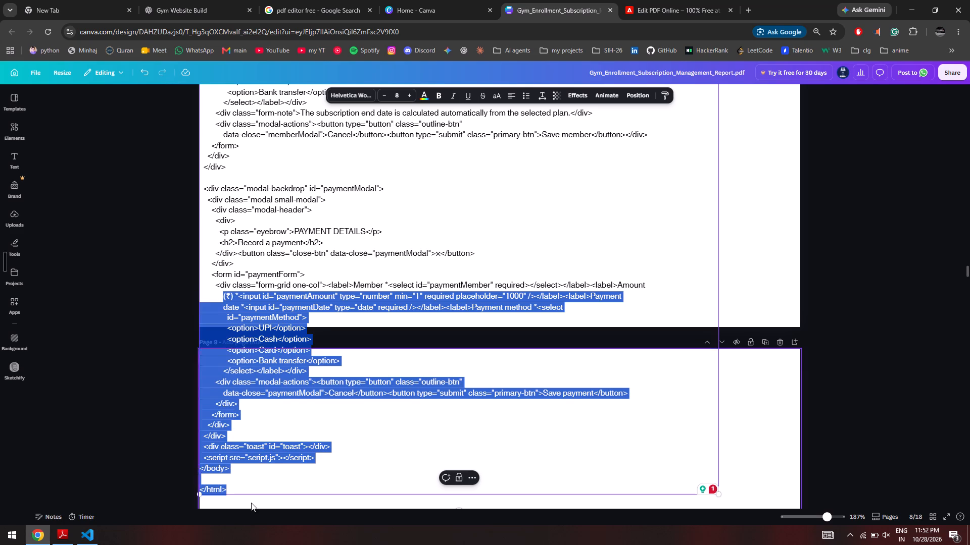
left_click_drag(251, 503, 252, 505)
key("ctrl+c")
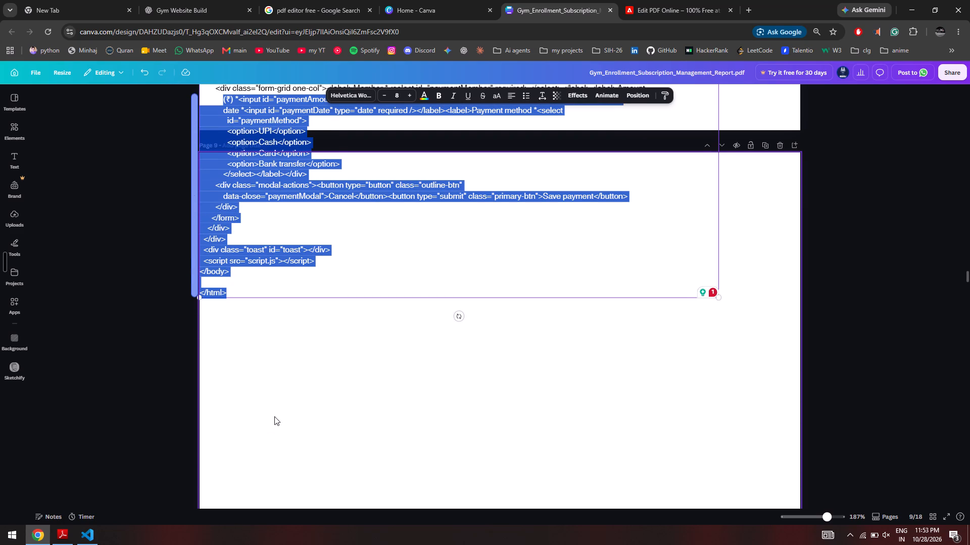
key("BackSpace")
Paste the removed code onto the empty page 9, left-align it and set its font size to 8.
left_click(271, 393)
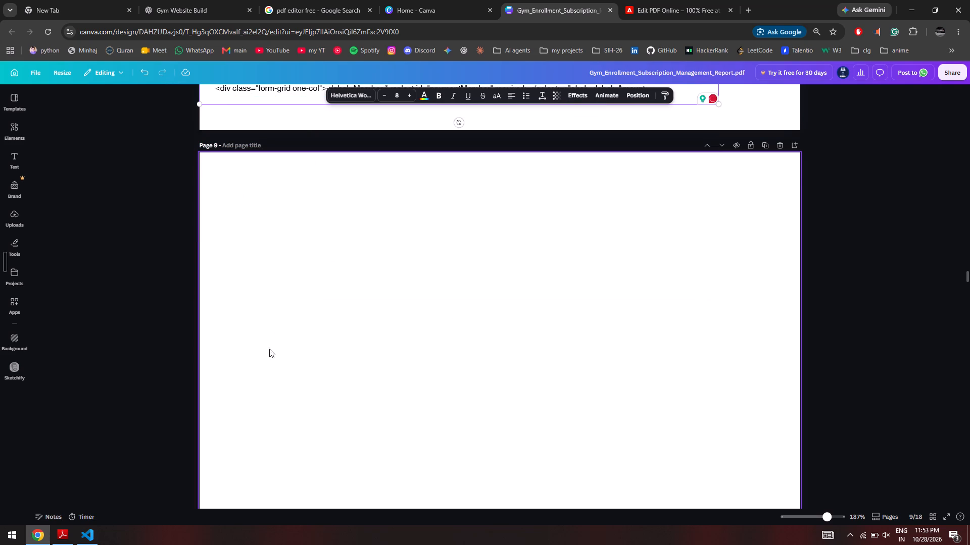
key("ctrl+v")
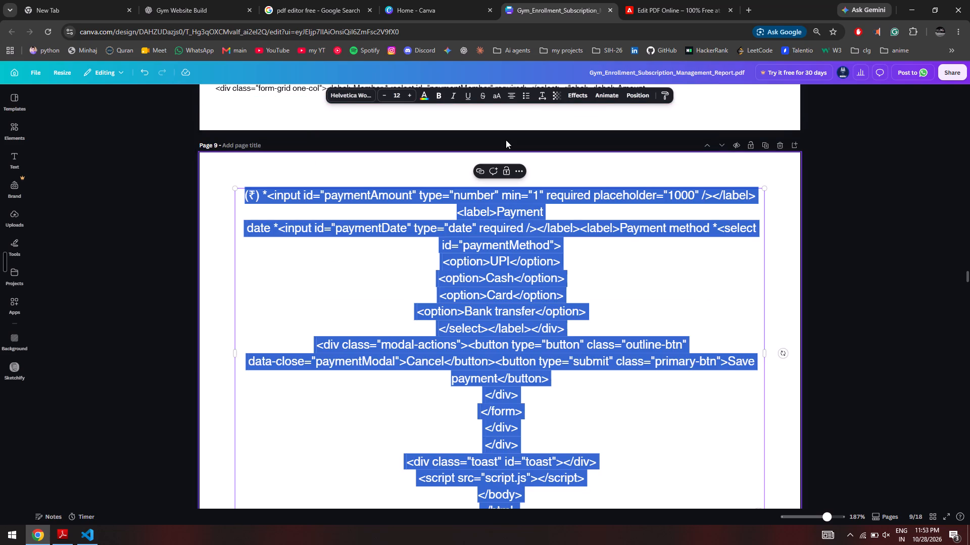
left_click(514, 99)
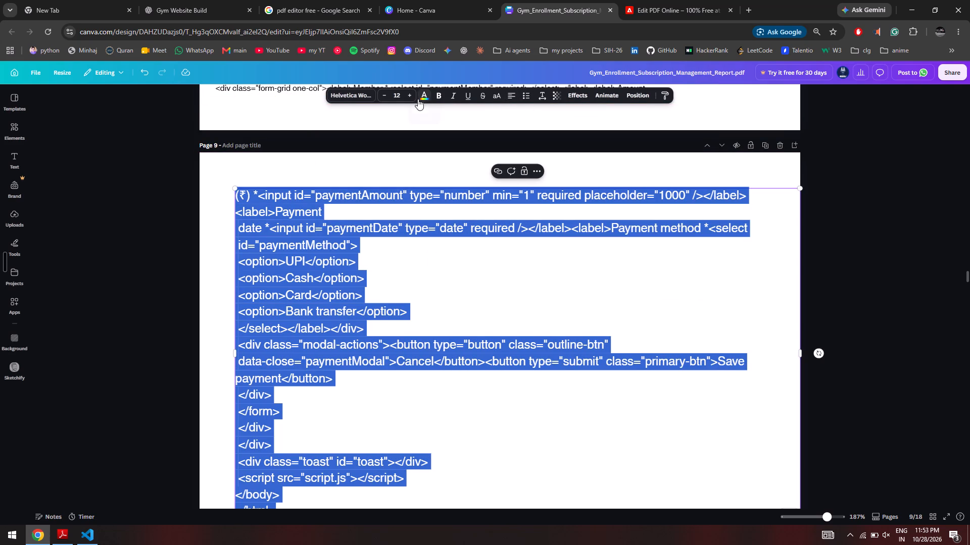
double_click(384, 94)
left_click(384, 94)
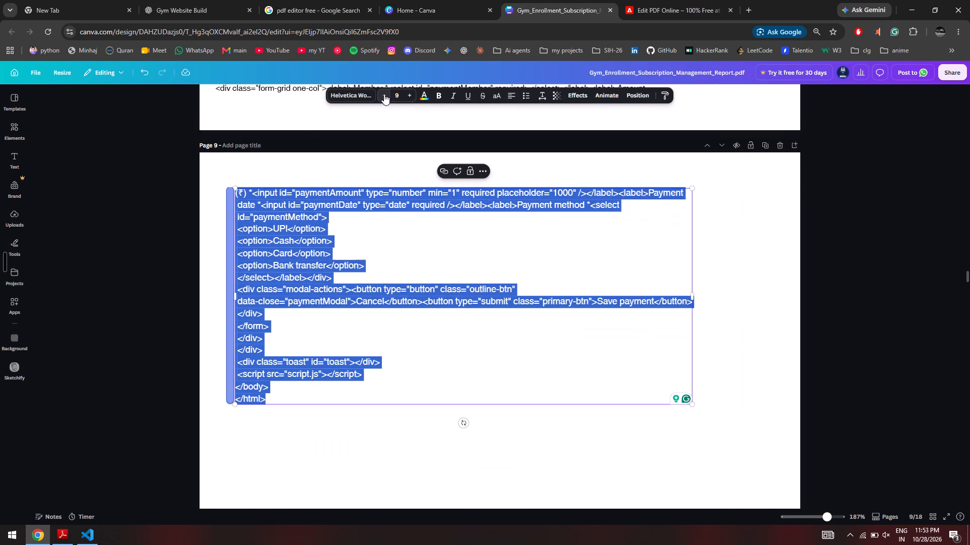
left_click(384, 94)
left_click(466, 357)
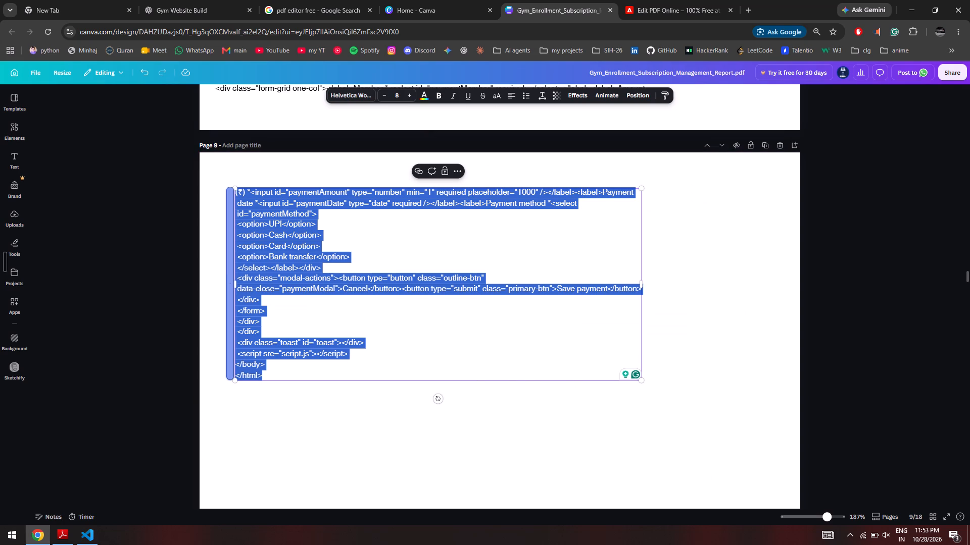
Move page 9's code block up near the page's top-left corner.
left_click_drag(467, 381, 439, 362)
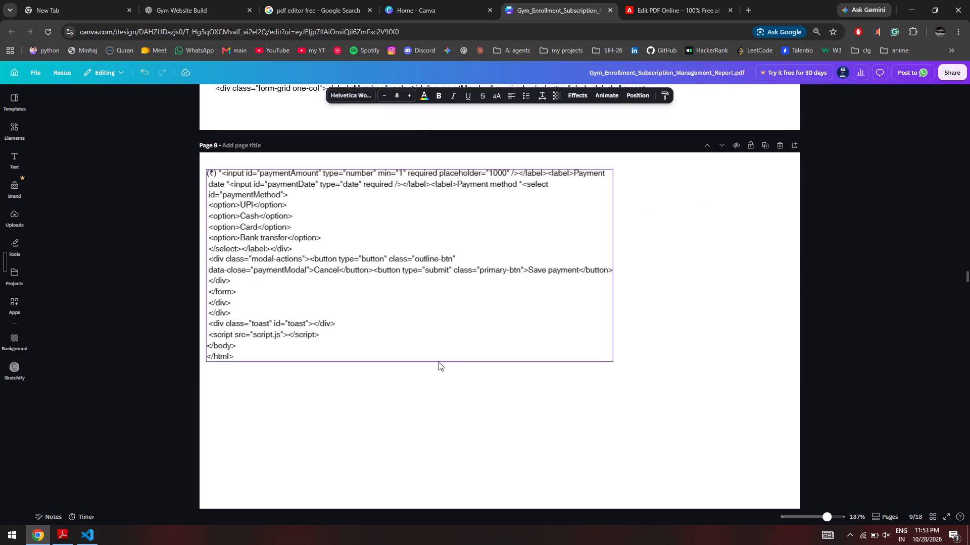
left_click_drag(439, 362, 437, 353)
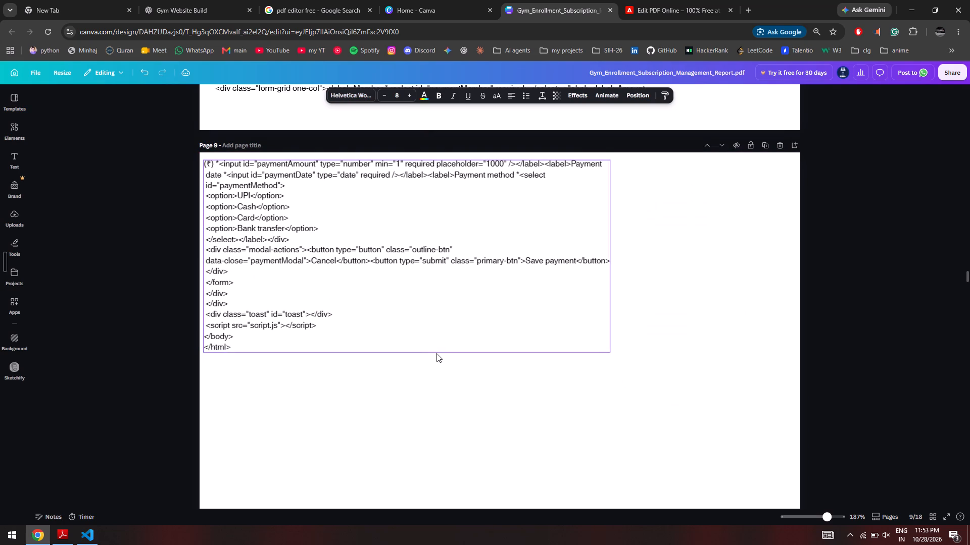
left_click_drag(437, 353, 437, 353)
left_click(489, 413)
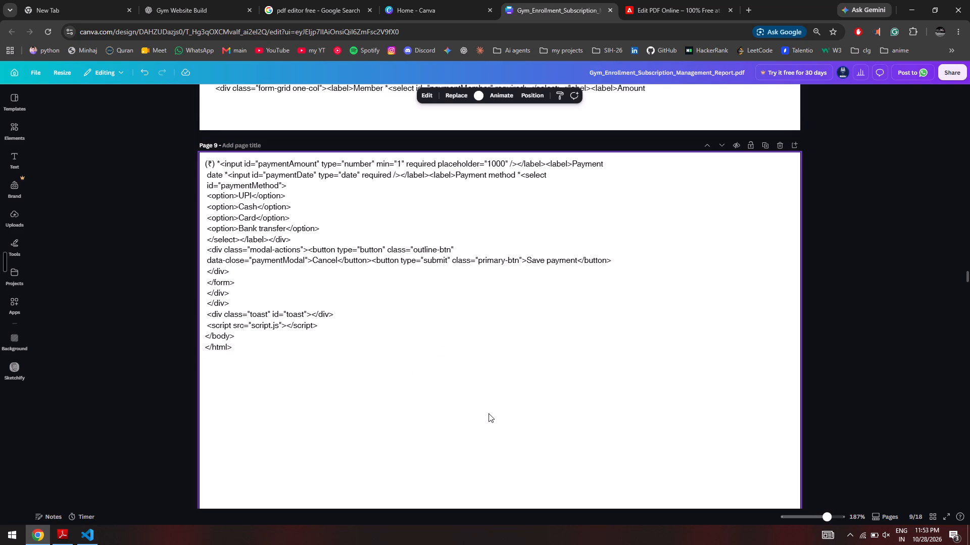
Switch to the original PDF report in Adobe Reader and examine which section follows the HTML code pages.
scroll(489, 413, "up", 6)
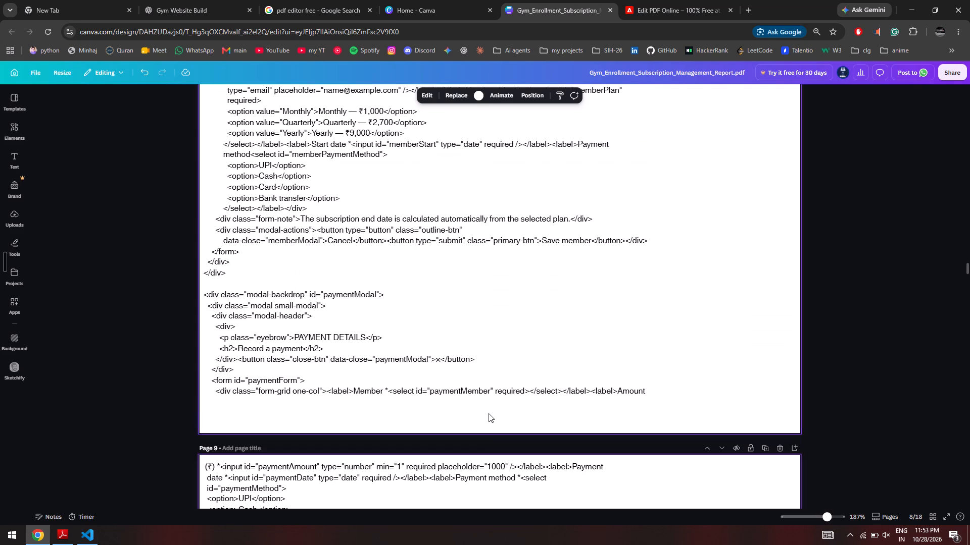
scroll(489, 413, "up", 7)
key("alt+Tab")
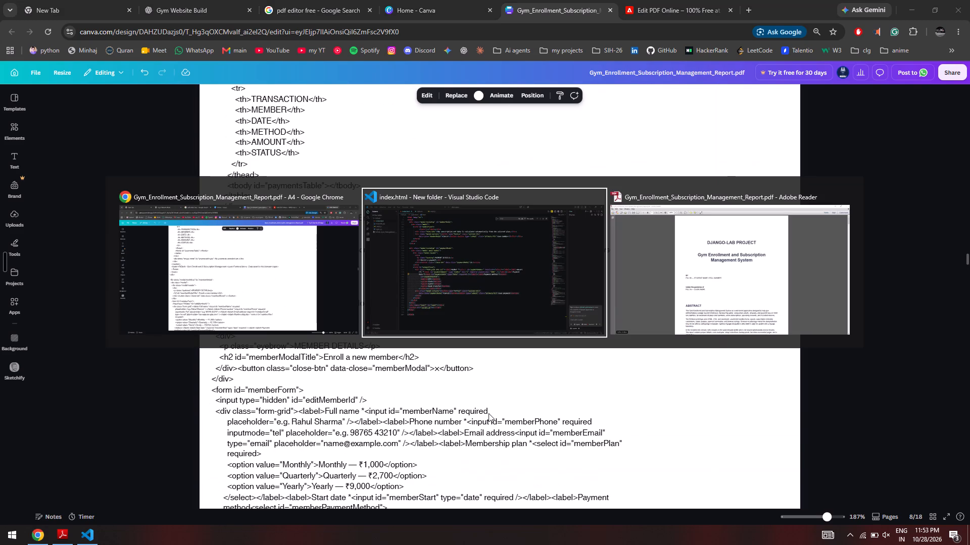
key("alt+Tab")
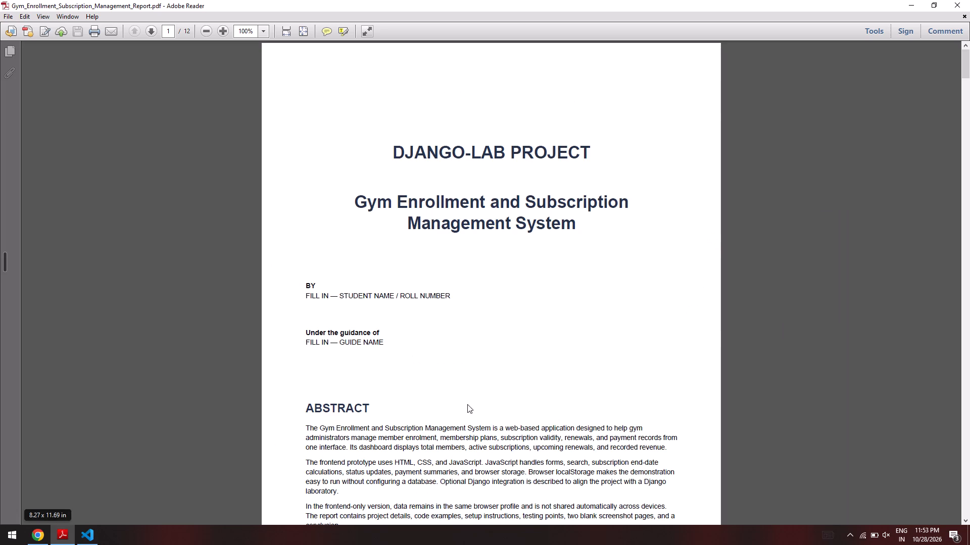
scroll(459, 397, "down", 20)
scroll(459, 397, "down", 20)
scroll(459, 397, "down", 3)
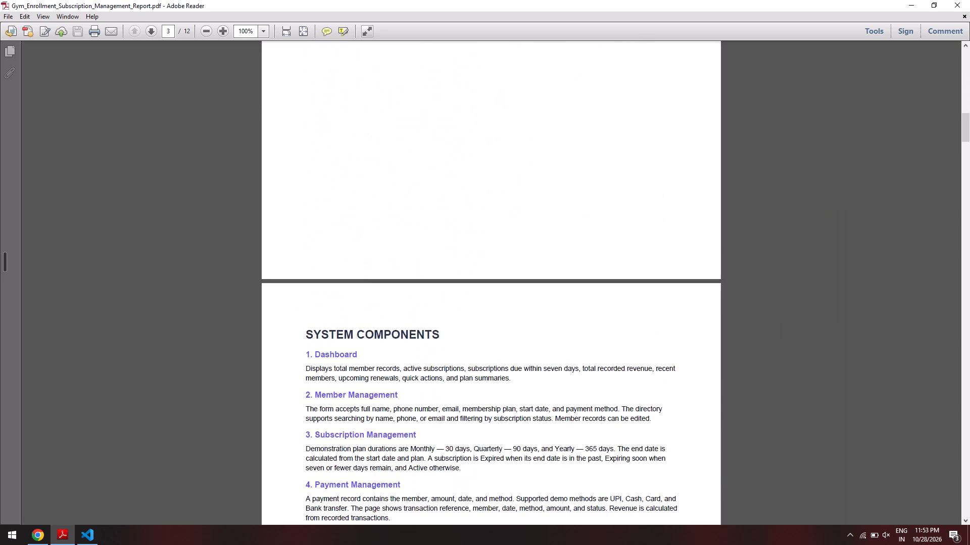
scroll(454, 402, "down", 20)
scroll(454, 402, "down", 17)
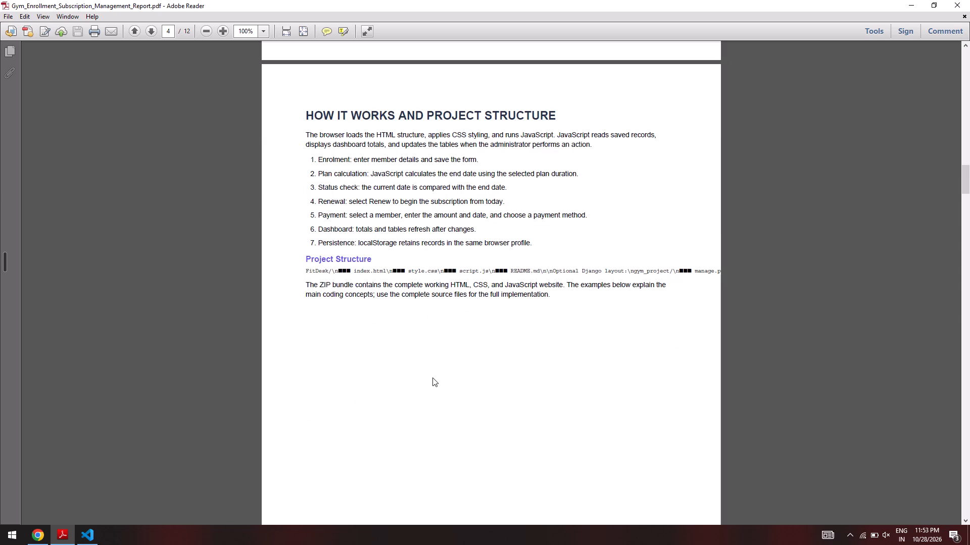
scroll(432, 377, "down", 20)
scroll(431, 378, "down", 11)
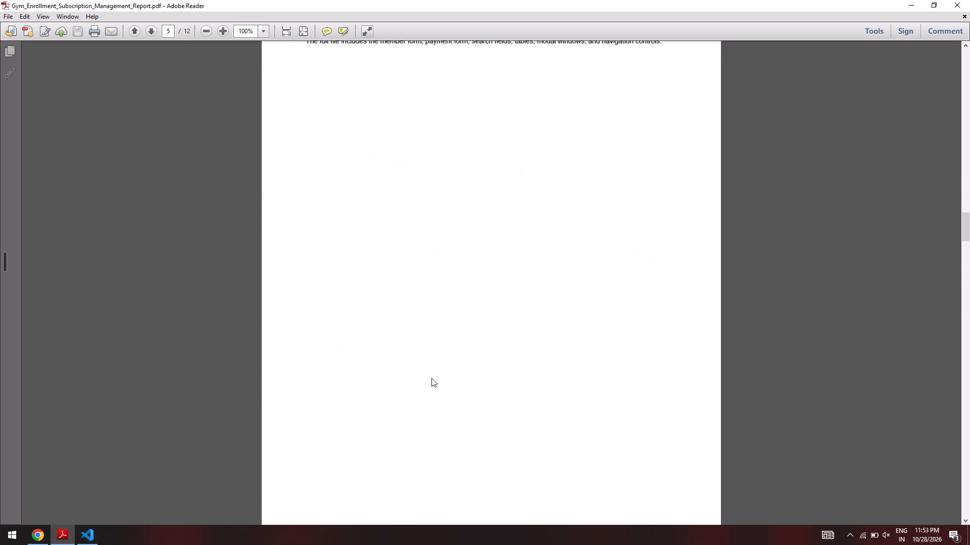
scroll(431, 378, "down", 19)
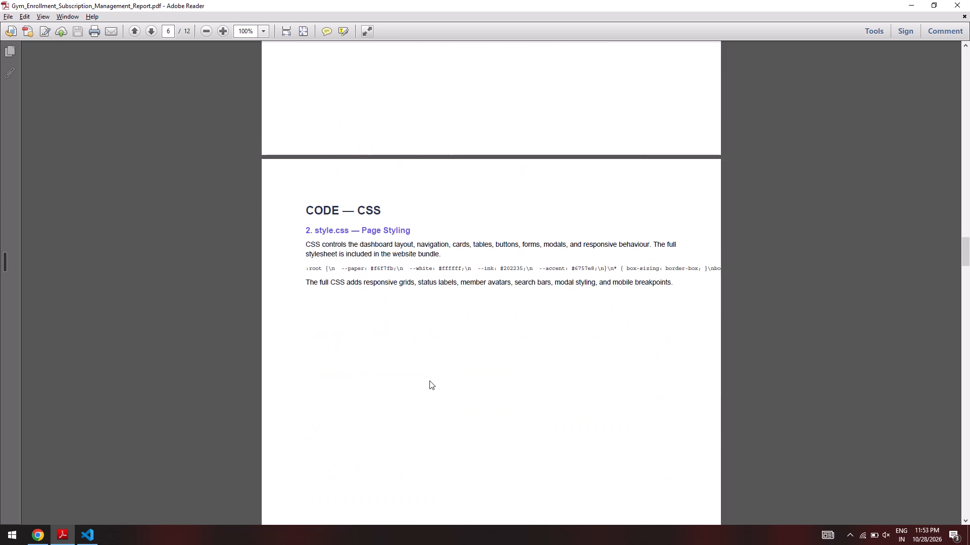
Switch back to the Canva report and delete page 11, which holds the leftover single-line HTML code.
key("alt+Tab")
scroll(429, 380, "down", 7)
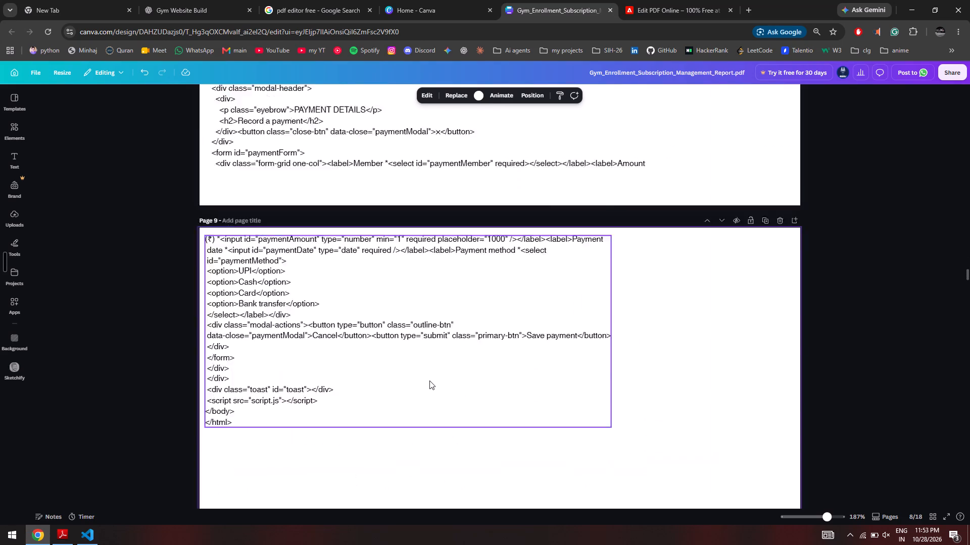
scroll(428, 381, "down", 8)
scroll(428, 381, "down", 5, "ctrl")
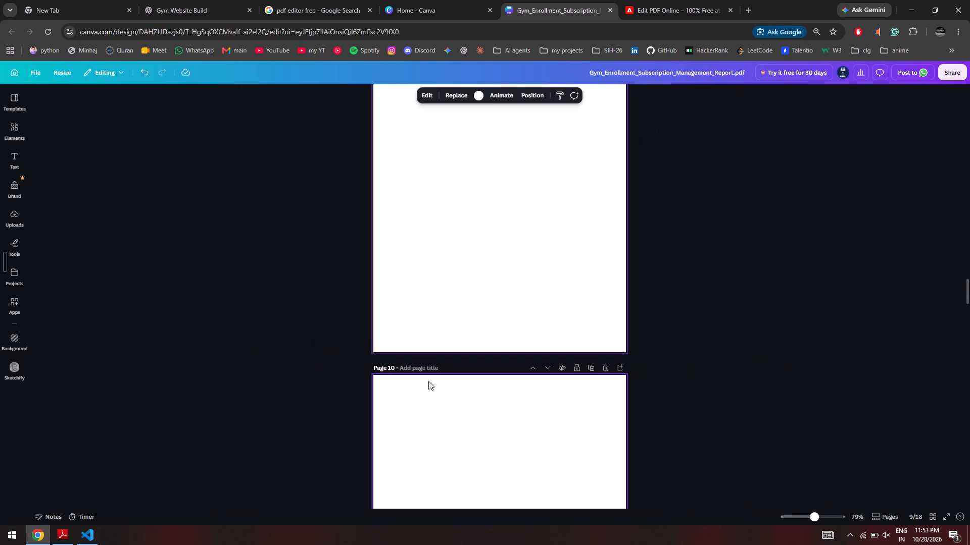
scroll(428, 381, "down", 11)
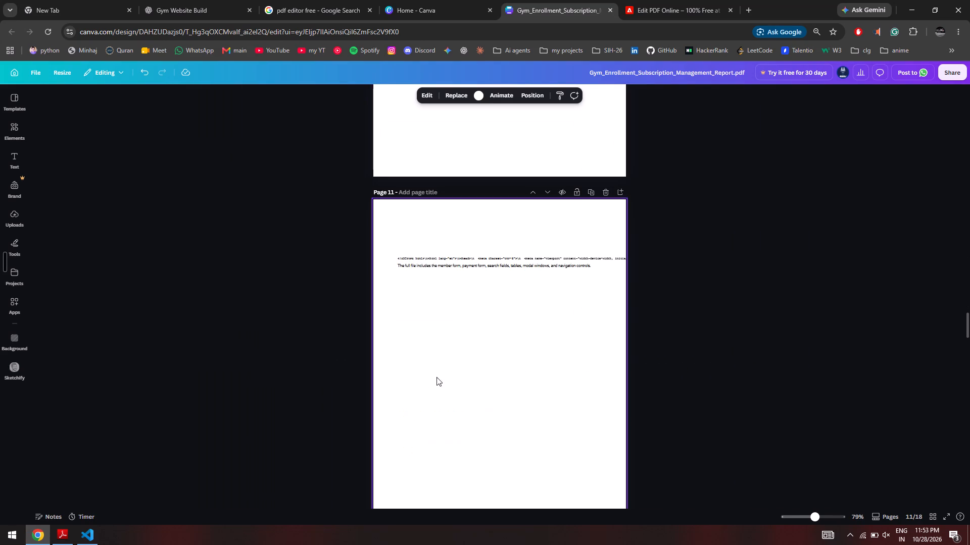
scroll(499, 386, "up", 7, "ctrl")
scroll(425, 333, "up", 6)
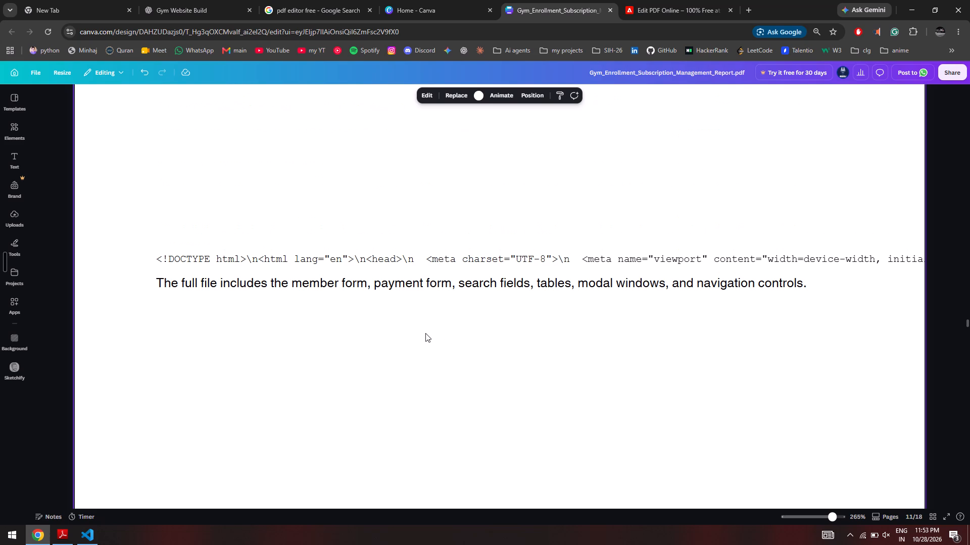
scroll(420, 339, "down", 9)
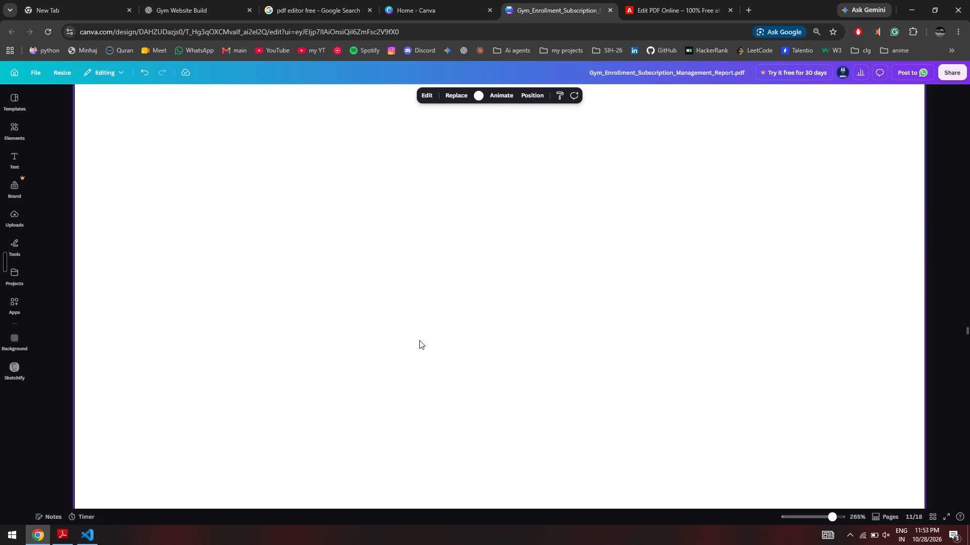
scroll(419, 340, "down", 13)
scroll(419, 340, "up", 6)
scroll(419, 340, "down", 3, "ctrl")
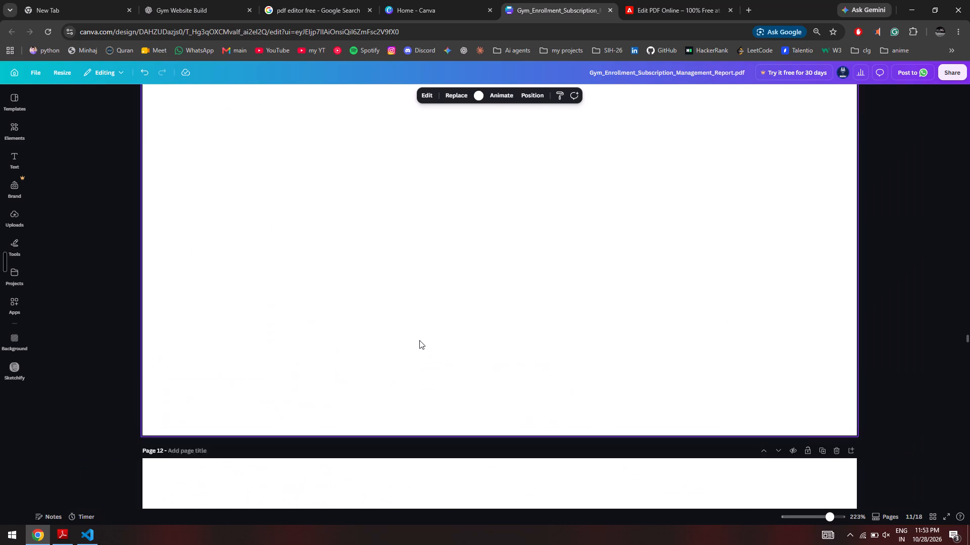
scroll(419, 340, "down", 1, "ctrl")
scroll(419, 340, "up", 10)
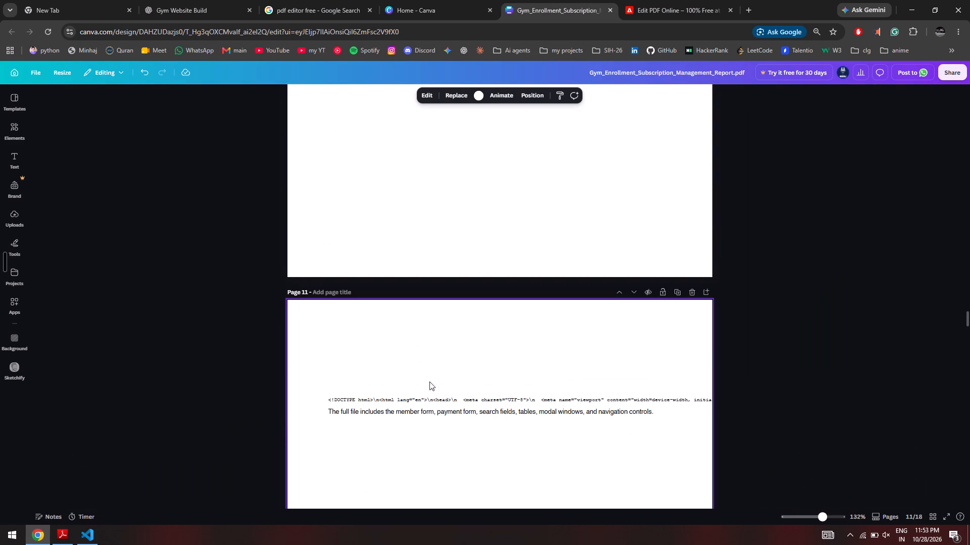
left_click(697, 296)
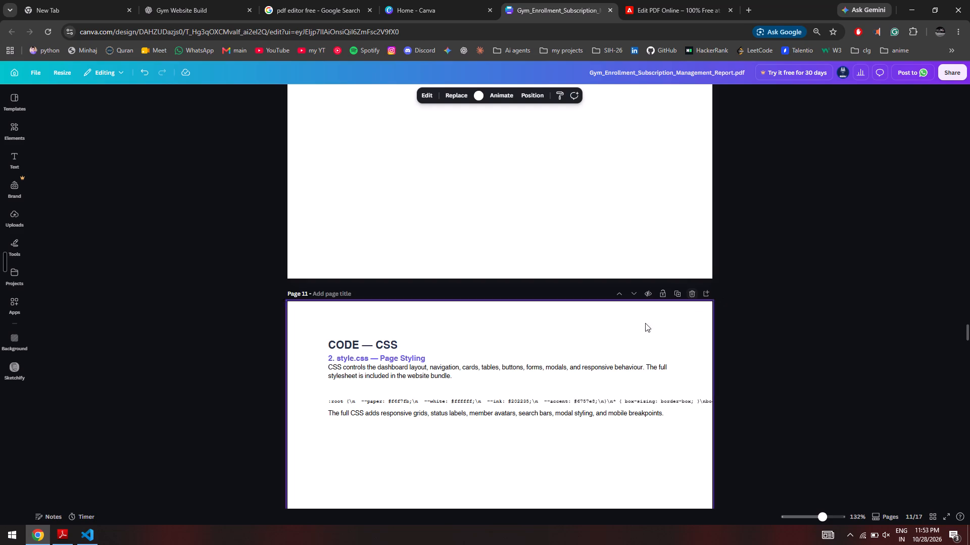
Copy the CODE — CSS heading block, the selected code fragment and the closing sentence from page 11.
scroll(614, 346, "up", 14)
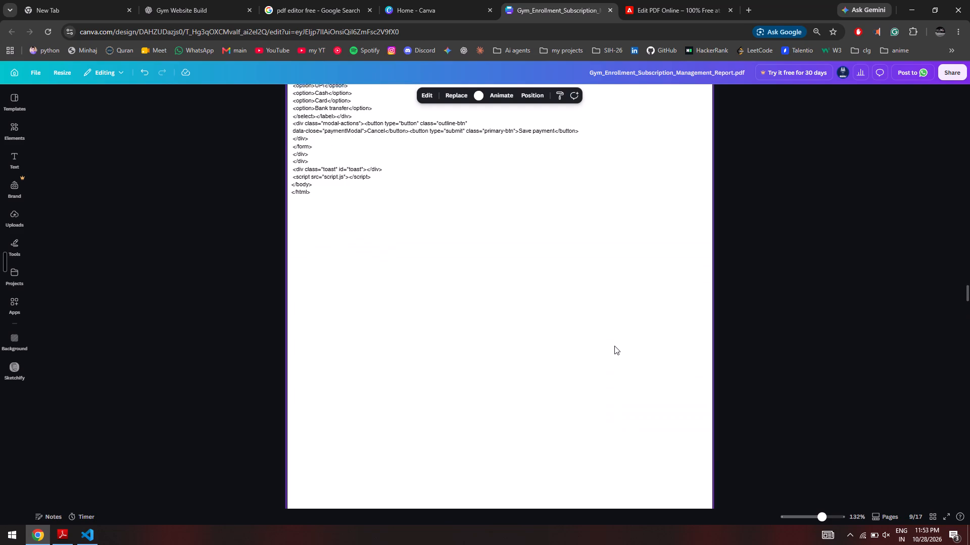
scroll(614, 346, "down", 18)
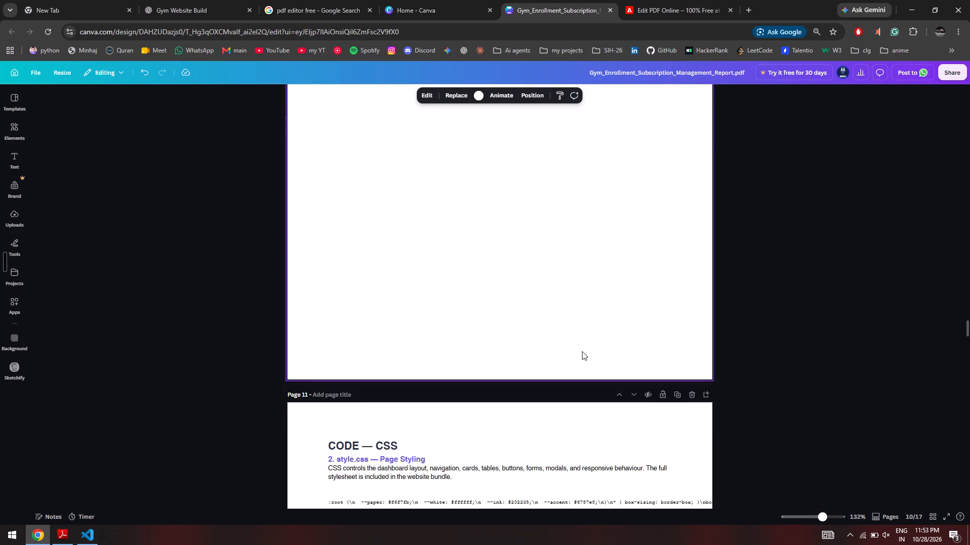
scroll(543, 351, "down", 1)
scroll(385, 357, "down", 4)
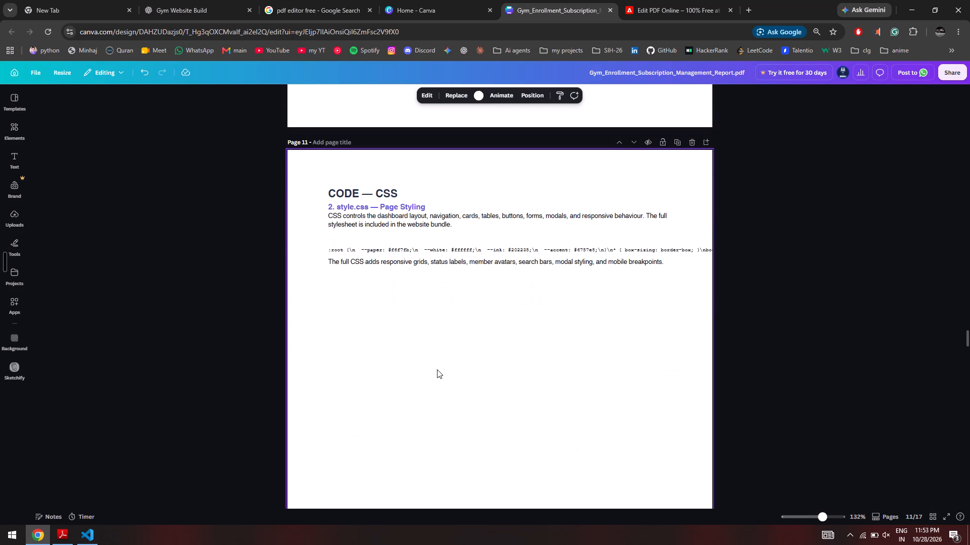
scroll(437, 369, "up", 2)
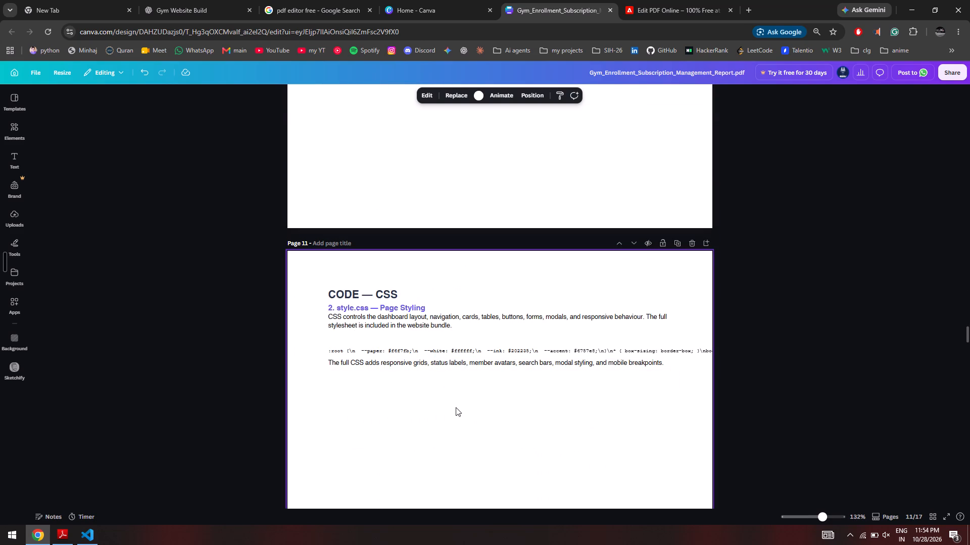
left_click_drag(442, 410, 421, 276)
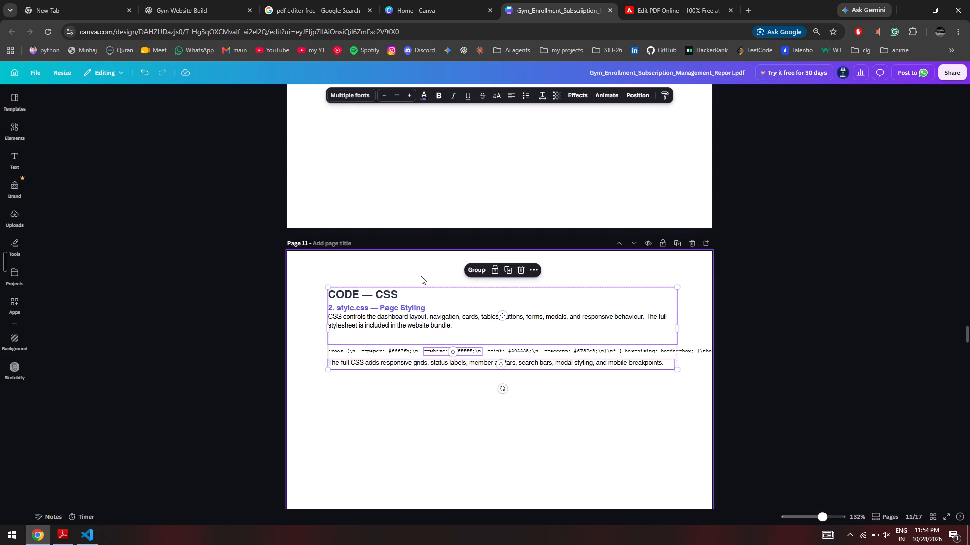
key("ctrl+c")
Paste the copied CSS section onto page 9, in the empty area under the HTML code.
scroll(421, 276, "up", 12)
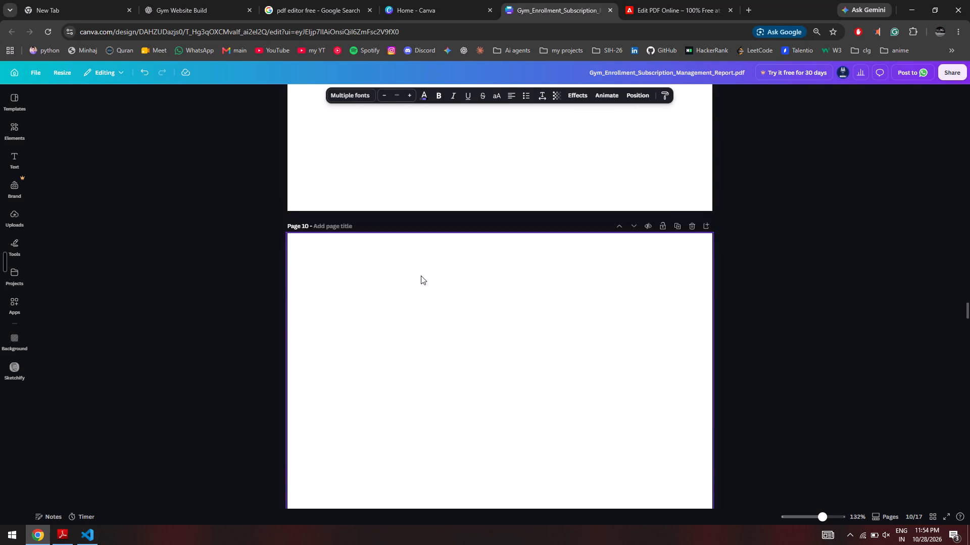
scroll(421, 276, "up", 5)
left_click(421, 276)
scroll(421, 276, "up", 6)
scroll(421, 276, "down", 1, "ctrl")
scroll(427, 294, "down", 3)
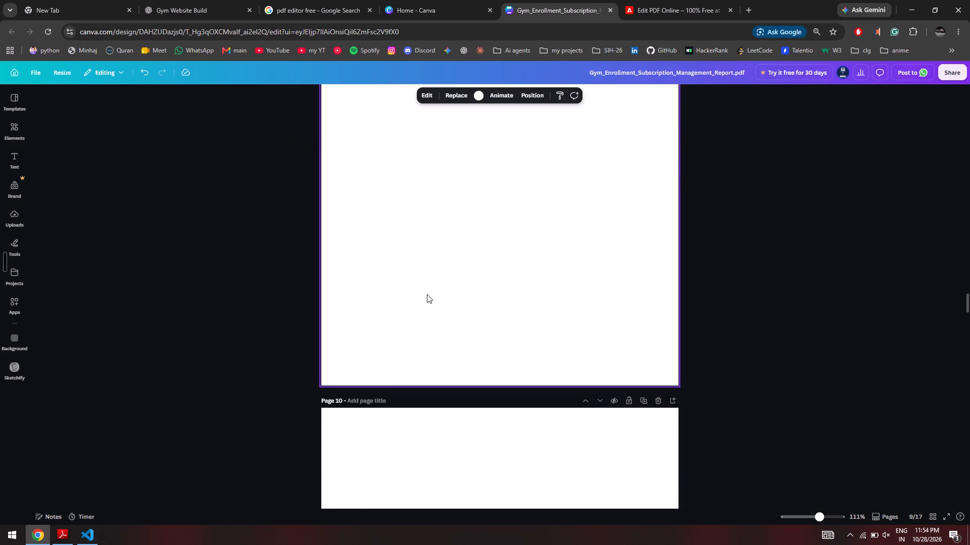
left_click(427, 294)
key("ctrl+v")
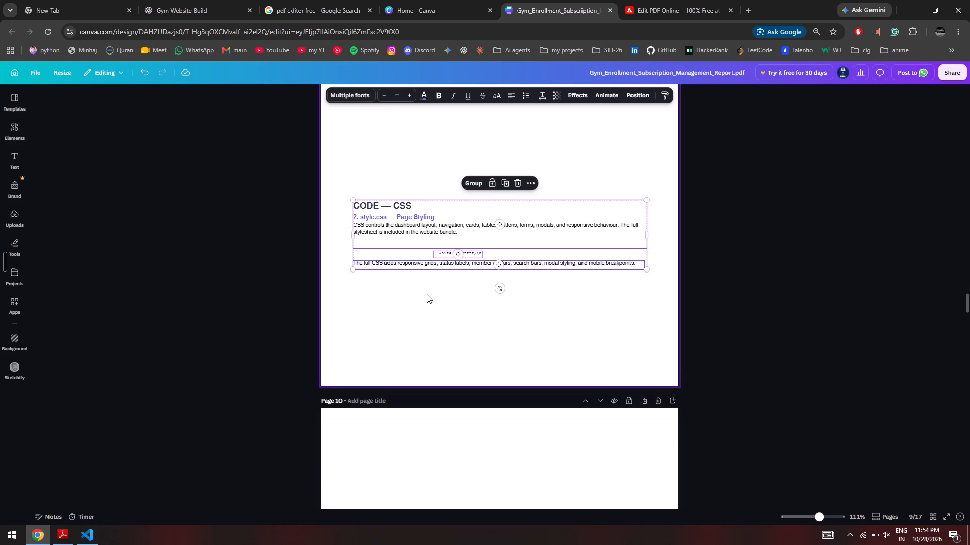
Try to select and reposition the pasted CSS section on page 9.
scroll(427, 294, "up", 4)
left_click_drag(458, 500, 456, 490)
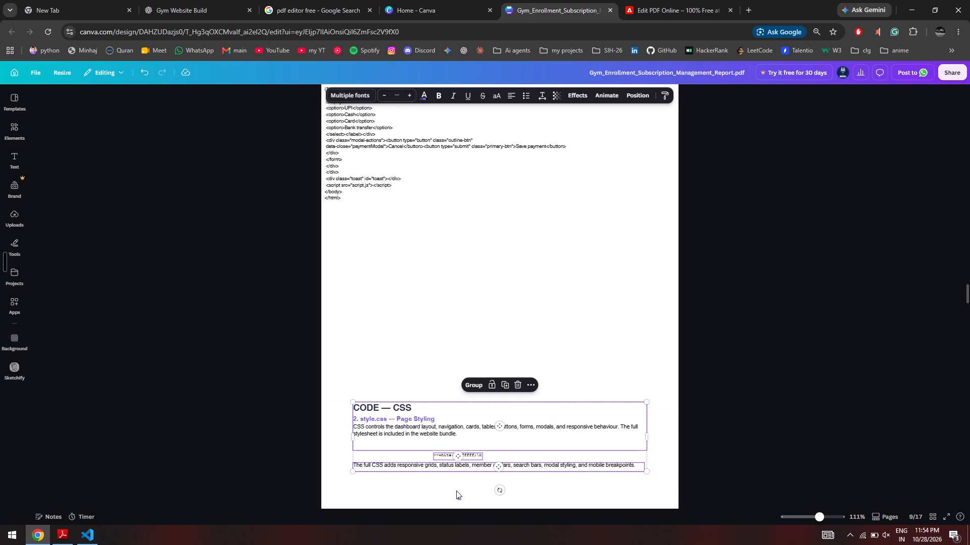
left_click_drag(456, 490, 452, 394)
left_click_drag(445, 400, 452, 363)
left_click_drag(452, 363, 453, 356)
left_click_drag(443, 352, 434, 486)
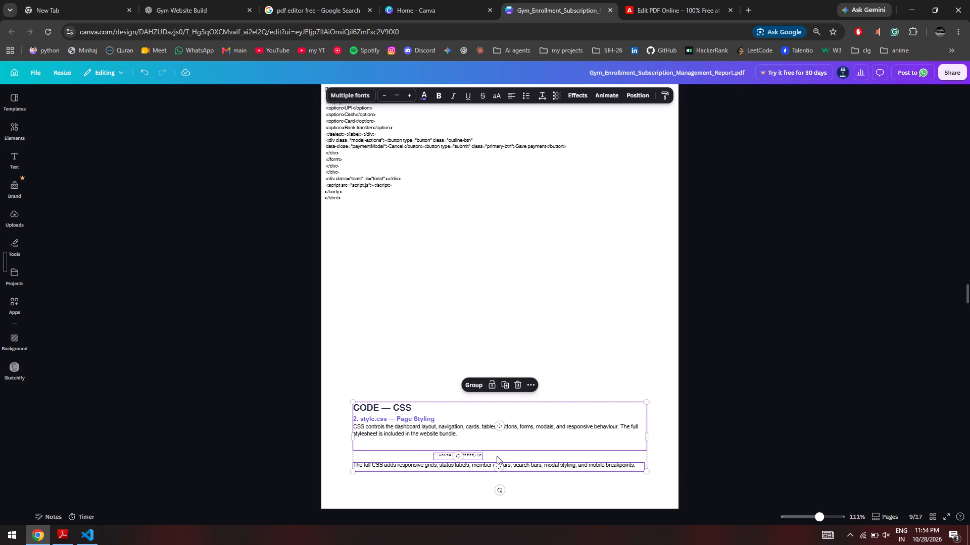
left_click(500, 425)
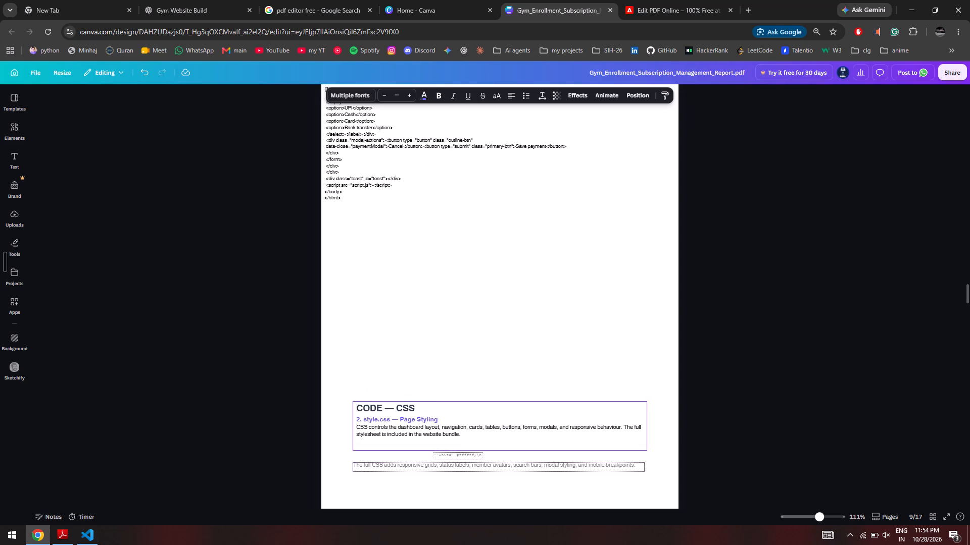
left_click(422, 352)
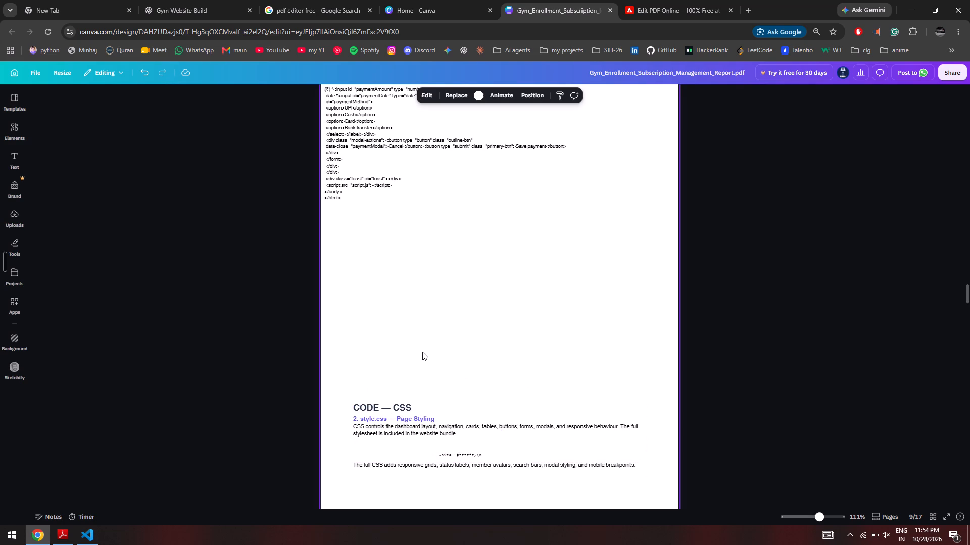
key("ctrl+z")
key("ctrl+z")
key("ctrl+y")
Move the CODE — CSS heading block and its closing sentence up to just below the closing html tag on page 9.
left_click_drag(422, 352, 420, 479)
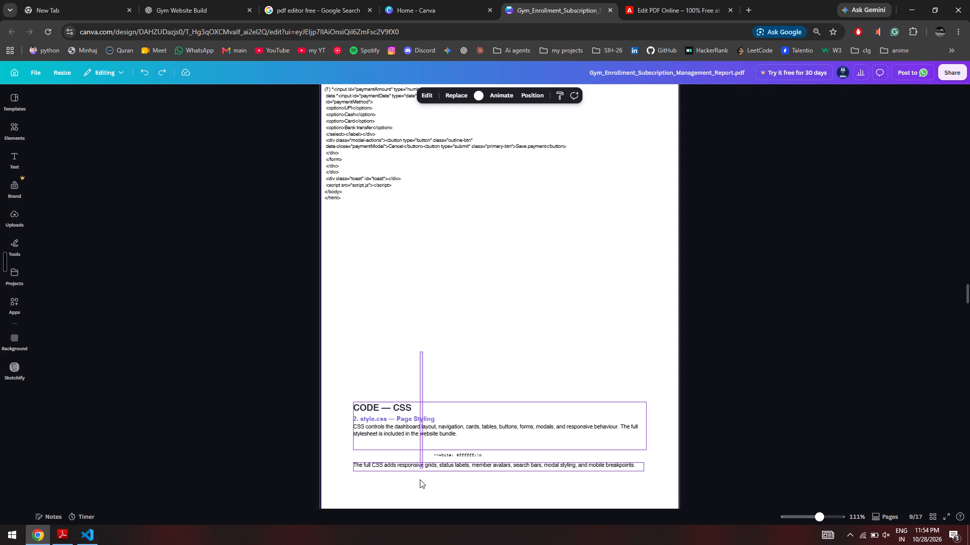
left_click_drag(420, 479, 420, 499)
left_click_drag(421, 470, 414, 363)
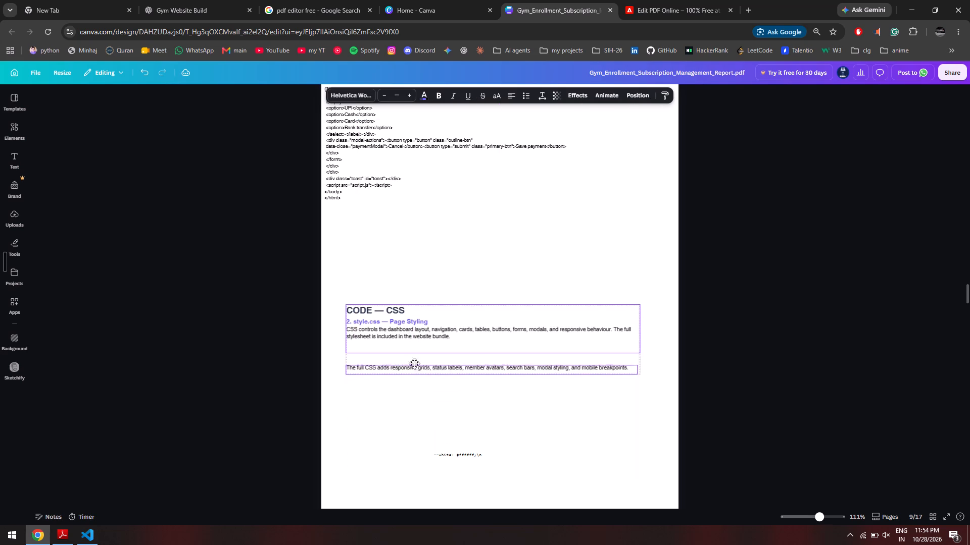
left_click_drag(414, 363, 425, 284)
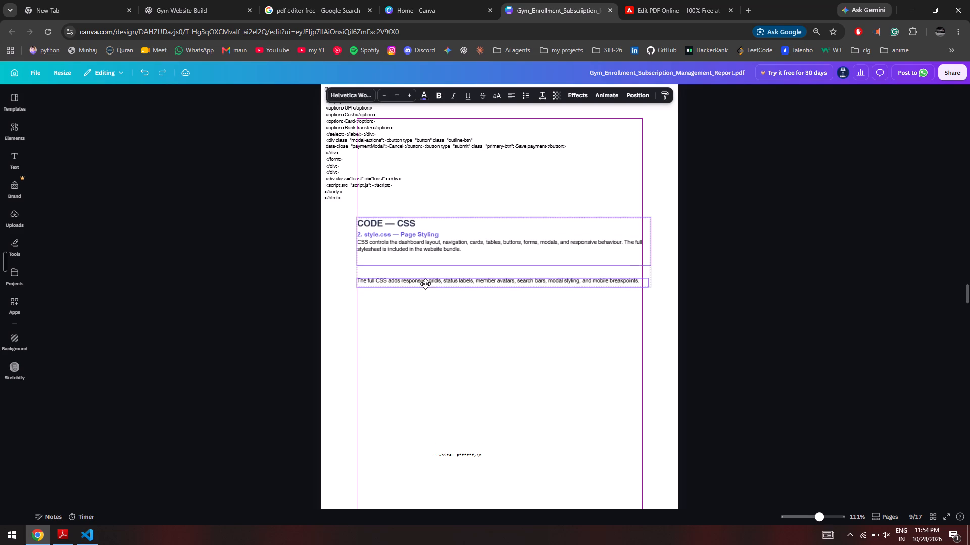
left_click_drag(425, 284, 418, 282)
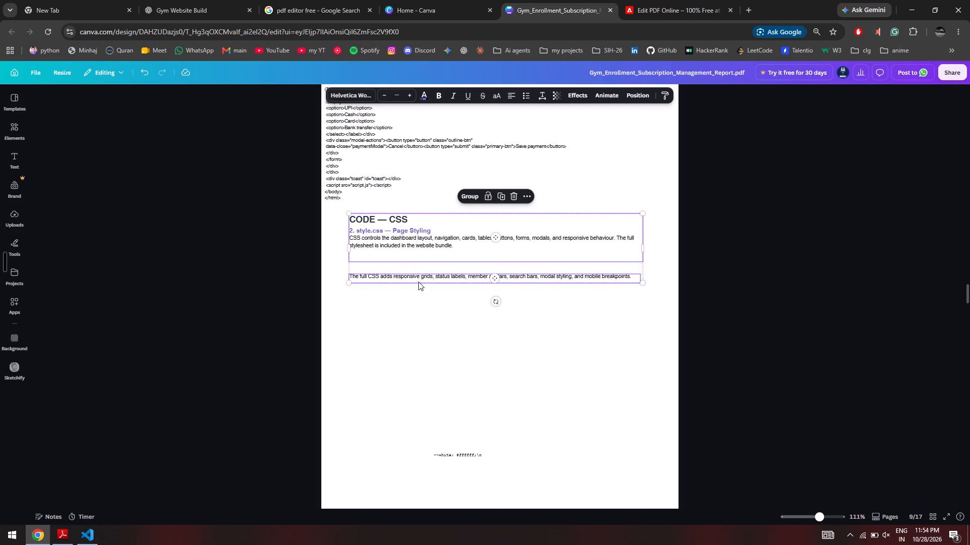
Select the CODE — CSS heading text in the pasted block on page 9.
left_click(396, 222)
left_click(399, 219)
scroll(398, 219, "up", 5, "ctrl")
left_click(241, 221)
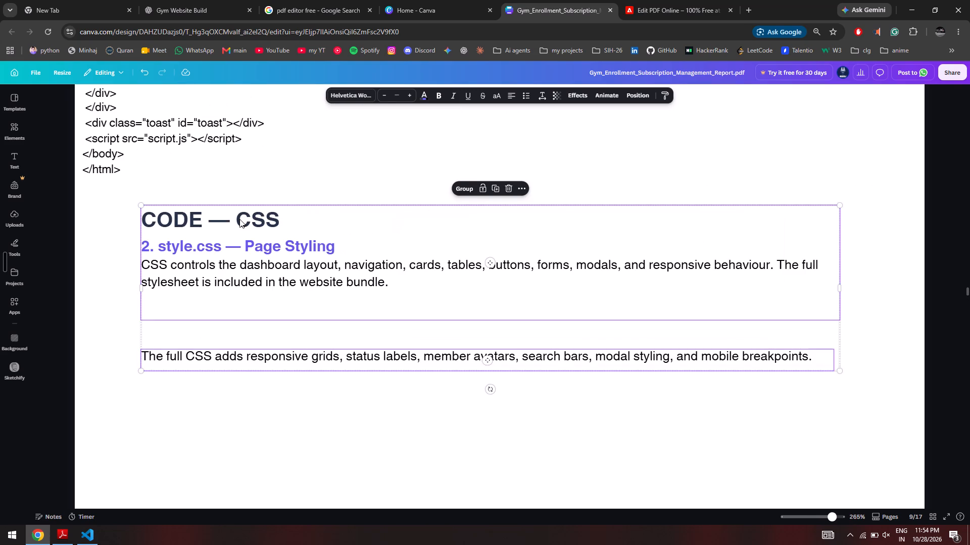
double_click(239, 219)
left_click(243, 217)
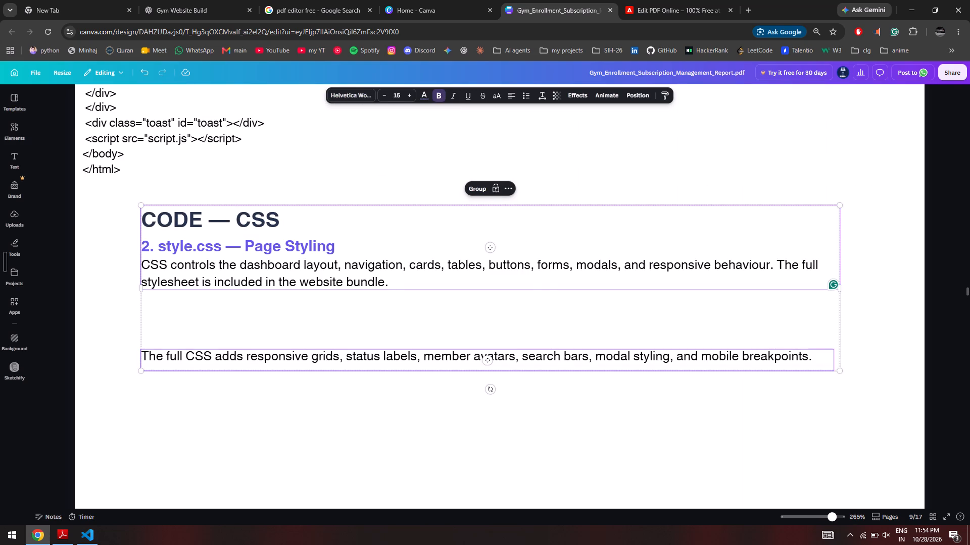
left_click_drag(279, 216, 140, 216)
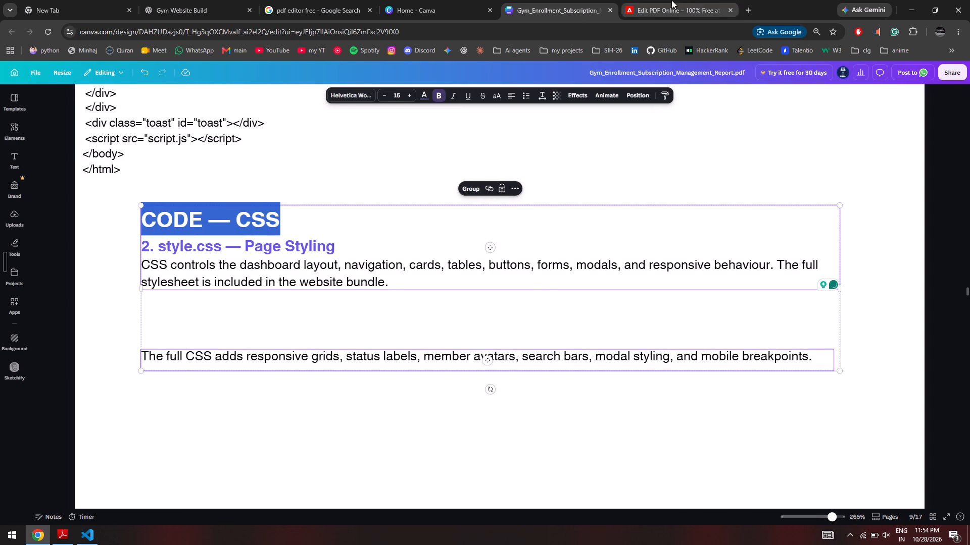
Switch to the Adobe Acrobat online PDF editor and load 5G6-django.pdf from the Desktop.
left_click(714, 5)
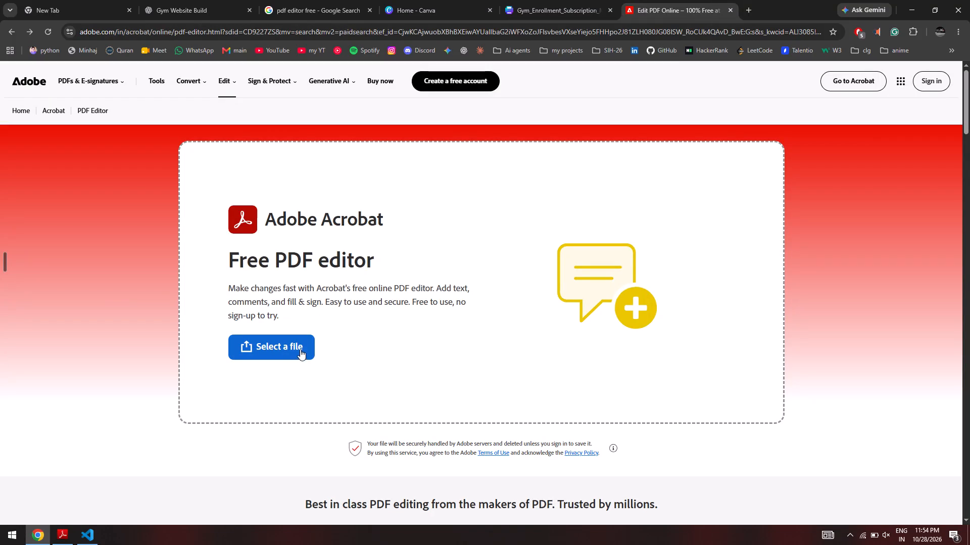
left_click(300, 349)
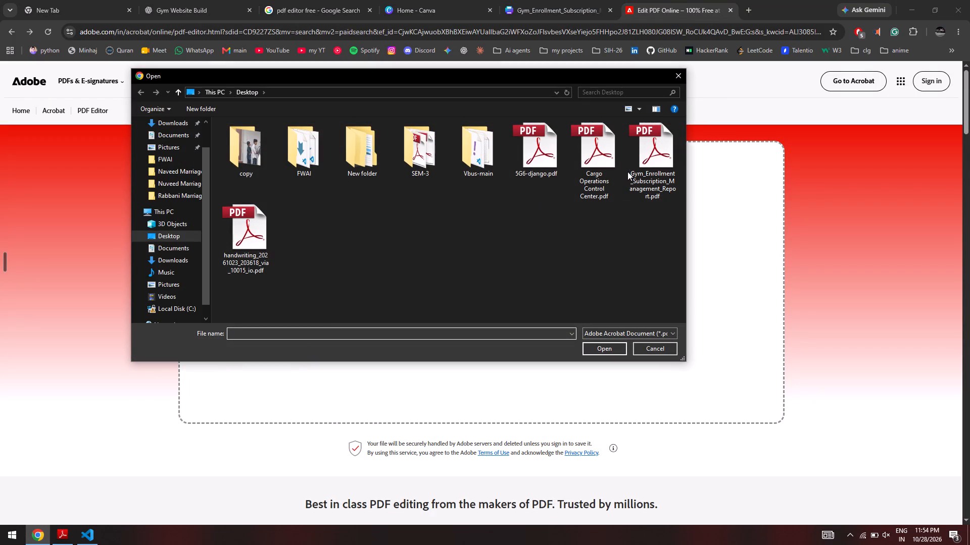
left_click(549, 152)
left_click(593, 344)
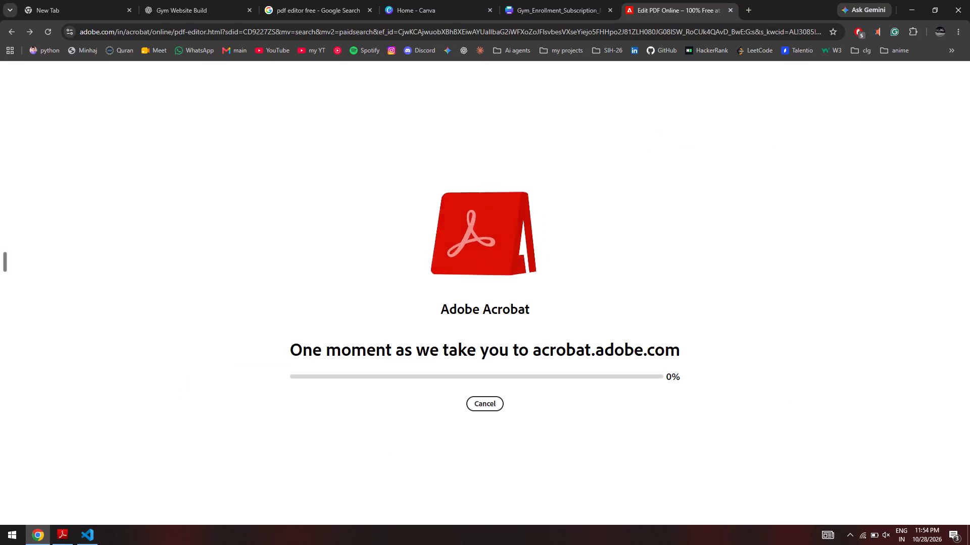
Return to the Canva report and centre-align the selected CODE — CSS heading.
left_click(513, 0)
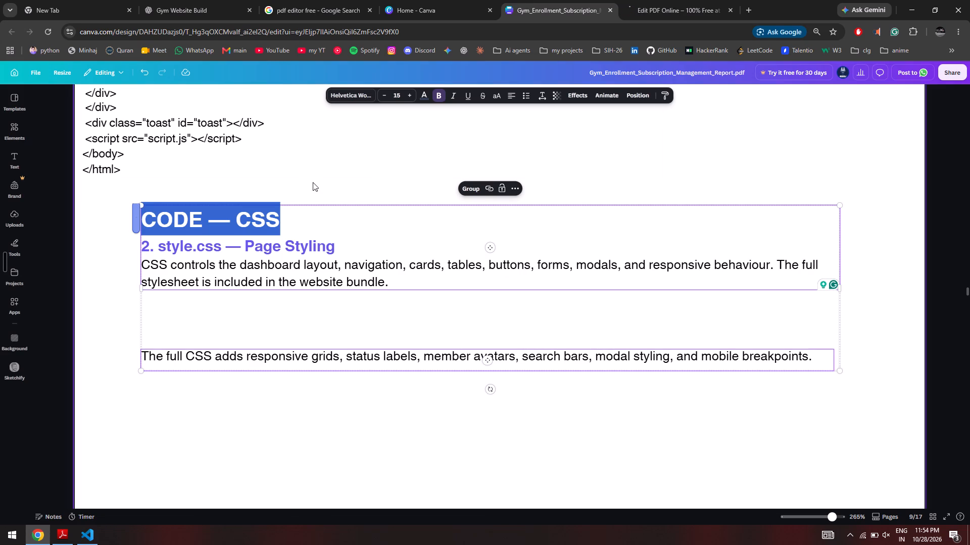
left_click(514, 96)
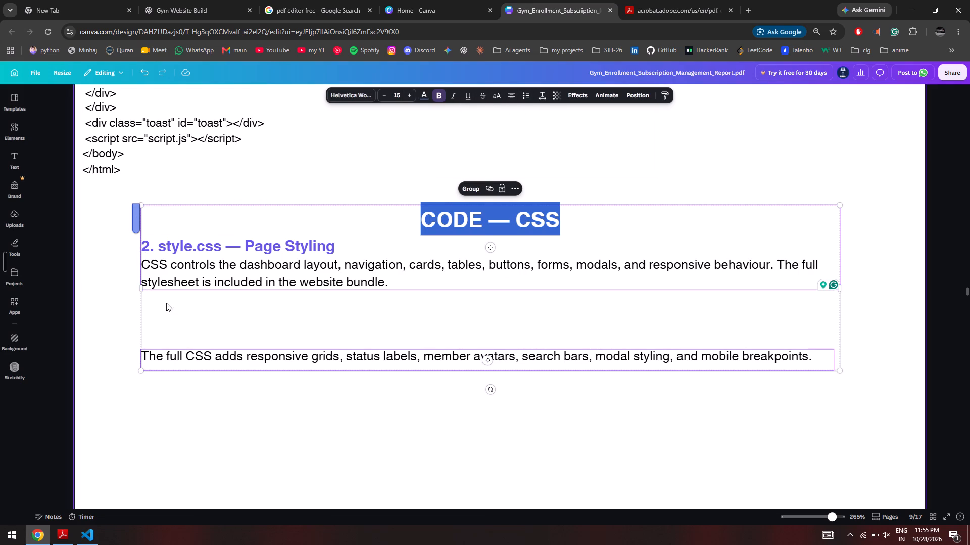
Delete the closing sentence about responsive grids and mobile breakpoints below the CSS block on page 9.
left_click(815, 357)
left_click(811, 355)
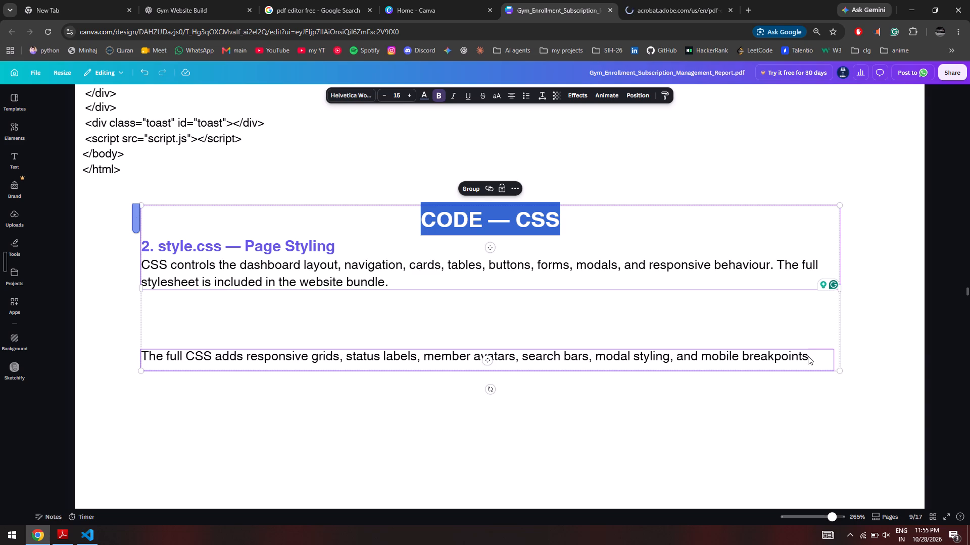
left_click(808, 356)
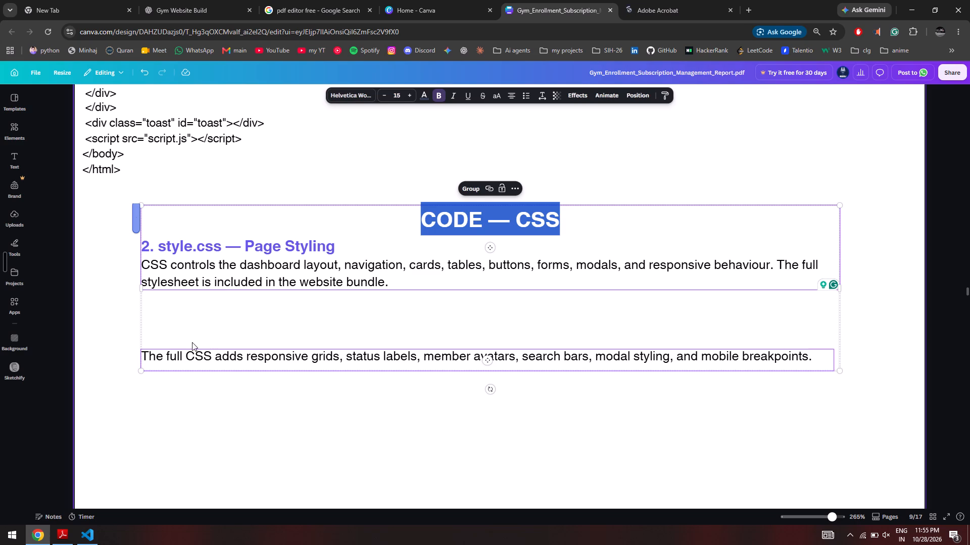
left_click(180, 358)
left_click(349, 416)
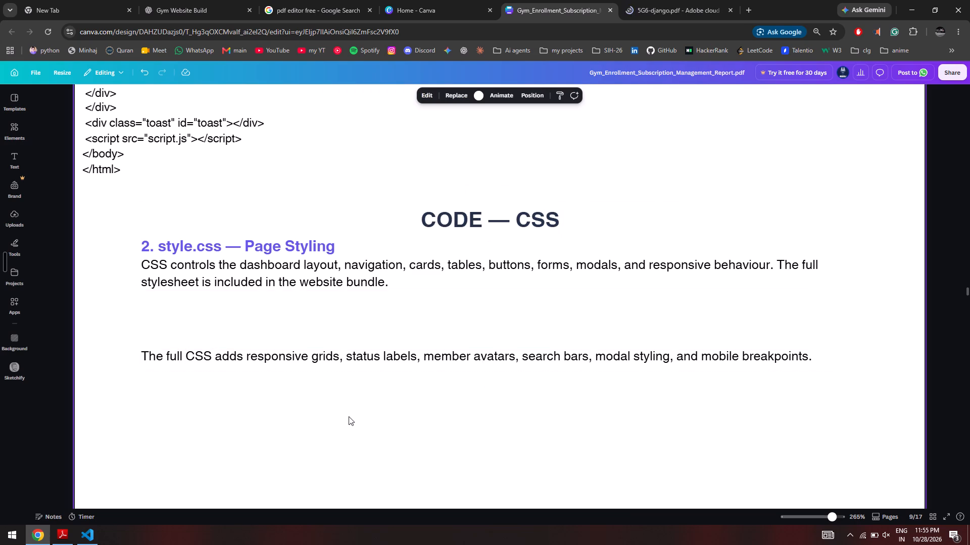
left_click(381, 358)
left_click(502, 332)
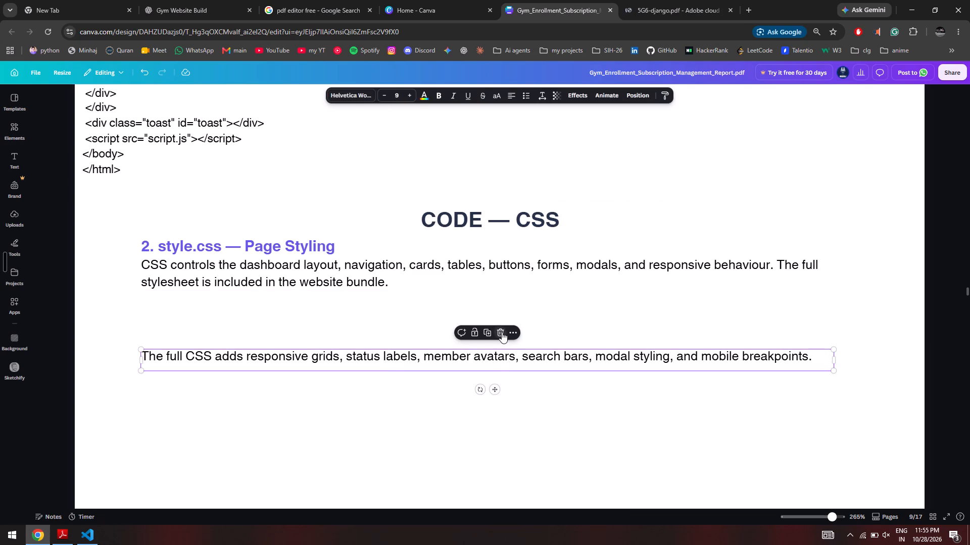
Add two new lines after the style.css description paragraph and set the text size there to 8.
left_click(392, 280)
left_click(386, 281)
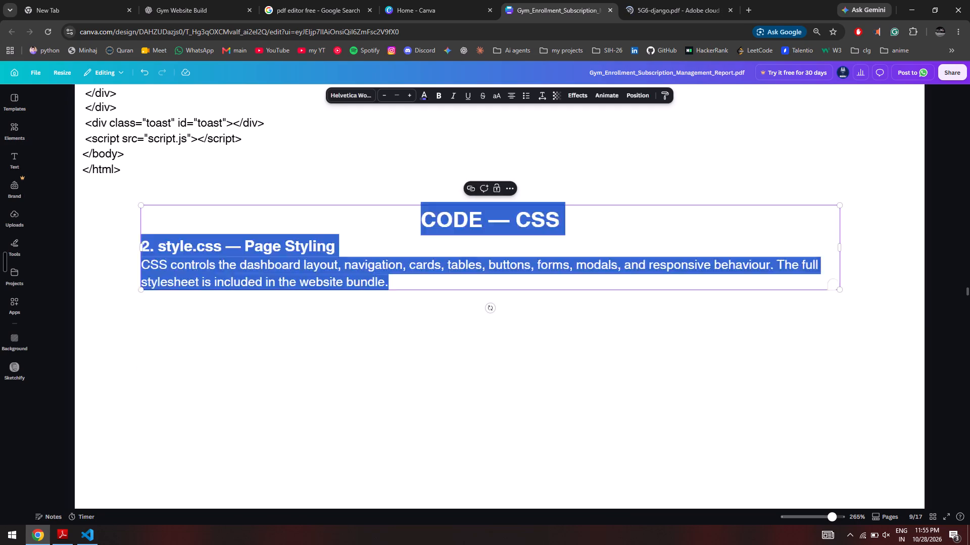
left_click(389, 282)
key("Return")
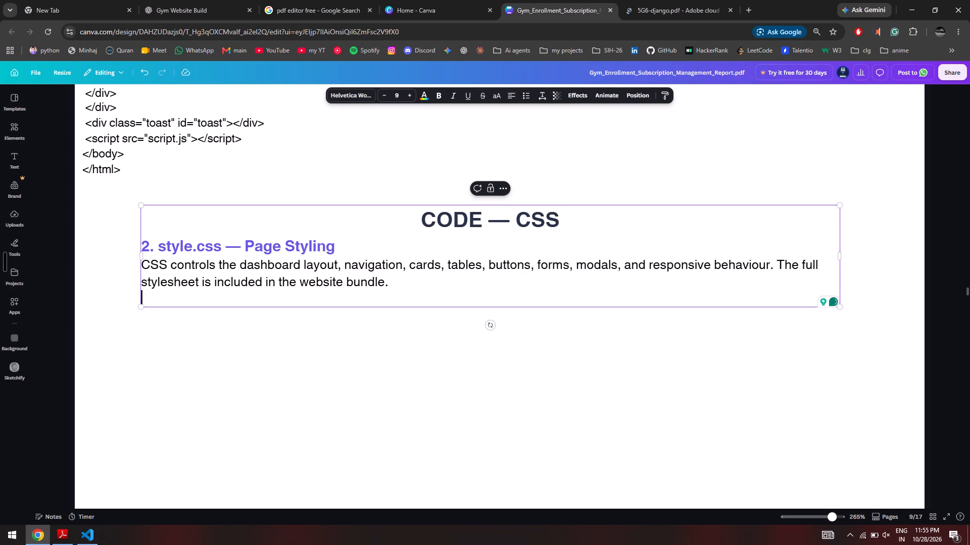
key("Return")
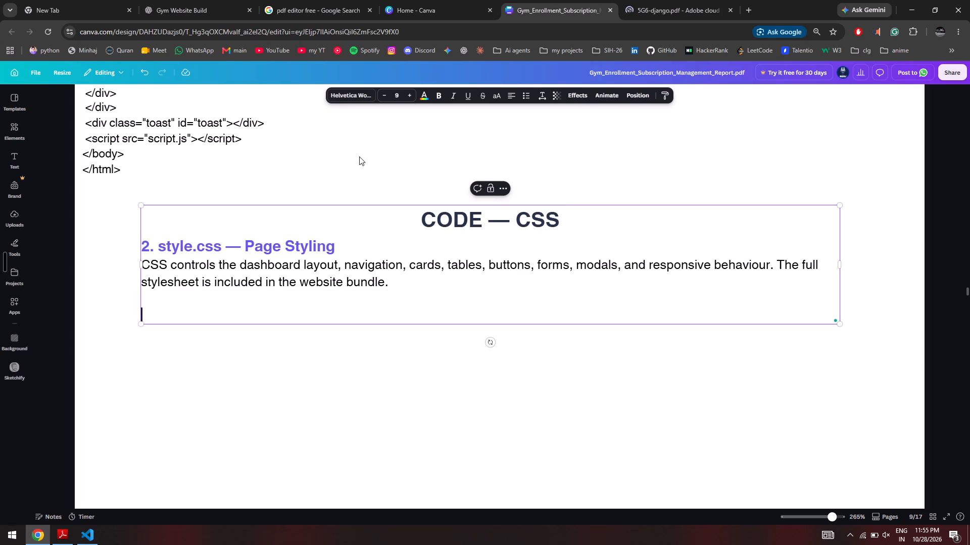
left_click(384, 95)
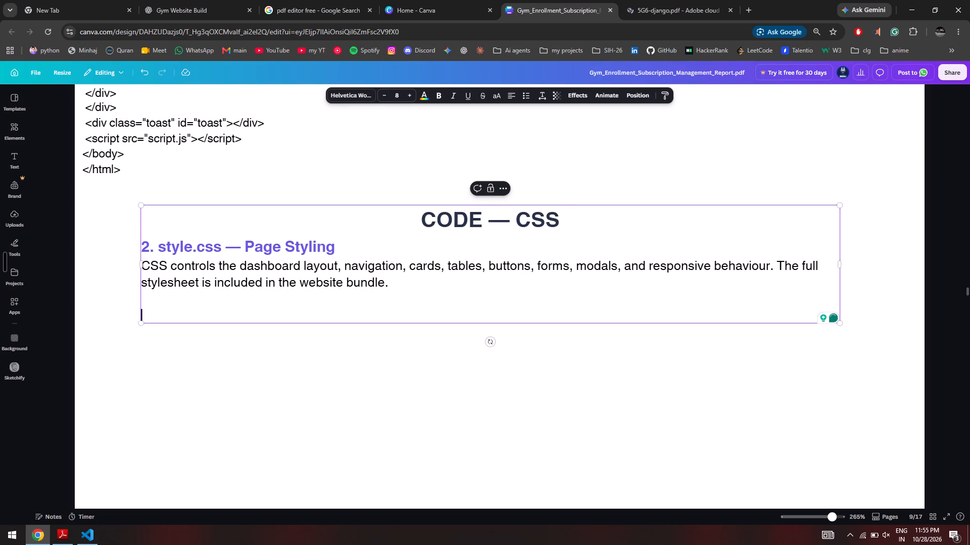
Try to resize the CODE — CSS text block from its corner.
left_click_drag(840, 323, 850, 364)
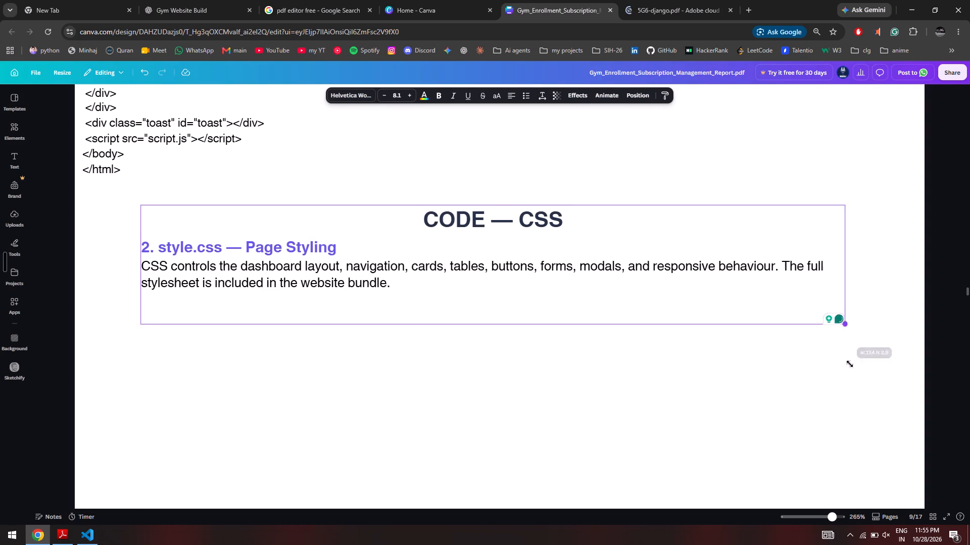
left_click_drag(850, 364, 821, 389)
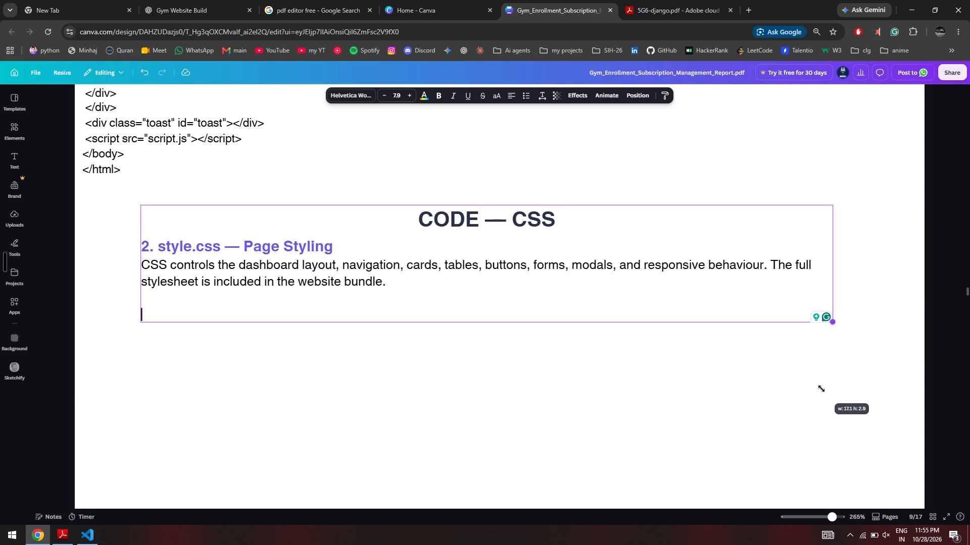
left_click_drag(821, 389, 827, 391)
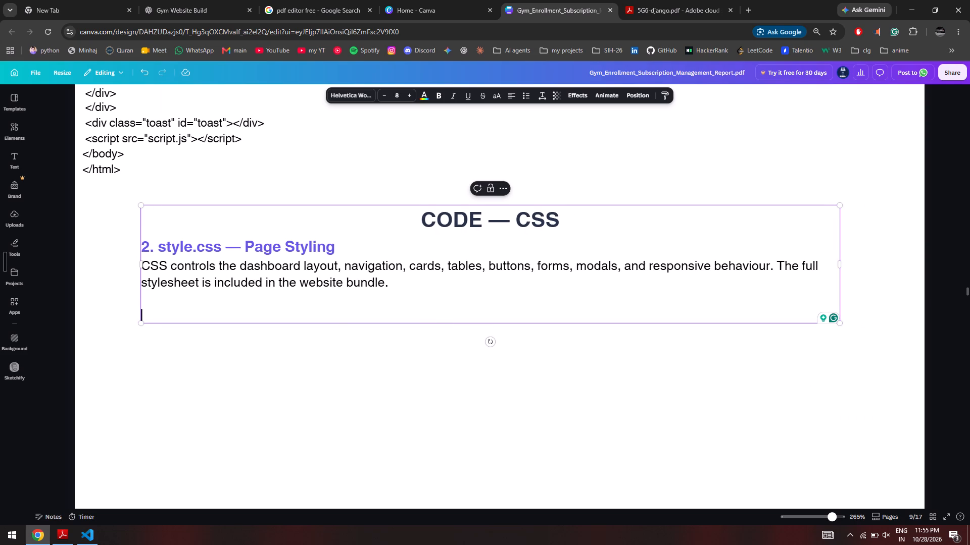
Switch to Visual Studio Code and open style.css.
key("alt+Tab")
key("alt+Tab")
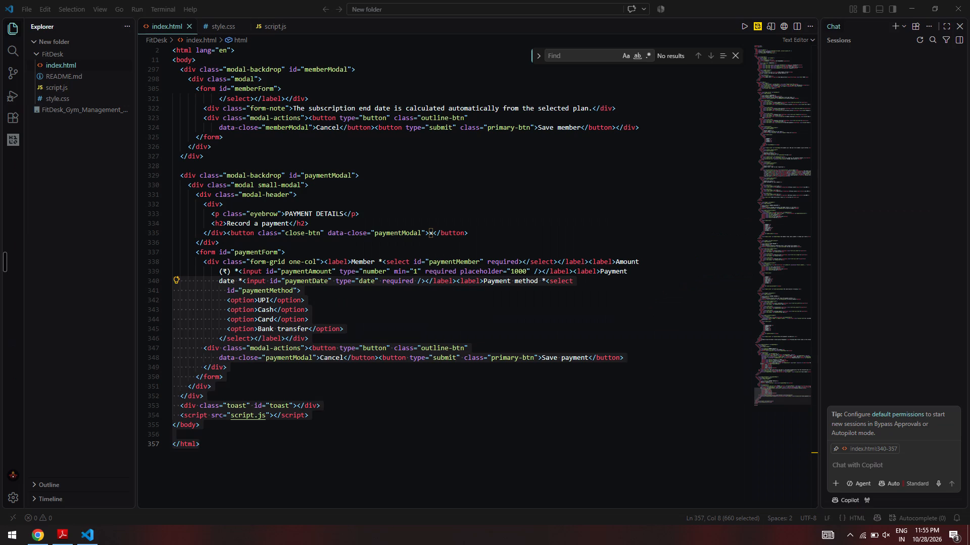
left_click(223, 29)
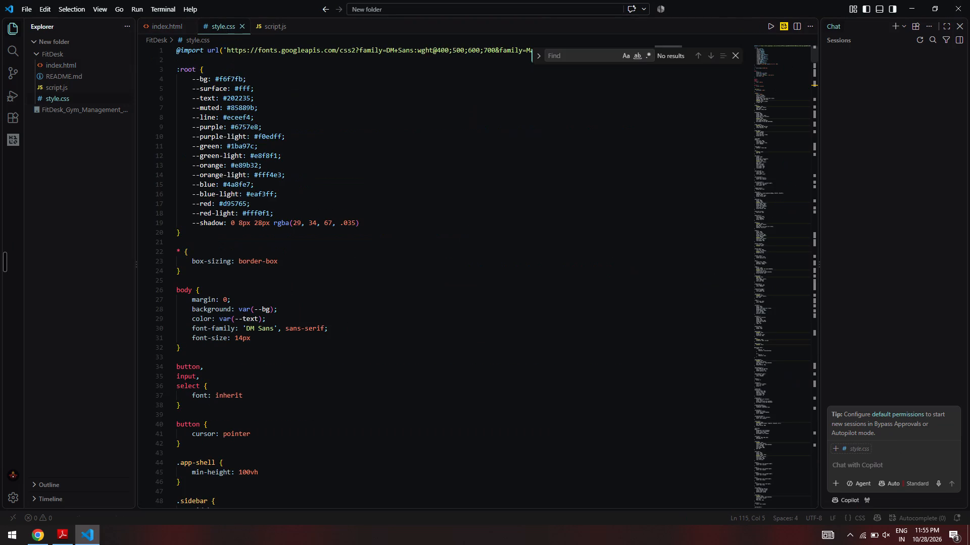
Look through style.css from the :root variables to the closing media queries to judge how much code it holds.
scroll(345, 266, "down", 14)
scroll(345, 266, "up", 8)
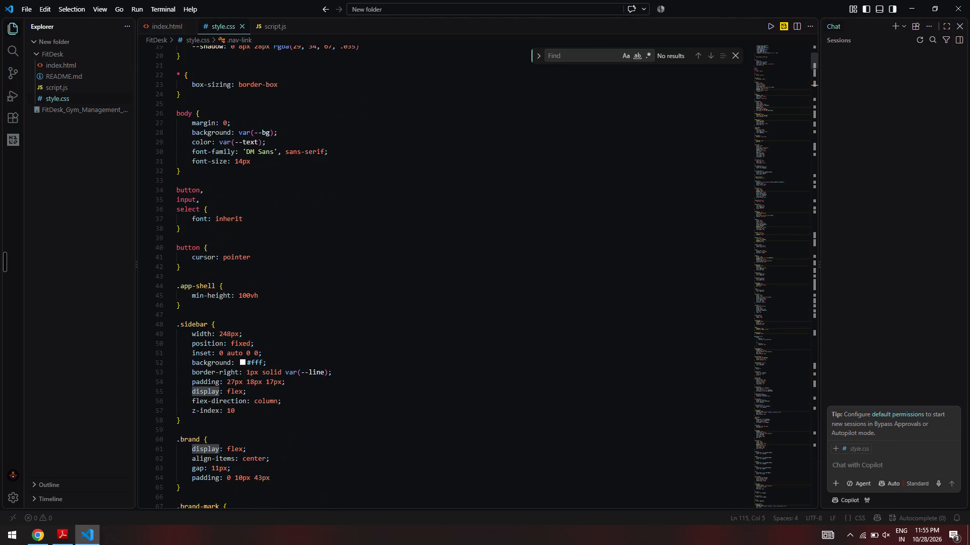
scroll(345, 266, "up", 20)
scroll(345, 266, "up", 1)
key("ctrl+a")
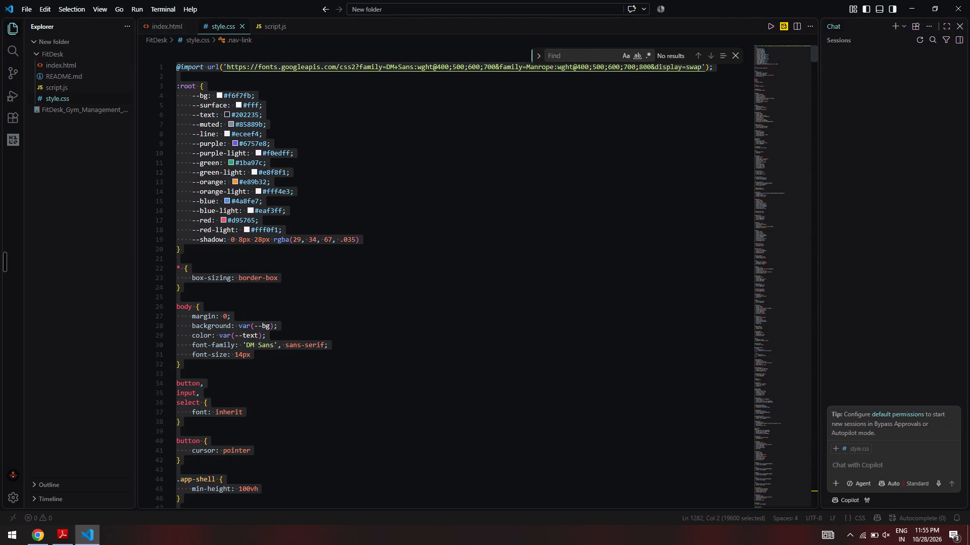
left_click(708, 115)
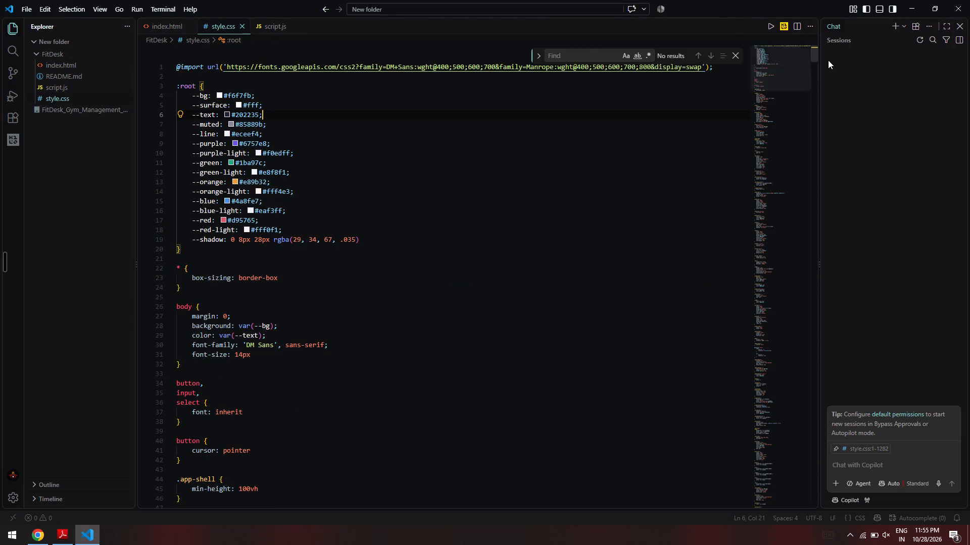
left_click_drag(816, 56, 823, 544)
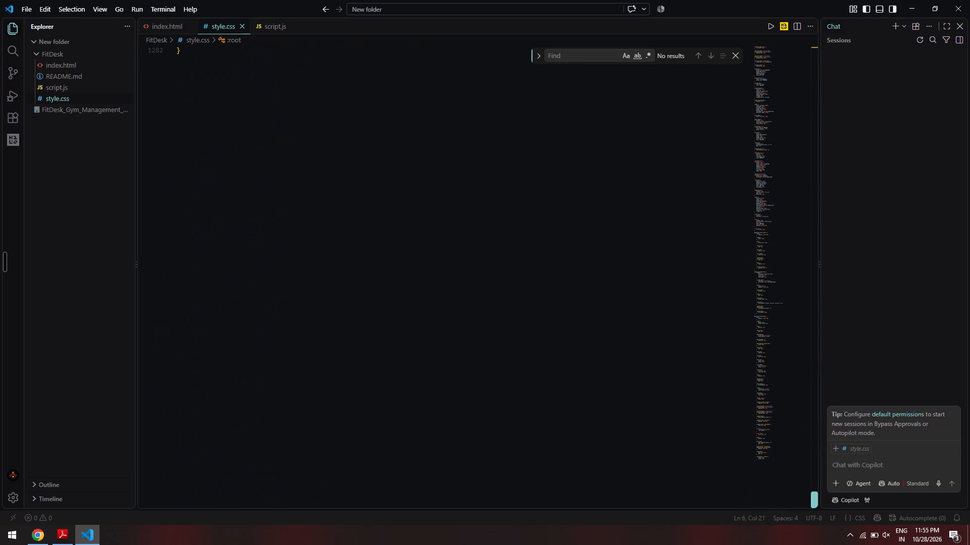
left_click_drag(823, 544, 809, 512)
scroll(484, 270, "up", 6)
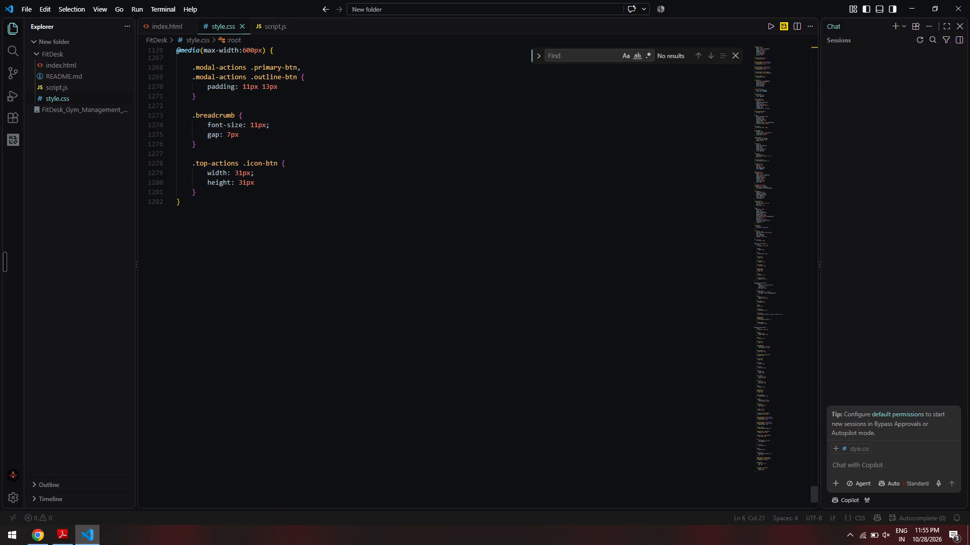
scroll(484, 270, "up", 6)
scroll(484, 270, "up", 20)
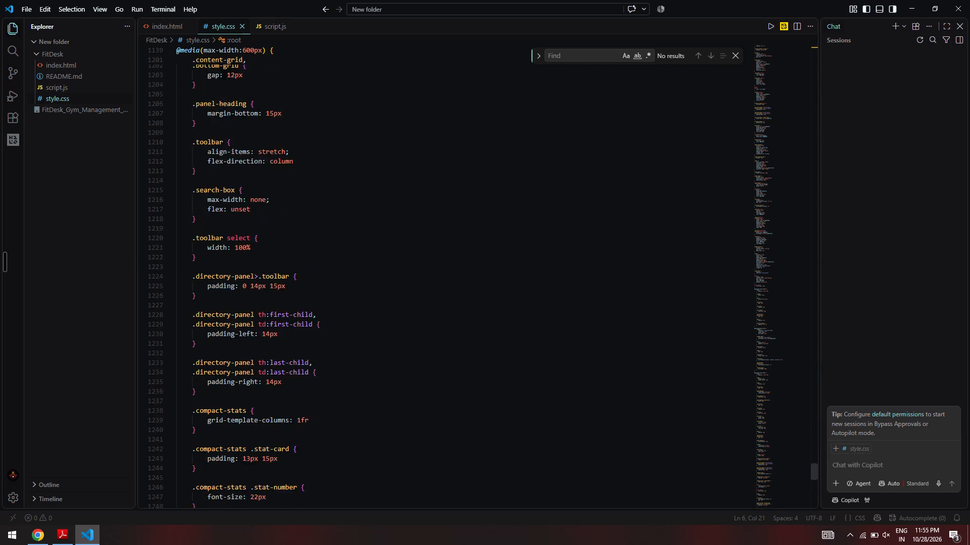
scroll(484, 270, "up", 18)
scroll(484, 270, "up", 11)
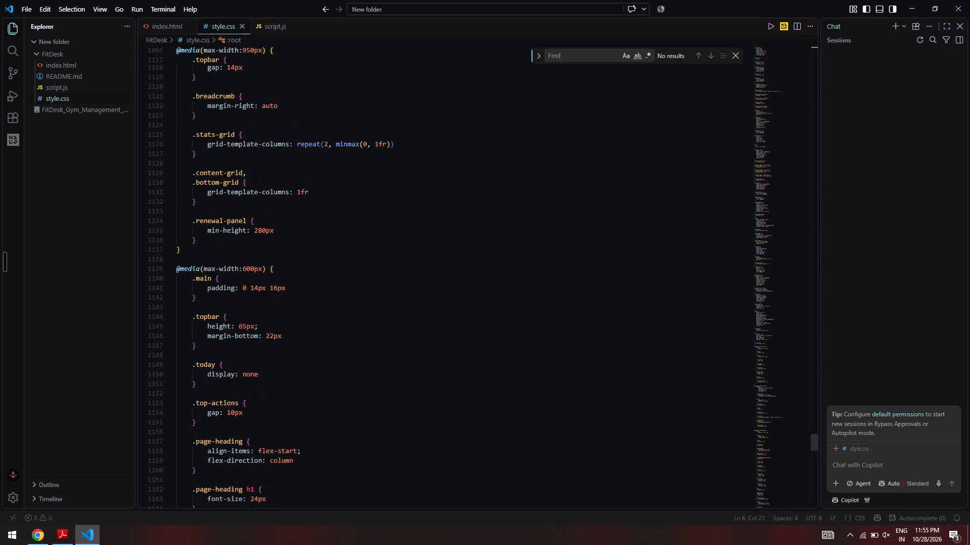
scroll(484, 270, "up", 15)
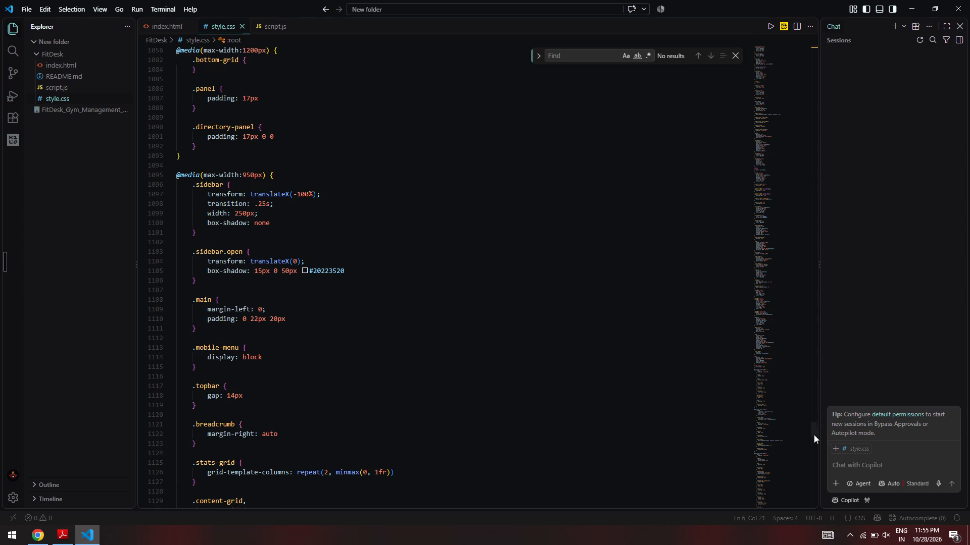
left_click_drag(814, 434, 809, 51)
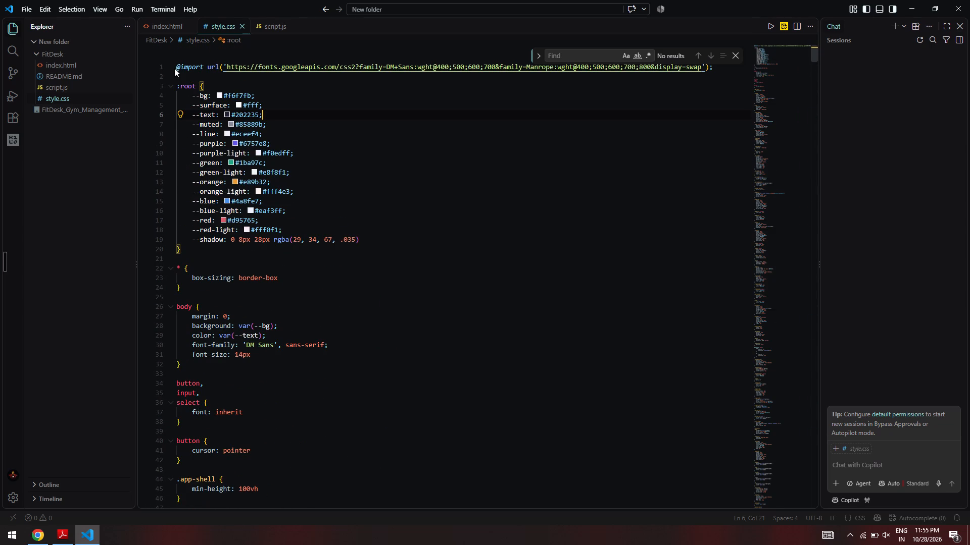
scroll(174, 99, "up", 6)
left_click_drag(176, 65, 187, 116)
left_click_drag(176, 68, 220, 209)
scroll(220, 194, "down", 12)
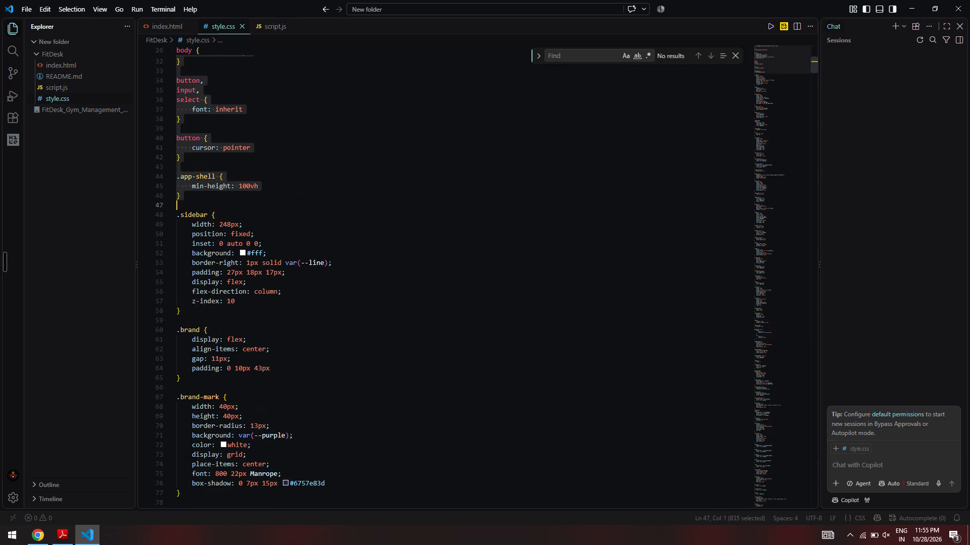
left_click_drag(220, 209, 224, 298)
scroll(220, 235, "down", 5)
scroll(223, 296, "down", 2)
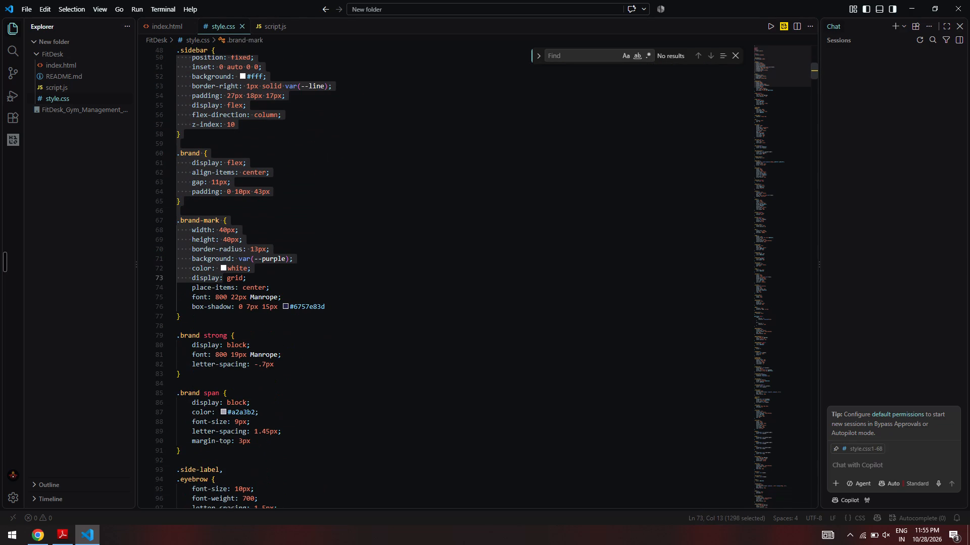
left_click_drag(224, 298, 265, 347)
key("ctrl+c")
key("alt+Tab")
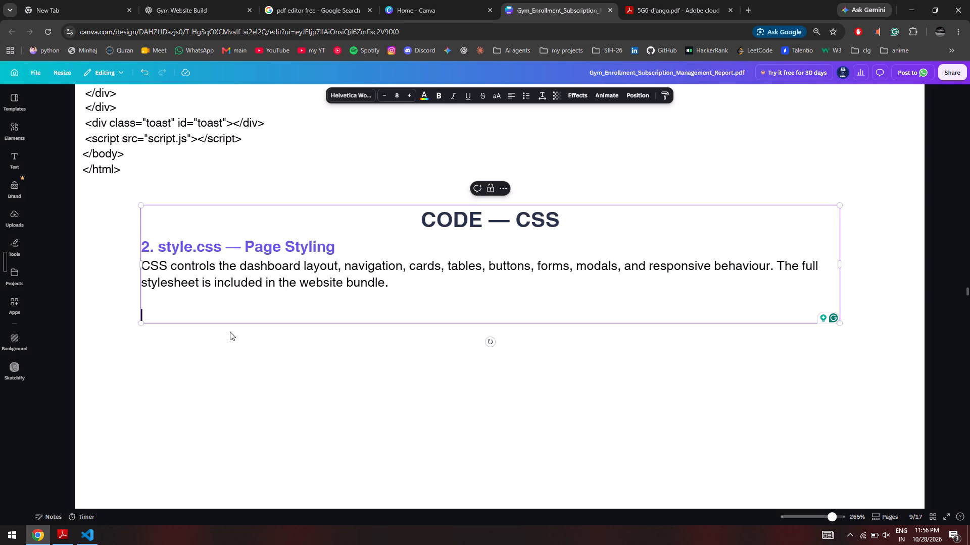
Paste the copied opening part of style.css below the description in the CODE — CSS text block on page 9.
key("ctrl+v")
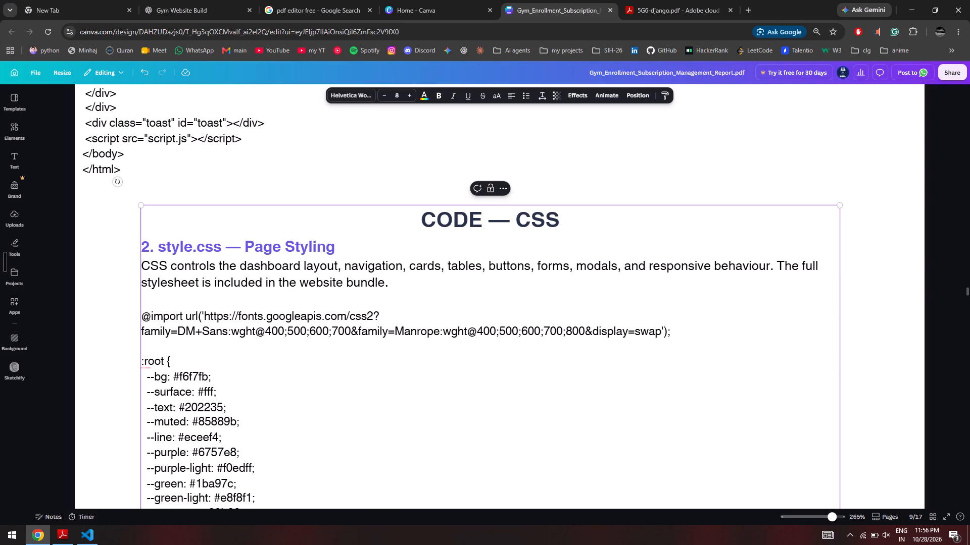
Copy the overflowing code from the .sidebar rule's position: fixed line to the end, and delete it from the page 9 block.
scroll(172, 332, "down", 15)
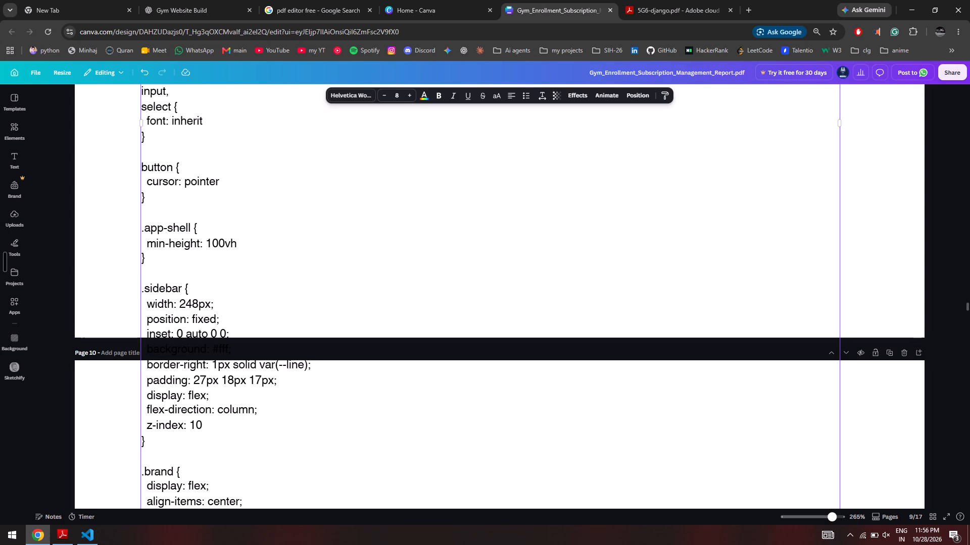
left_click_drag(145, 321, 229, 402)
scroll(230, 401, "down", 3)
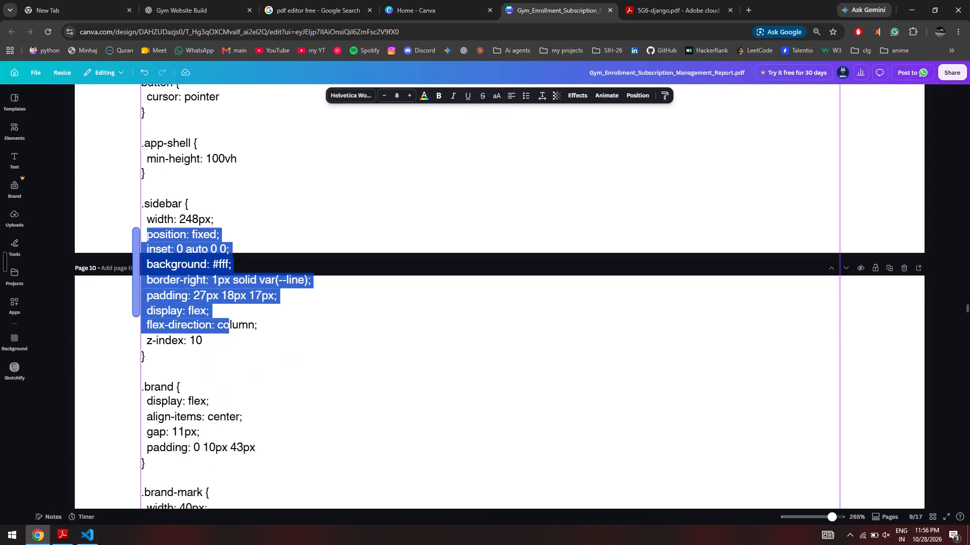
left_click_drag(229, 402, 243, 349)
scroll(229, 401, "down", 7)
key("ctrl+c")
key("BackSpace")
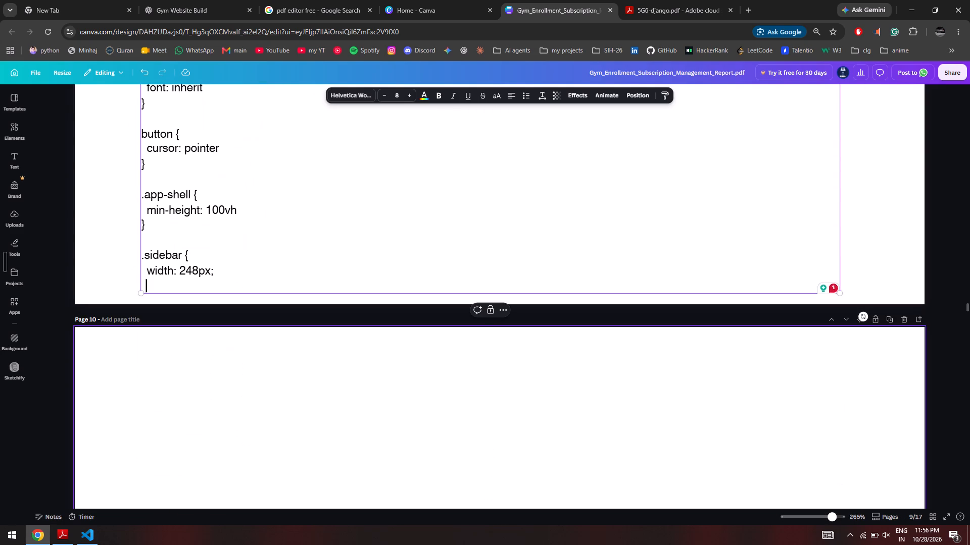
Look back over the CODE — CSS section and the earlier HTML code pages to compare their layout.
scroll(210, 336, "up", 9)
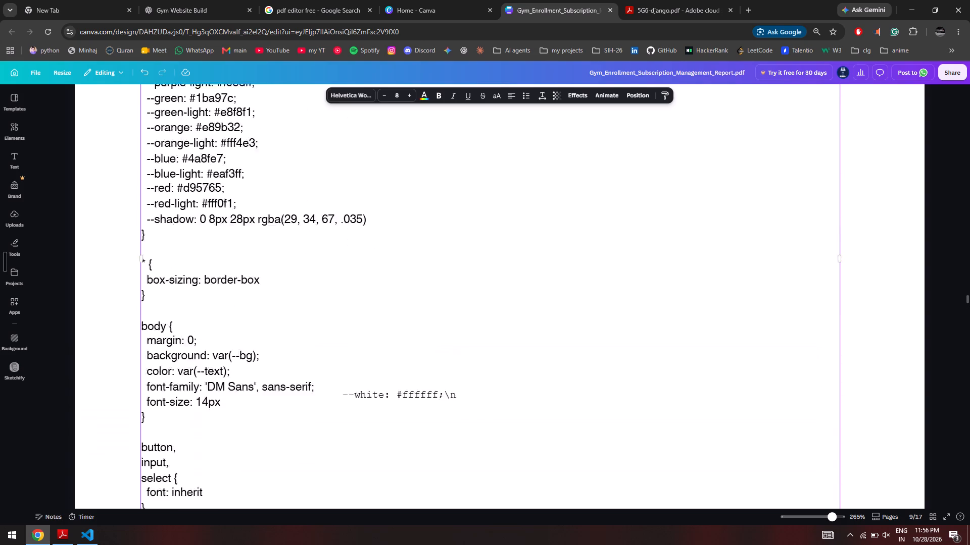
scroll(210, 336, "up", 7)
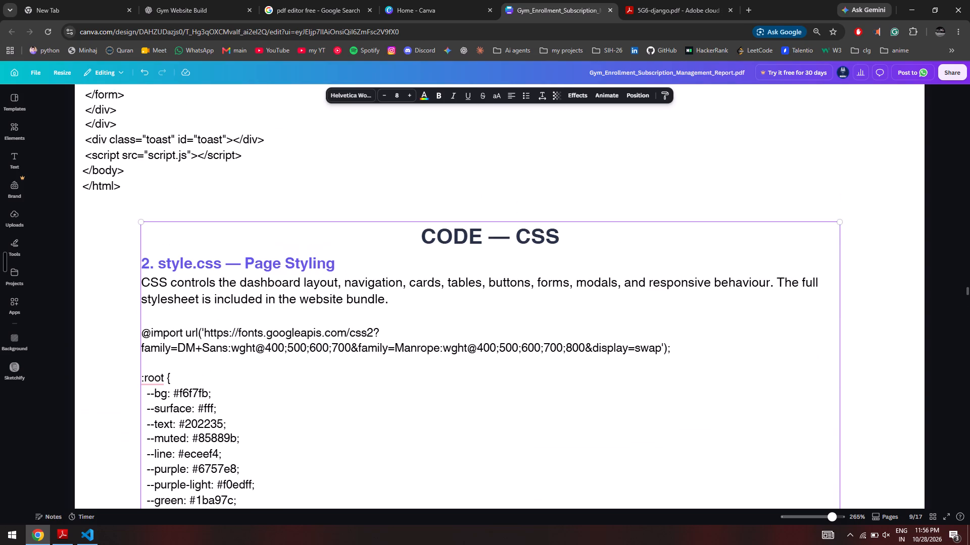
left_click(453, 241)
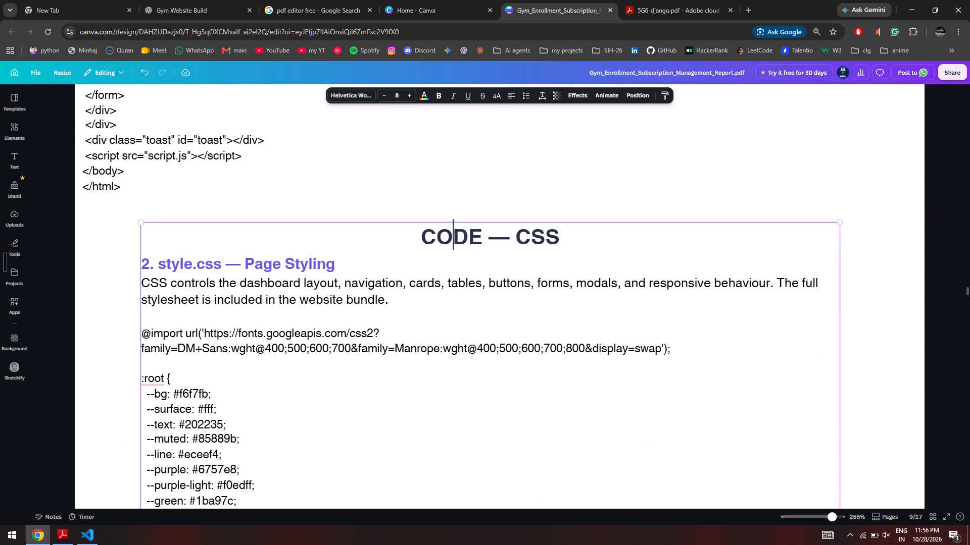
left_click(418, 241)
left_click(418, 200)
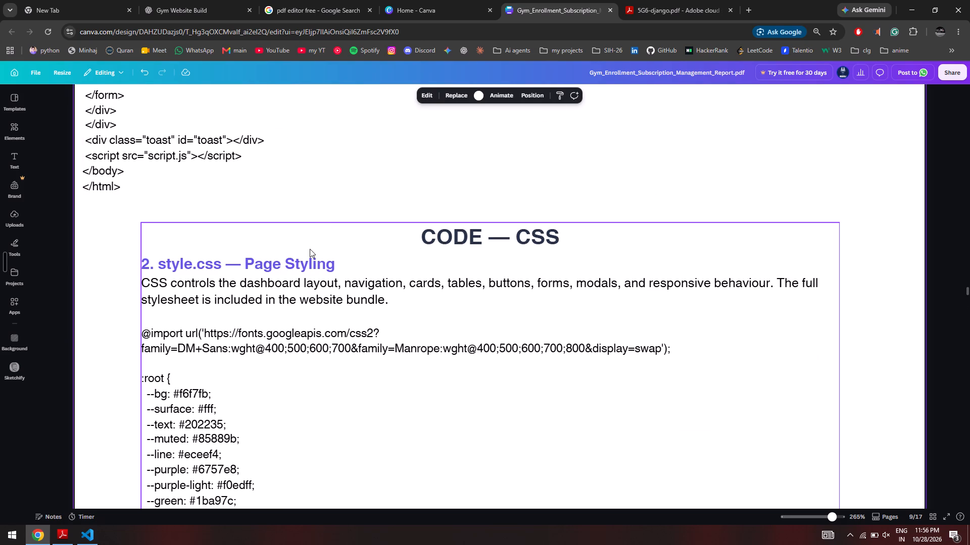
scroll(302, 260, "up", 20)
scroll(302, 260, "up", 1)
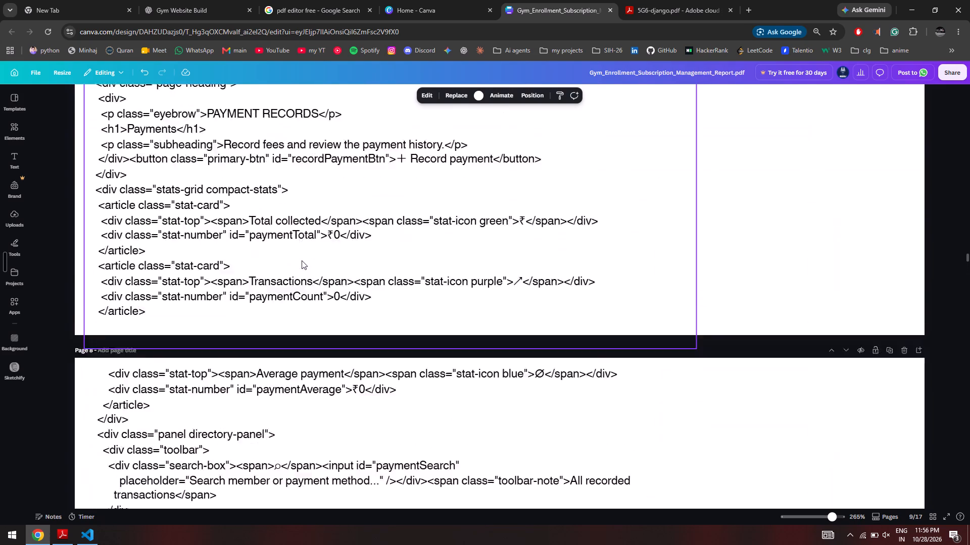
scroll(302, 260, "up", 20)
scroll(302, 260, "up", 20)
scroll(302, 260, "up", 3)
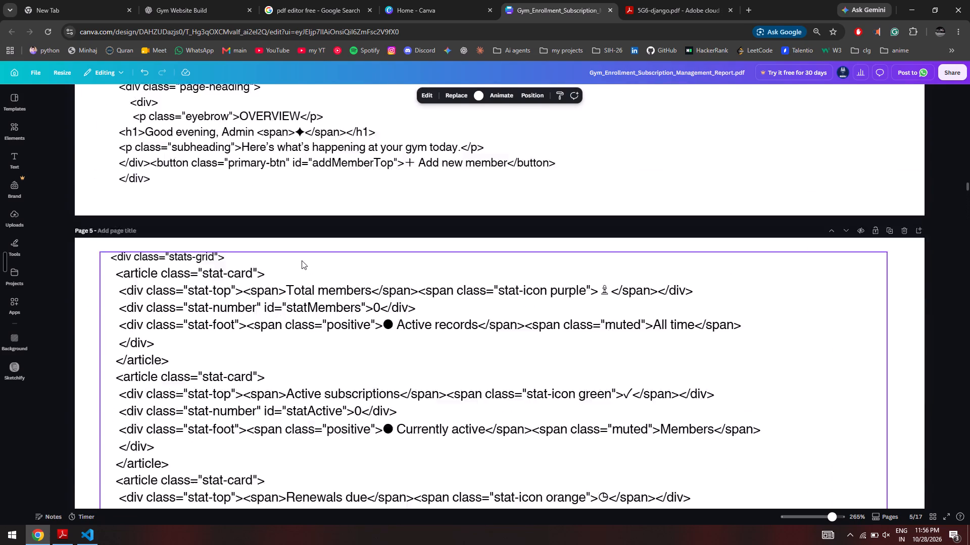
scroll(302, 260, "up", 15)
scroll(302, 260, "down", 4)
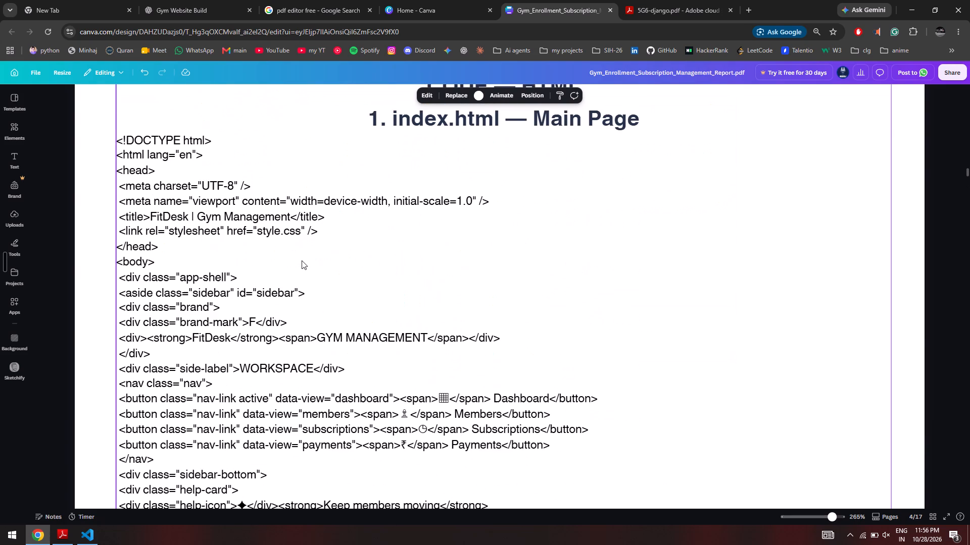
scroll(302, 260, "down", 7)
scroll(302, 260, "down", 20)
scroll(302, 260, "down", 4)
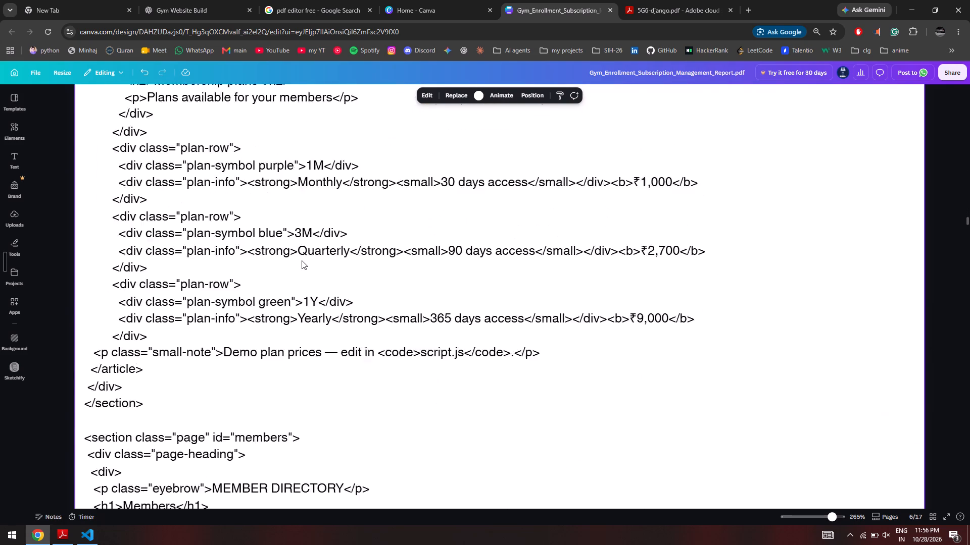
scroll(302, 260, "down", 20)
scroll(302, 260, "down", 17)
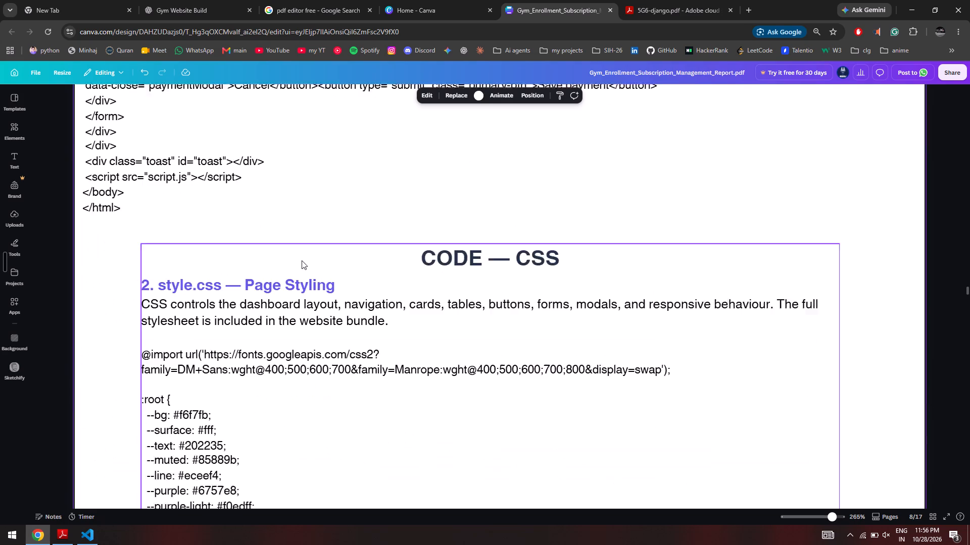
Paste the CSS removed from page 9 as a new text block on the blank page 10.
scroll(302, 260, "down", 10)
scroll(230, 298, "down", 2)
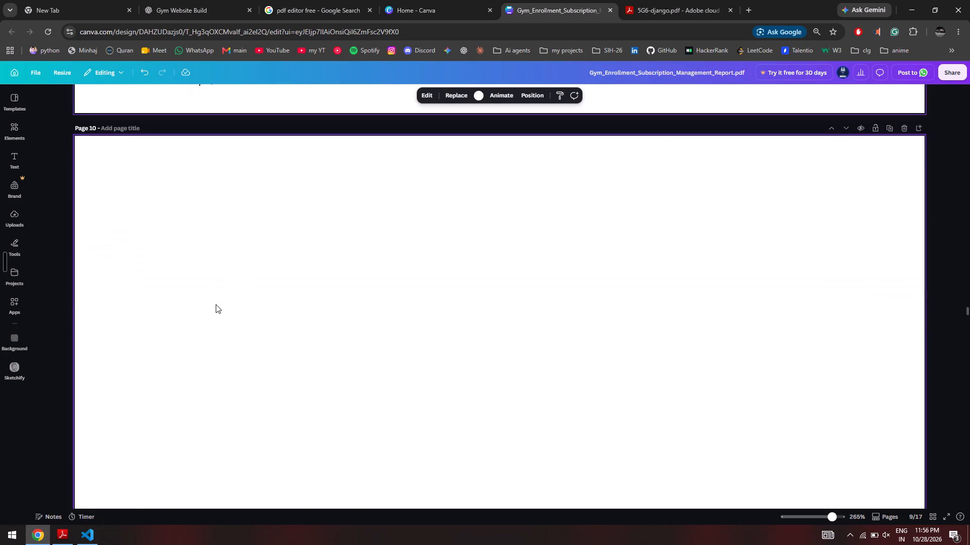
scroll(216, 304, "down", 4, "ctrl")
scroll(216, 304, "down", 3)
left_click(344, 304)
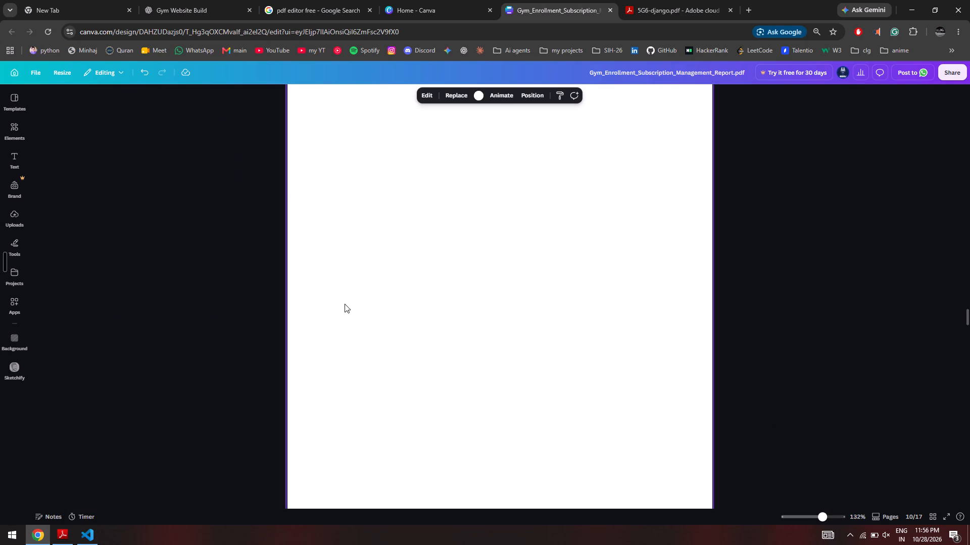
key("ctrl+v")
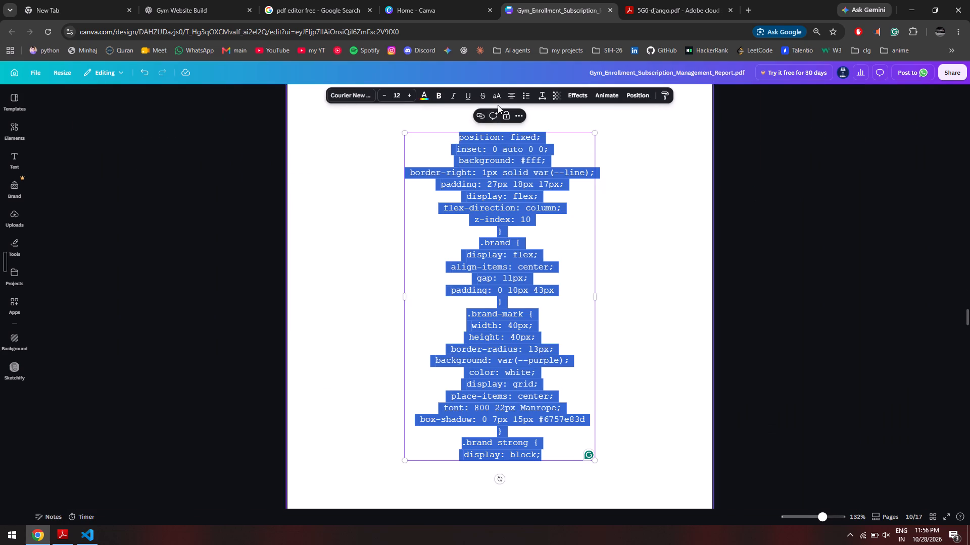
Left-align the pasted CSS code on page 10 and reduce its font size to 9.
scroll(488, 208, "down", 2, "ctrl")
left_click(512, 96)
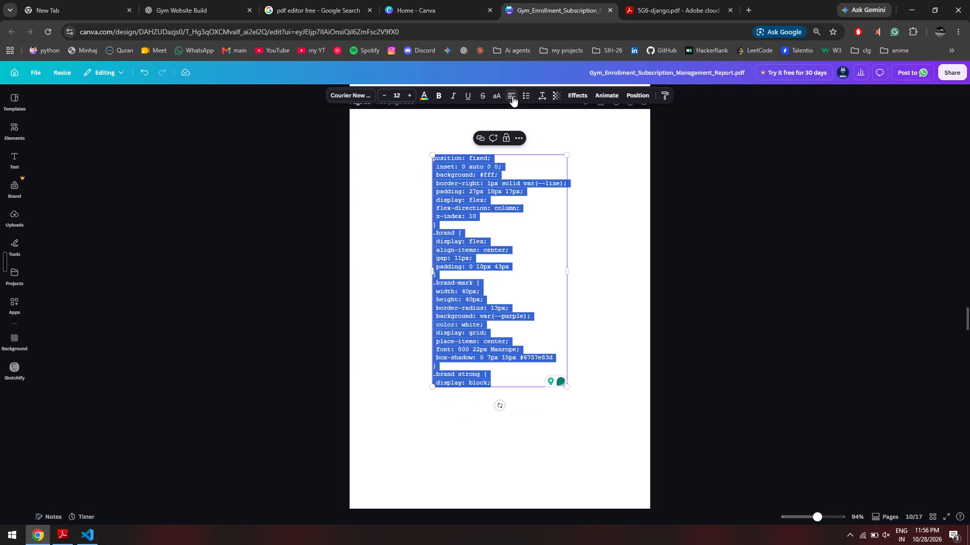
double_click(386, 99)
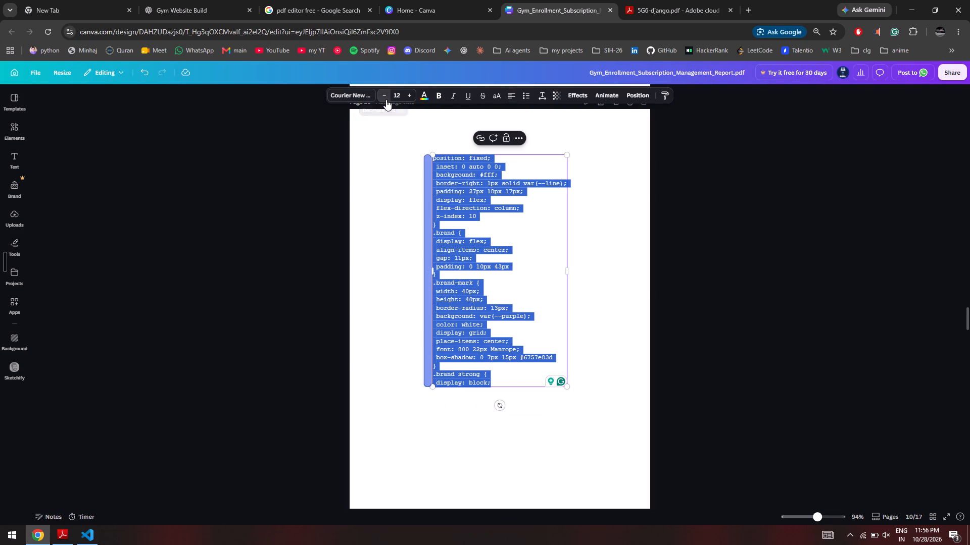
left_click(386, 99)
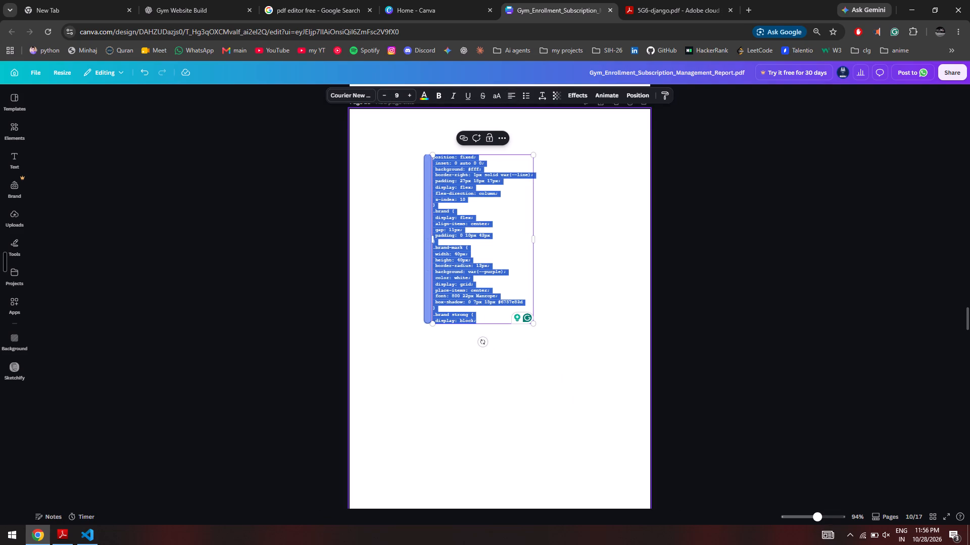
Place the cursor after the block's last line, then in Visual Studio Code copy the rest of .brand strong through .nav-link.active from style.css.
left_click(493, 289)
left_click(485, 321)
key("alt+Tab")
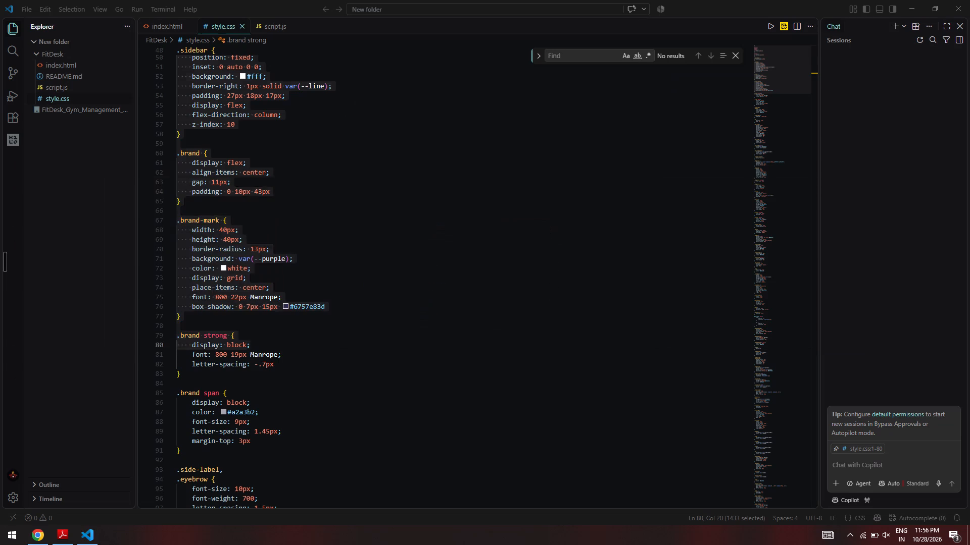
scroll(275, 307, "down", 4)
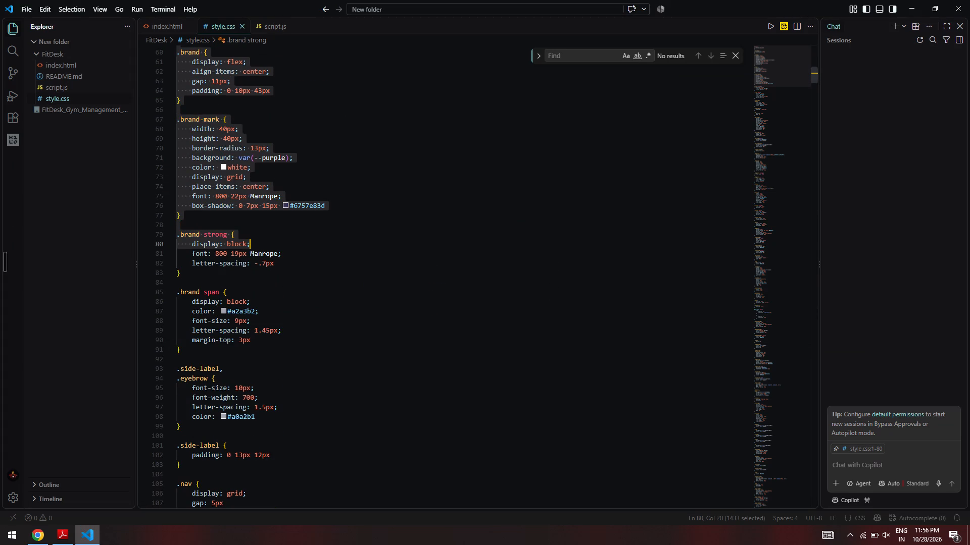
left_click_drag(177, 255, 262, 308)
scroll(260, 319, "down", 10)
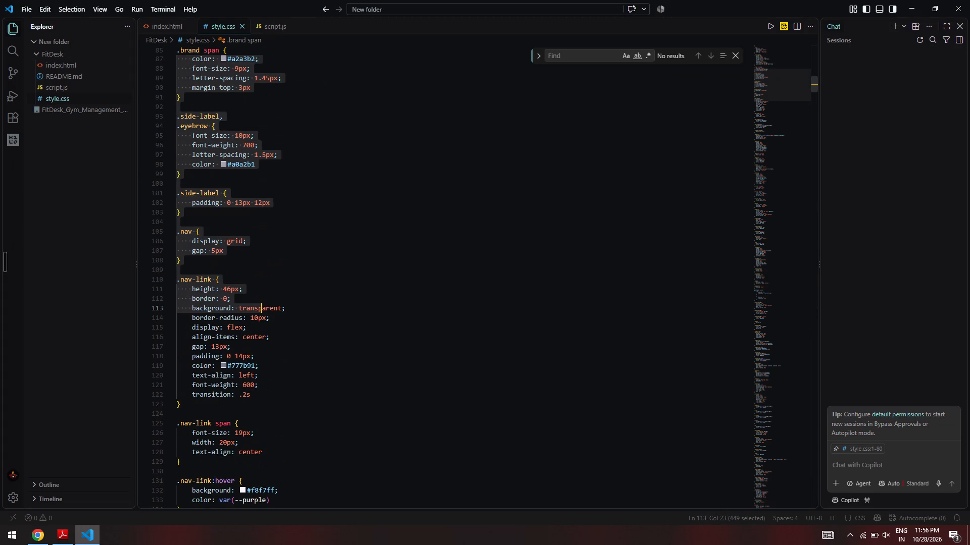
left_click_drag(262, 308, 262, 302)
scroll(262, 308, "down", 12)
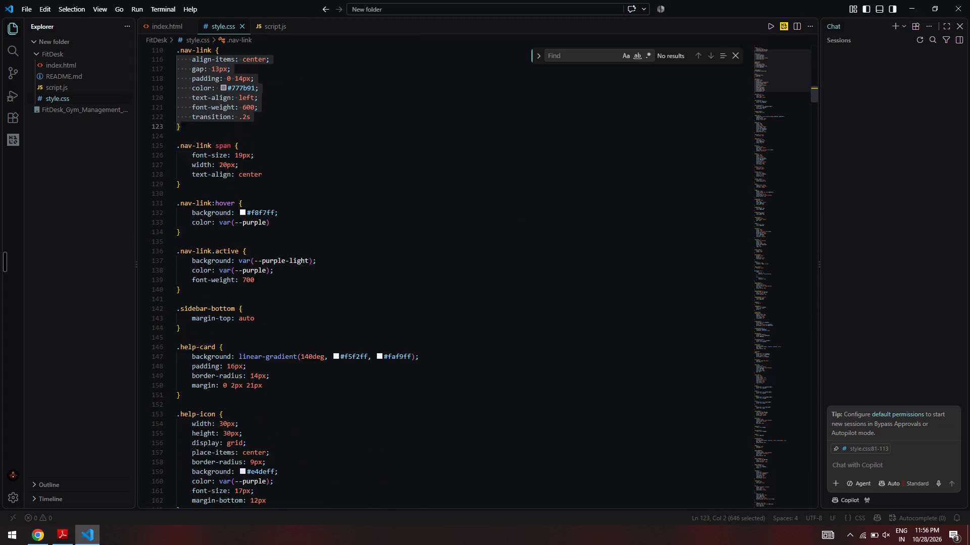
scroll(262, 302, "down", 1)
left_click_drag(262, 302, 281, 239)
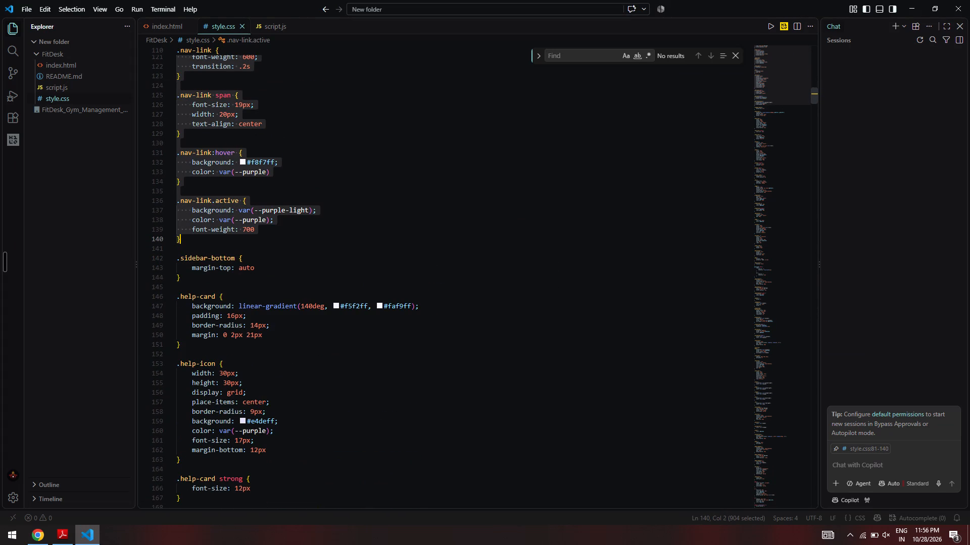
key("ctrl+c")
Switch back to the Canva report and paste the copied code on a new line at the end of the page 10 block.
key("alt+Tab")
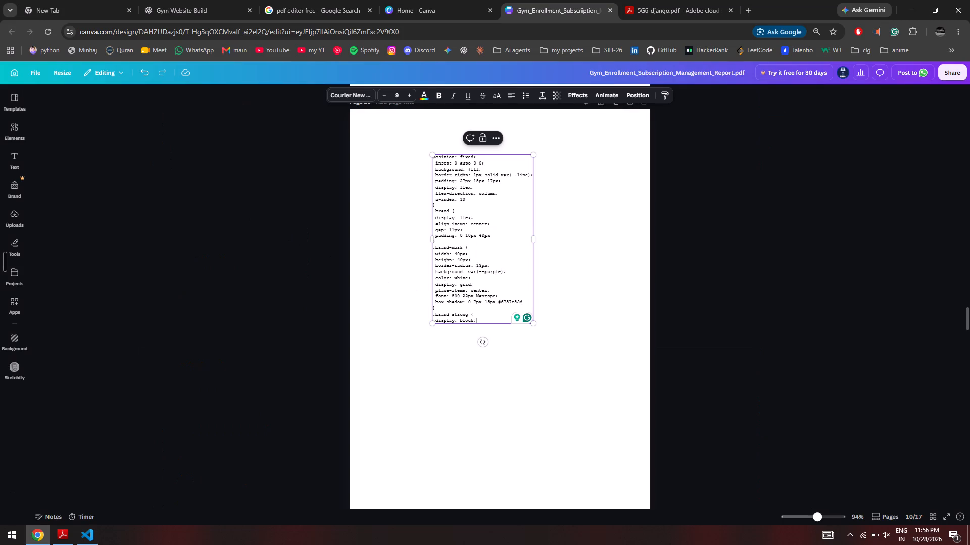
key("Return")
key("ctrl+v")
Copy the overflowing code on page 10, from the .nav-link rule's border-radius: 10px line to the end of the block.
scroll(491, 306, "down", 3)
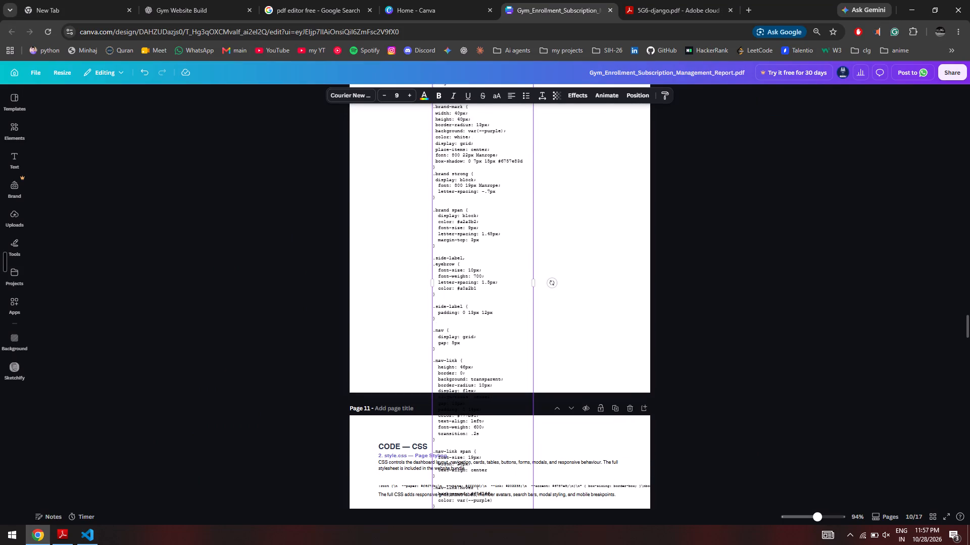
scroll(489, 307, "down", 1)
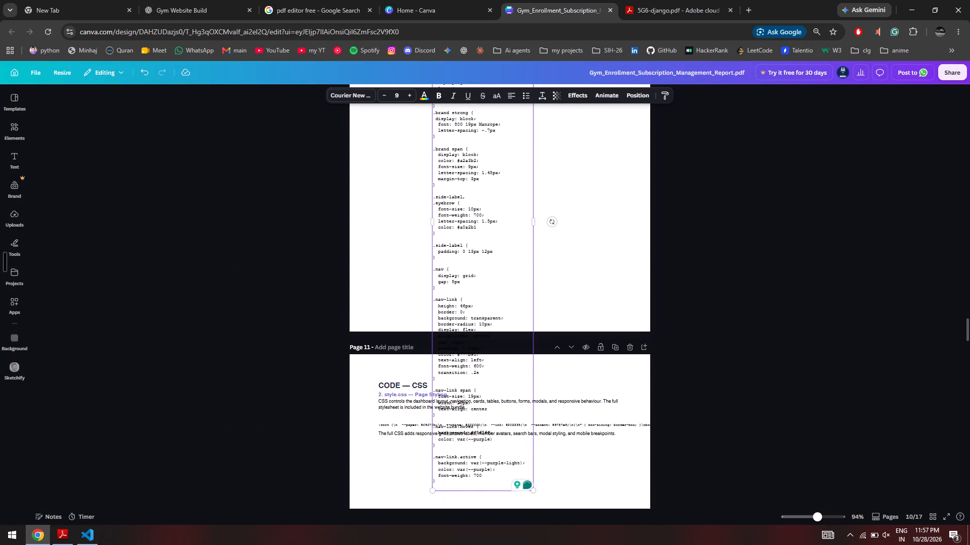
left_click_drag(437, 324, 440, 328)
left_click_drag(440, 328, 507, 485)
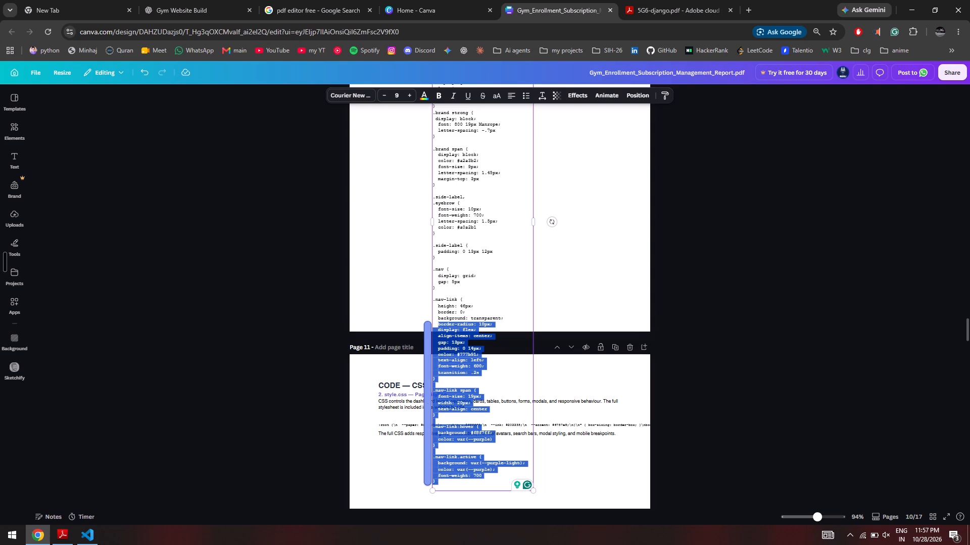
key("ctrl+c")
key("ctrl+c")
key("ctrl+c")
key("ctrl+c")
scroll(480, 298, "up", 3)
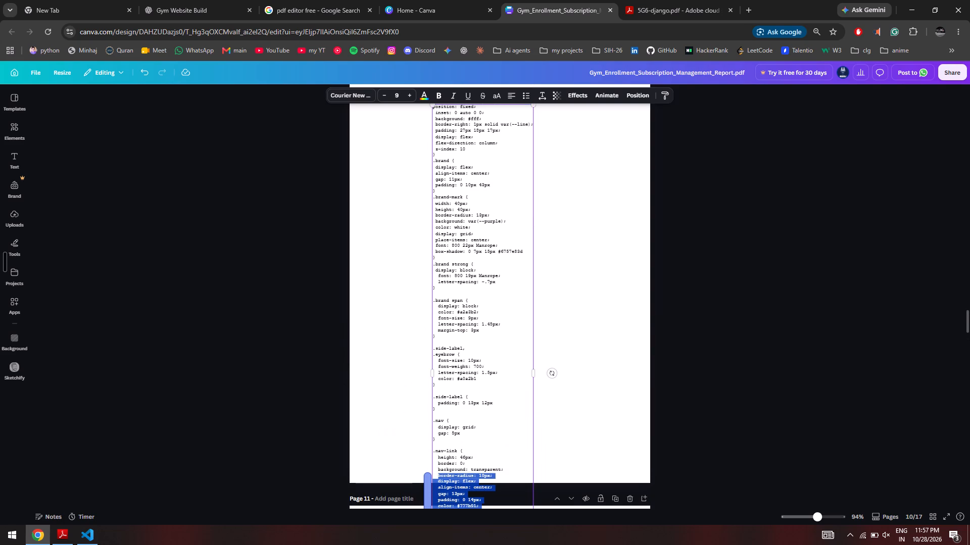
key("ctrl+c")
Scale the page 10 CSS block up to text size 9.3 and widen it toward the page's left edge.
scroll(480, 298, "up", 4)
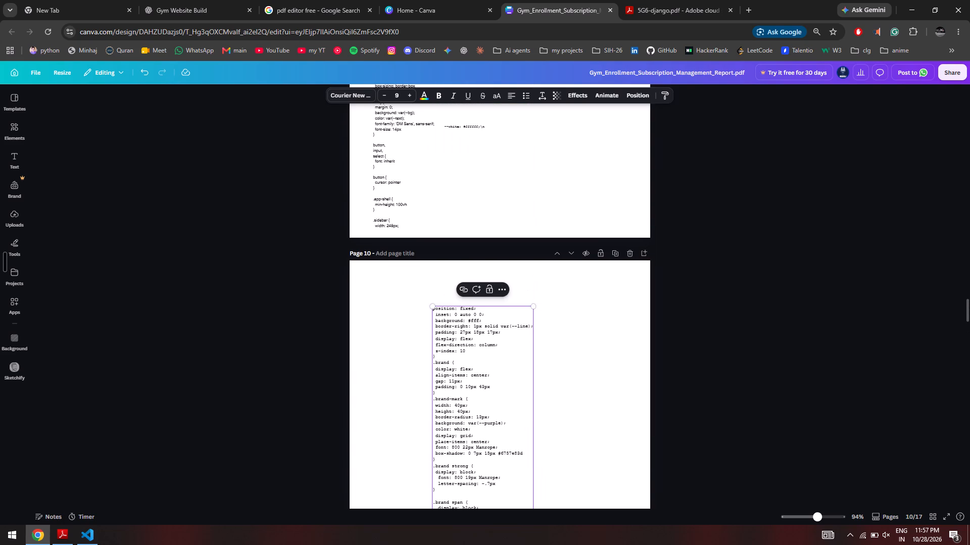
left_click_drag(432, 308, 368, 282)
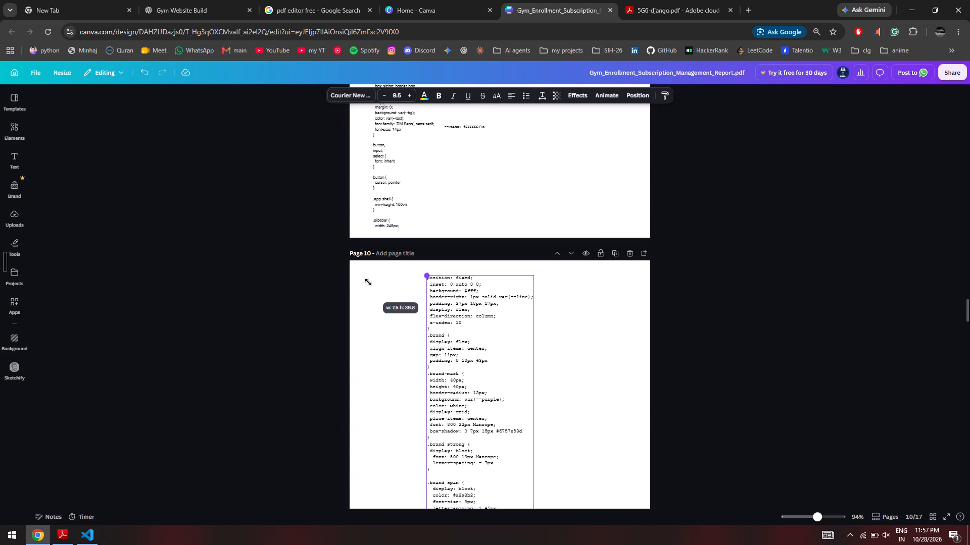
left_click_drag(368, 282, 384, 297)
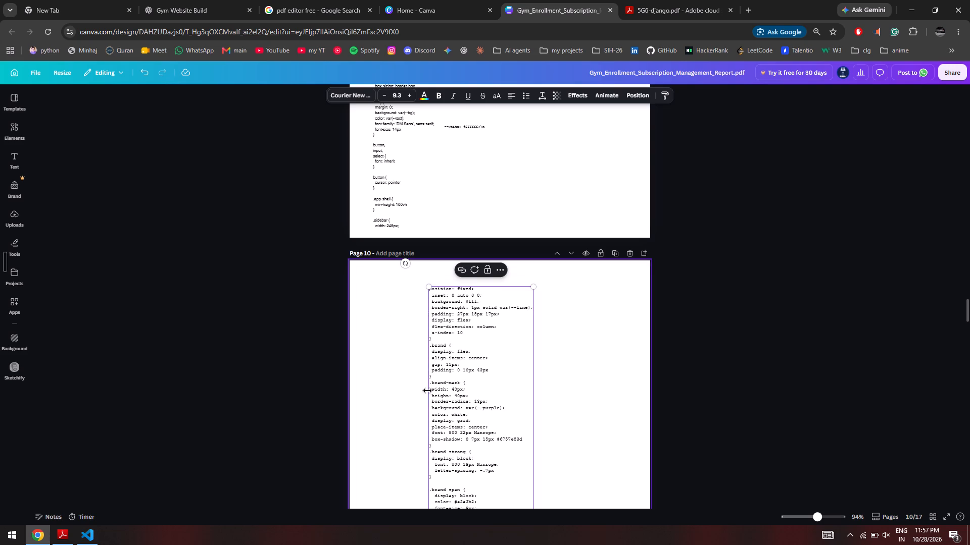
left_click_drag(425, 431, 363, 415)
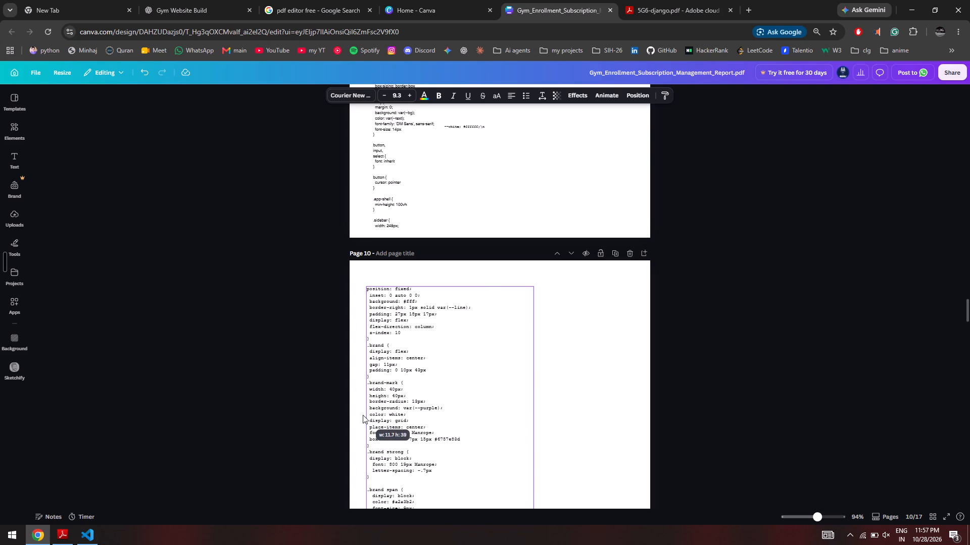
left_click_drag(363, 415, 351, 415)
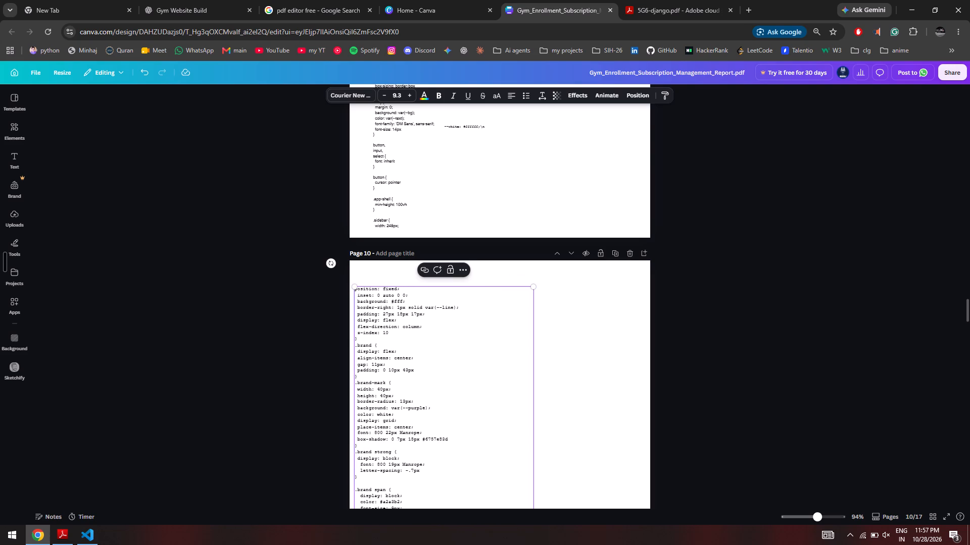
Widen the page 10 CSS block slightly and move it up close to the page's top edge.
left_click_drag(536, 305, 545, 305)
left_click_drag(494, 326, 512, 312)
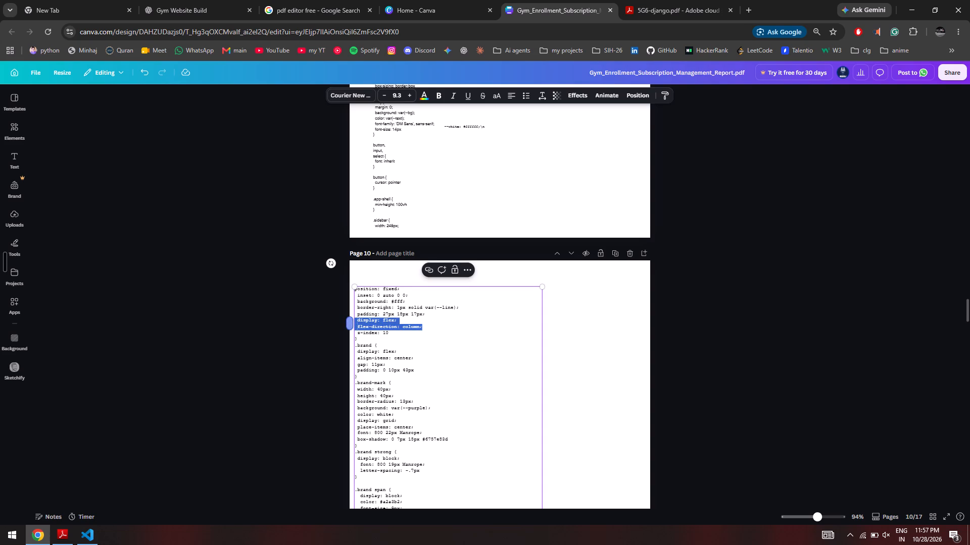
left_click(512, 308)
left_click_drag(509, 285, 508, 267)
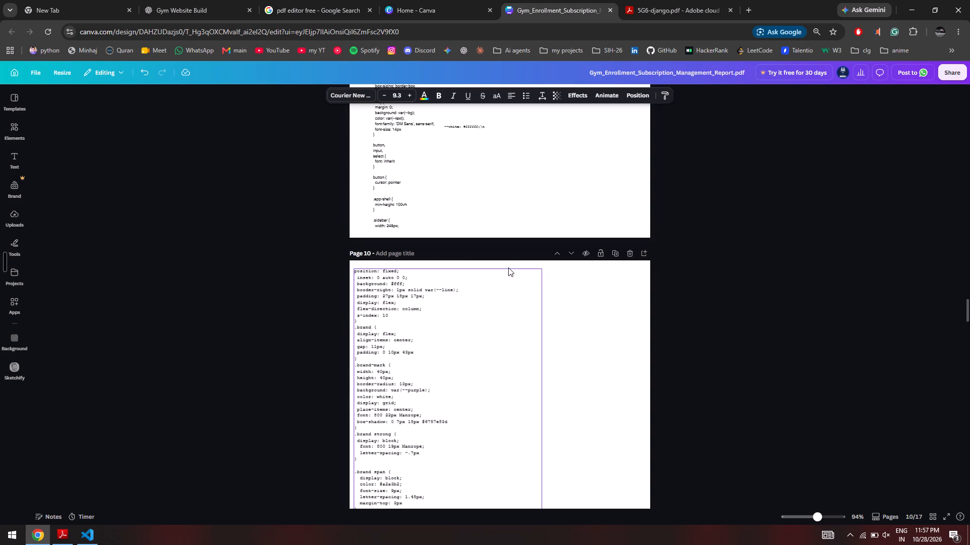
left_click_drag(508, 267, 506, 261)
Cut the overflowing code from page 10, from the .nav-link rule's color: #777b91 line through the block's final closing brace.
scroll(481, 336, "down", 4)
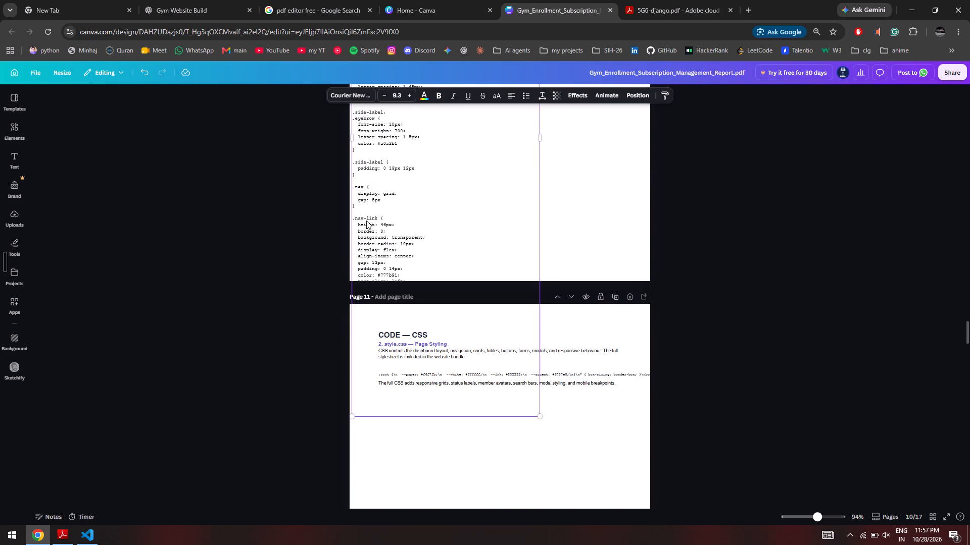
left_click(358, 269)
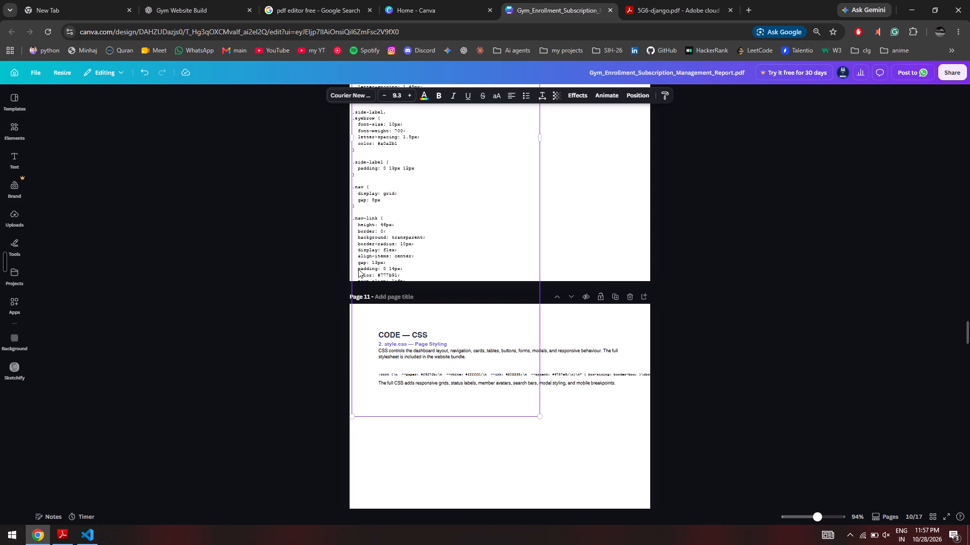
left_click(358, 269)
left_click(489, 355)
scroll(489, 355, "down", 4)
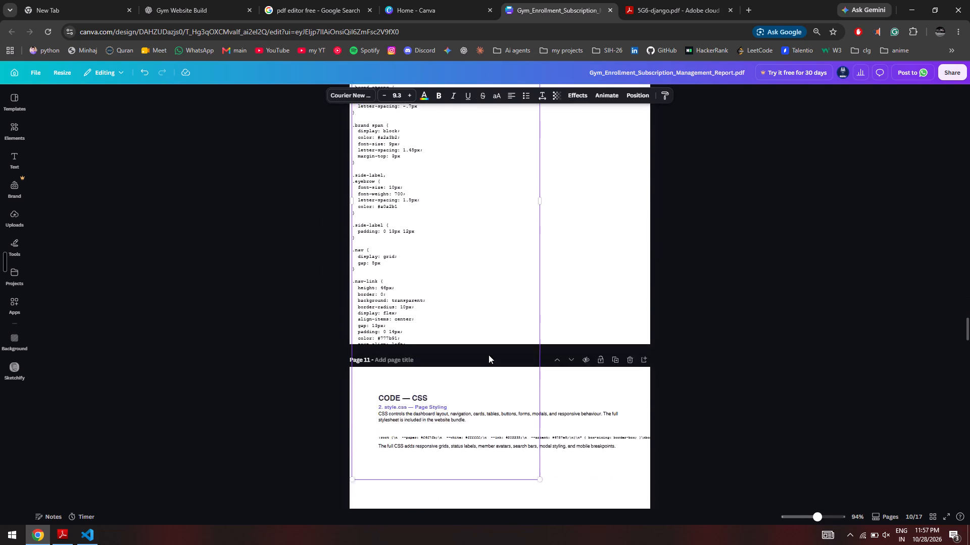
left_click(366, 282)
scroll(461, 342, "down", 5)
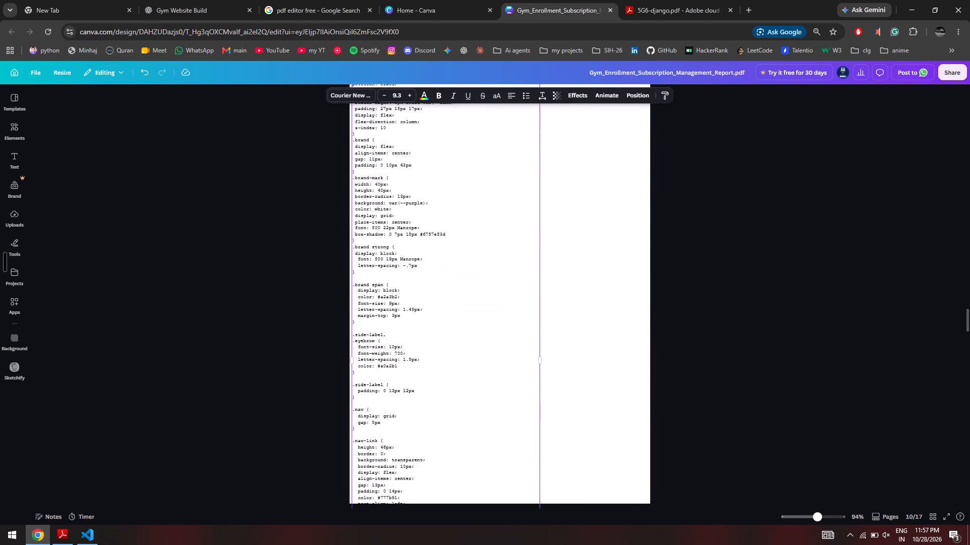
scroll(449, 330, "down", 3)
scroll(430, 335, "up", 4, "ctrl")
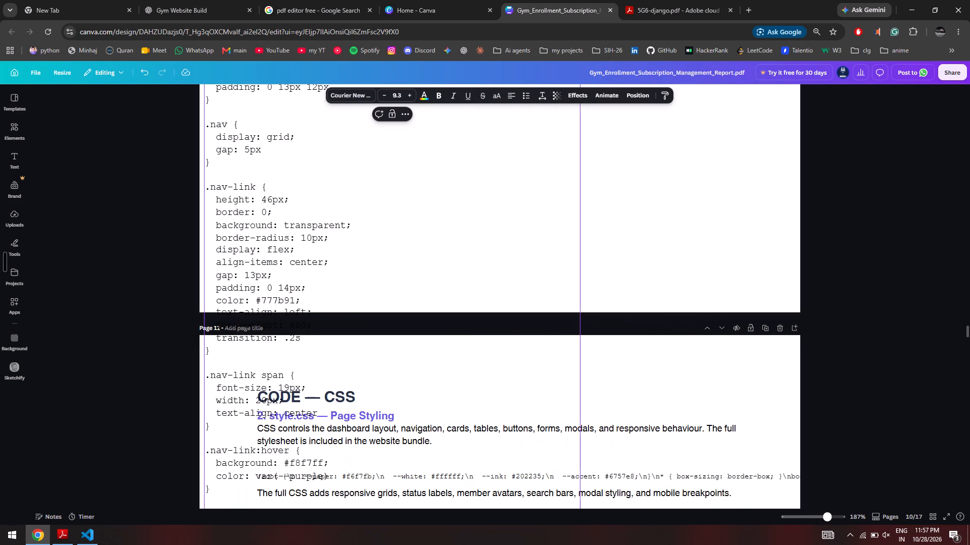
left_click(216, 299)
left_click(216, 299)
left_click_drag(216, 299, 251, 320)
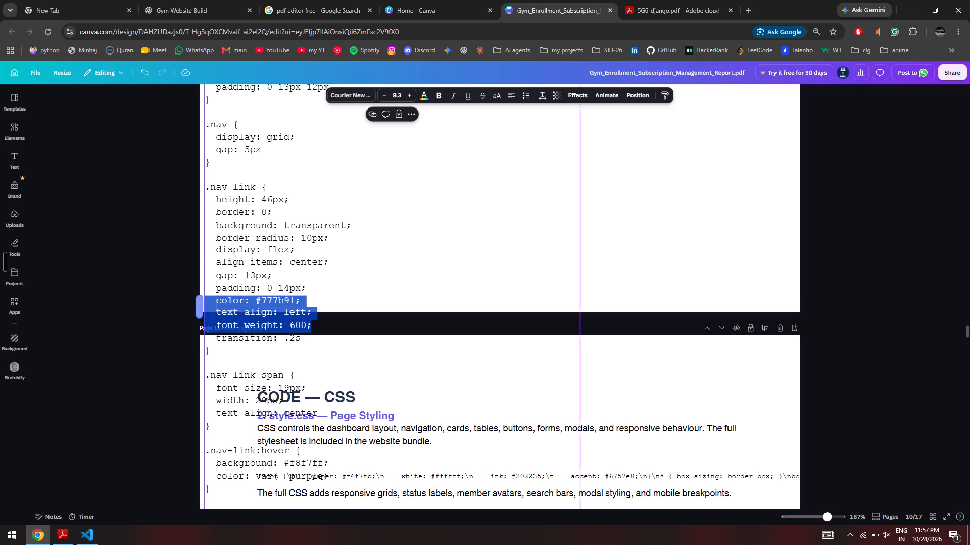
left_click_drag(251, 320, 277, 400)
scroll(276, 419, "down", 3)
key("ctrl+c")
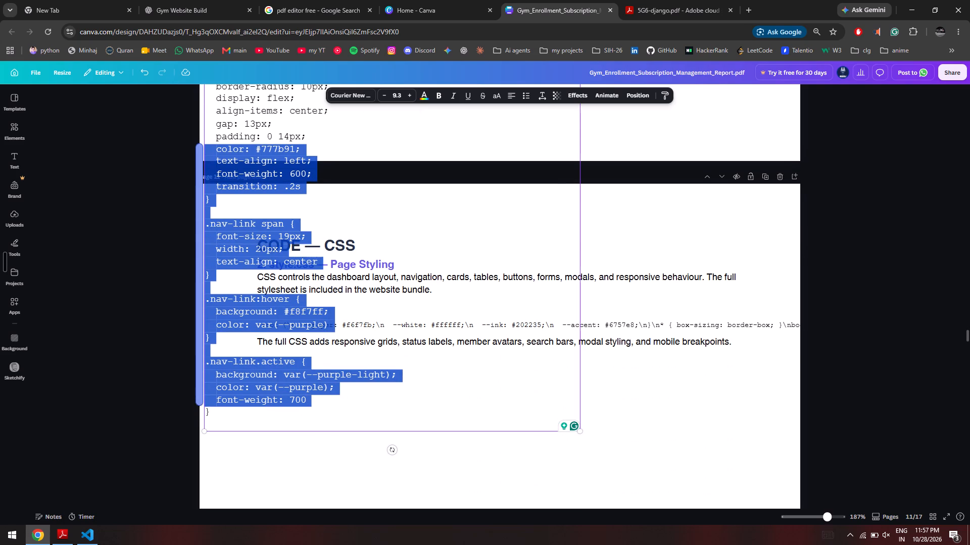
key("BackSpace")
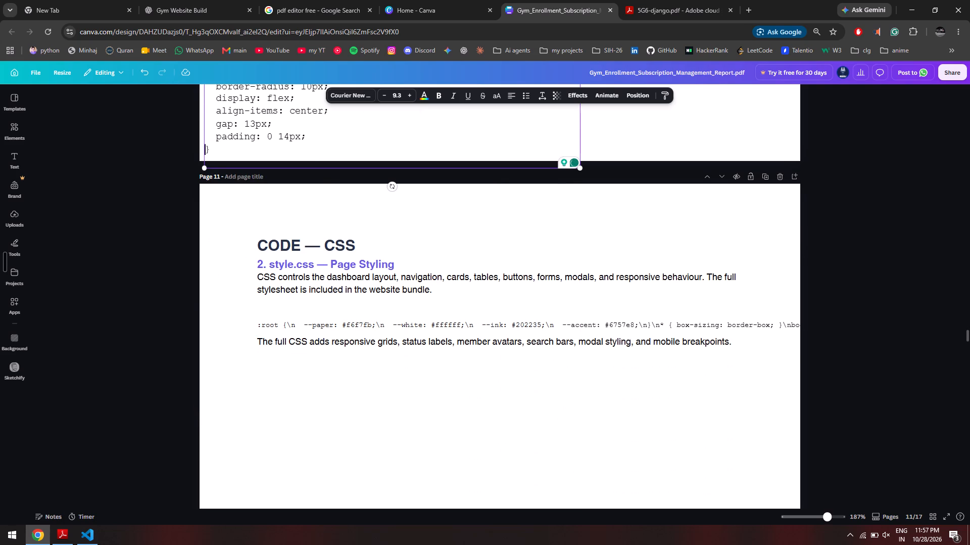
key("Right")
key("BackSpace")
key("BackSpace")
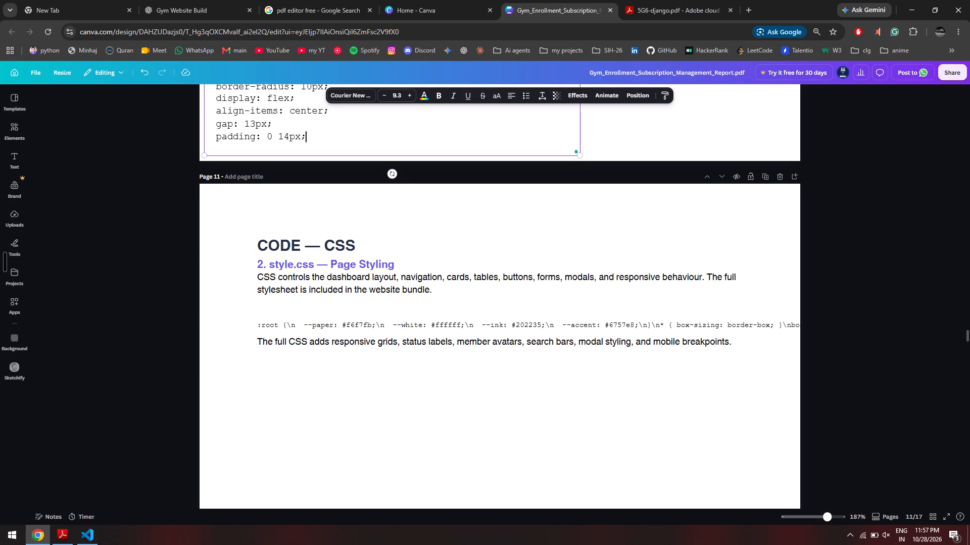
left_click(844, 323)
Review the CSS on pages 9 and 10, then examine the code pages of the original report in Adobe Reader.
scroll(467, 393, "up", 9)
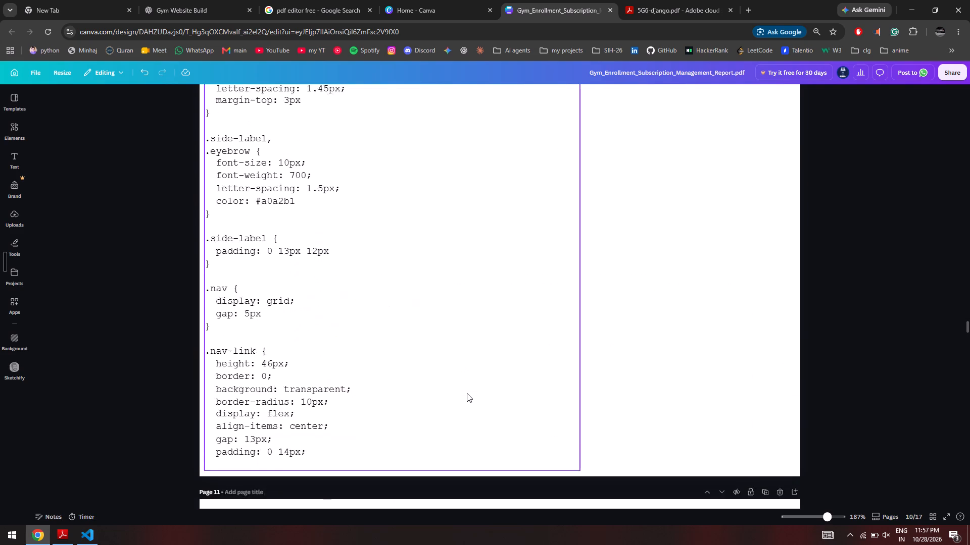
scroll(467, 393, "up", 20)
scroll(467, 393, "up", 6)
scroll(467, 393, "down", 6)
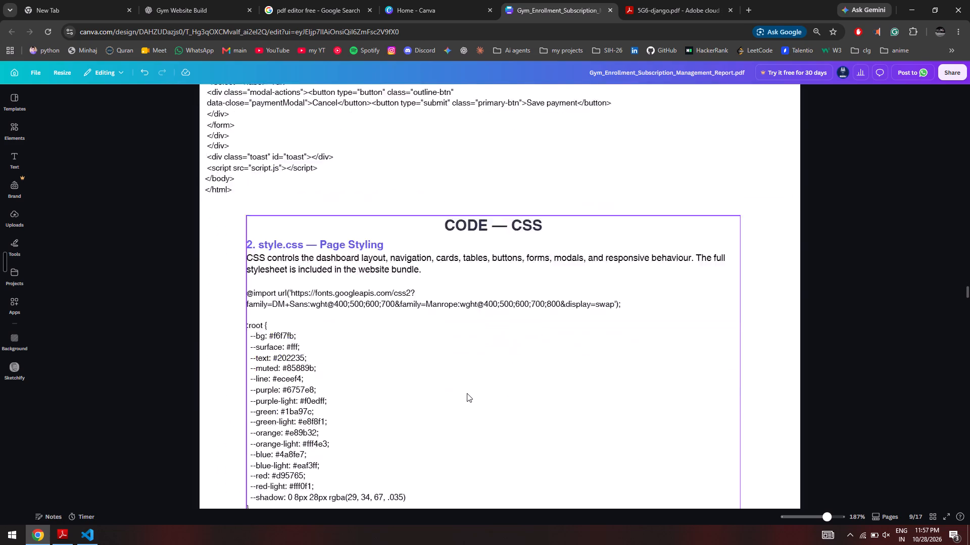
scroll(467, 393, "down", 7)
scroll(467, 393, "up", 7)
key("alt+Tab")
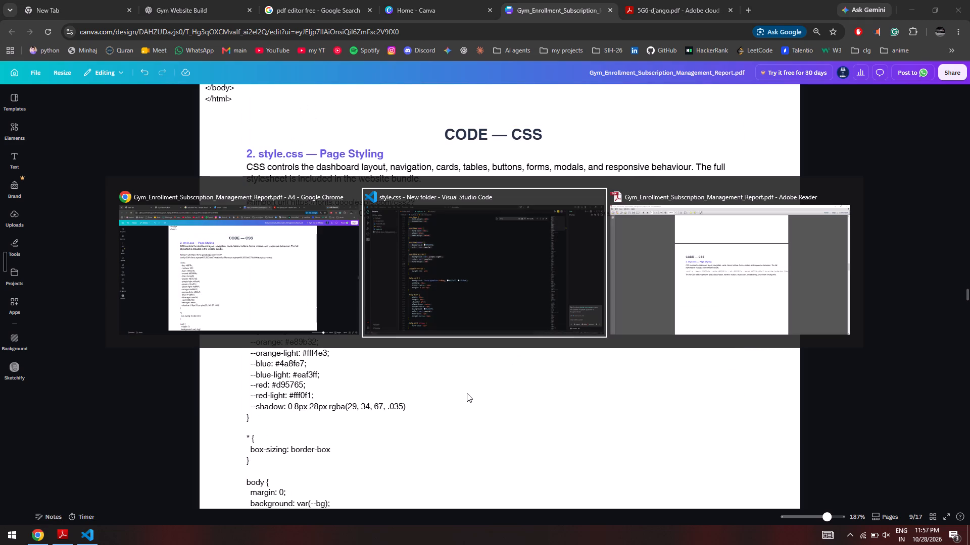
key("alt+Tab")
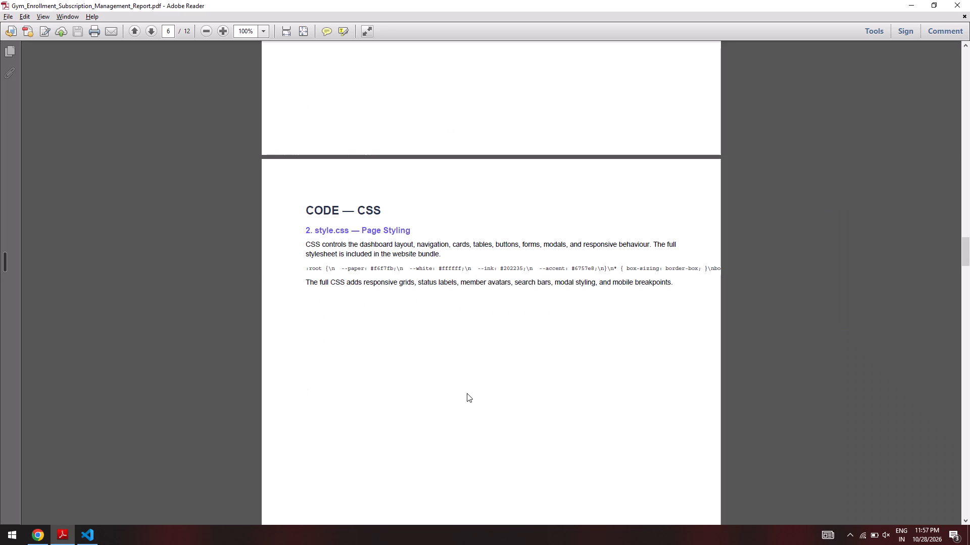
scroll(466, 393, "up", 8)
scroll(466, 393, "up", 15)
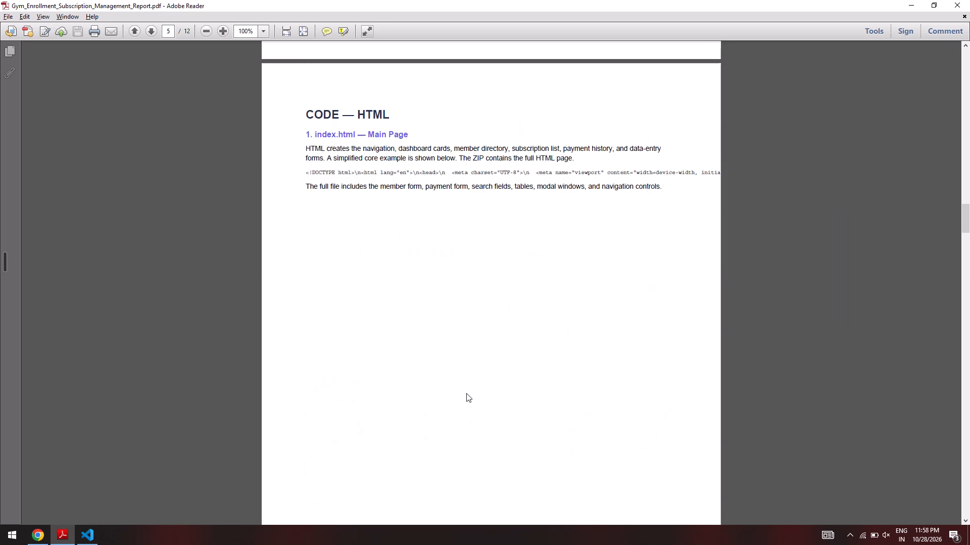
scroll(466, 393, "down", 20)
scroll(466, 393, "down", 20)
scroll(466, 393, "down", 2)
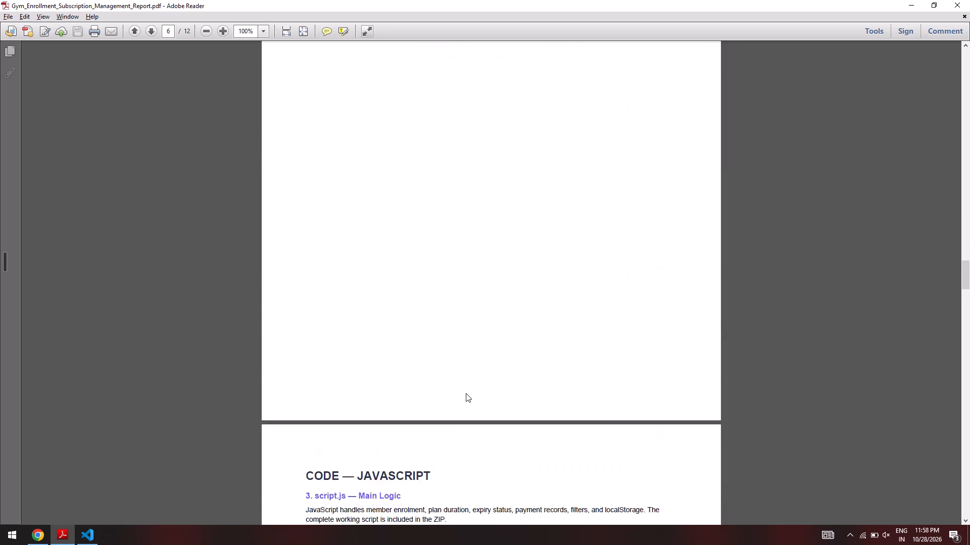
scroll(466, 393, "down", 5)
Switch to Visual Studio Code and look through script.js from start to end to judge its length.
key("alt+Tab")
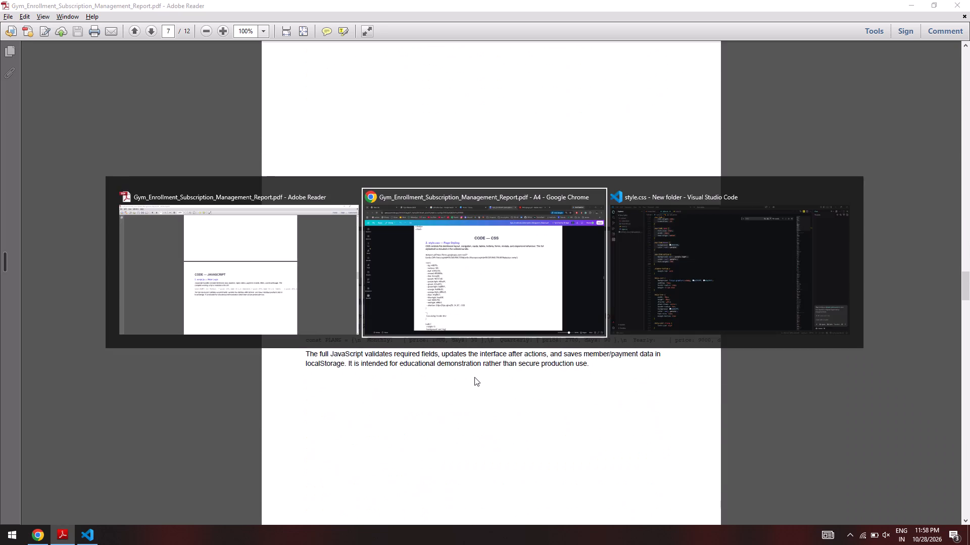
key("alt+Tab")
key("alt+Tab")
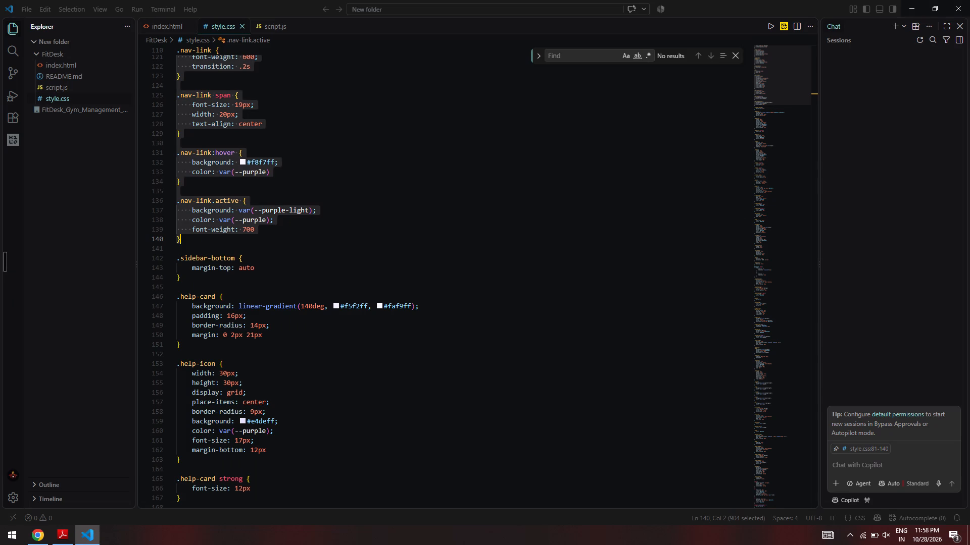
left_click(279, 30)
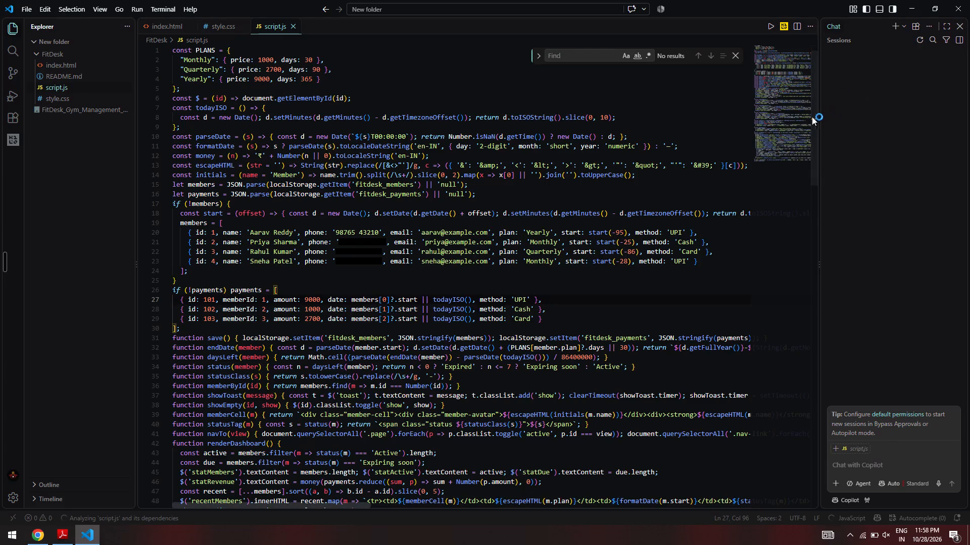
left_click_drag(813, 145, 802, 346)
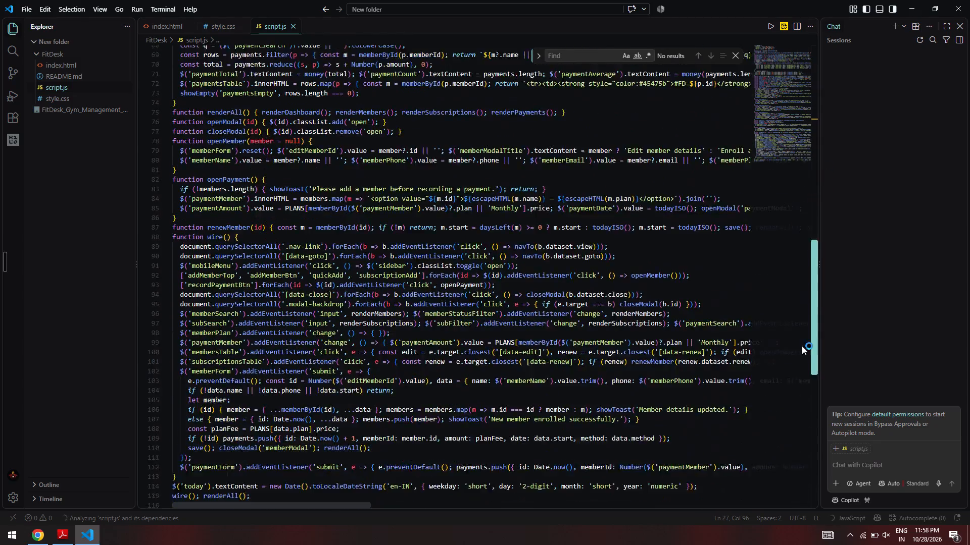
left_click_drag(802, 346, 808, 81)
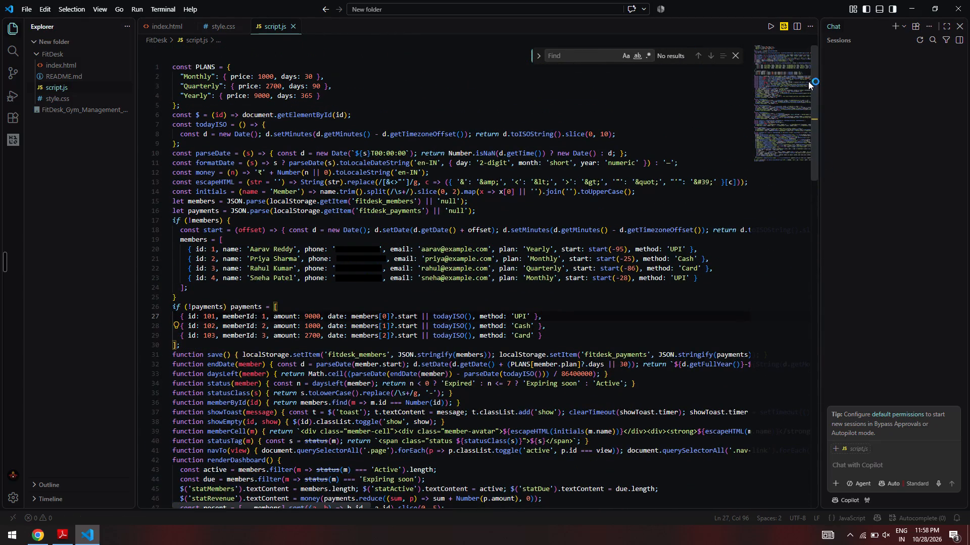
Return to the Canva report and set the page 10 CSS block's text size to 8.
key("alt+Tab")
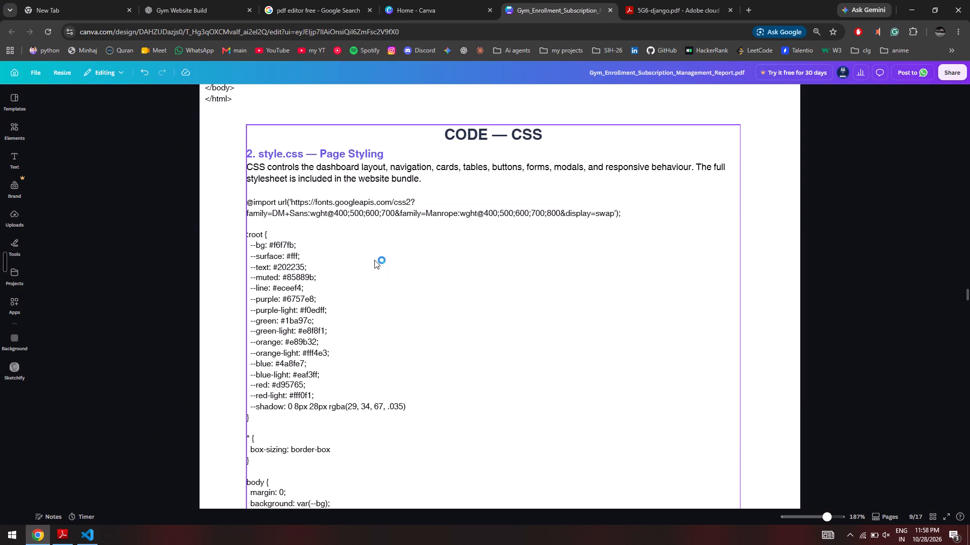
scroll(328, 277, "down", 12)
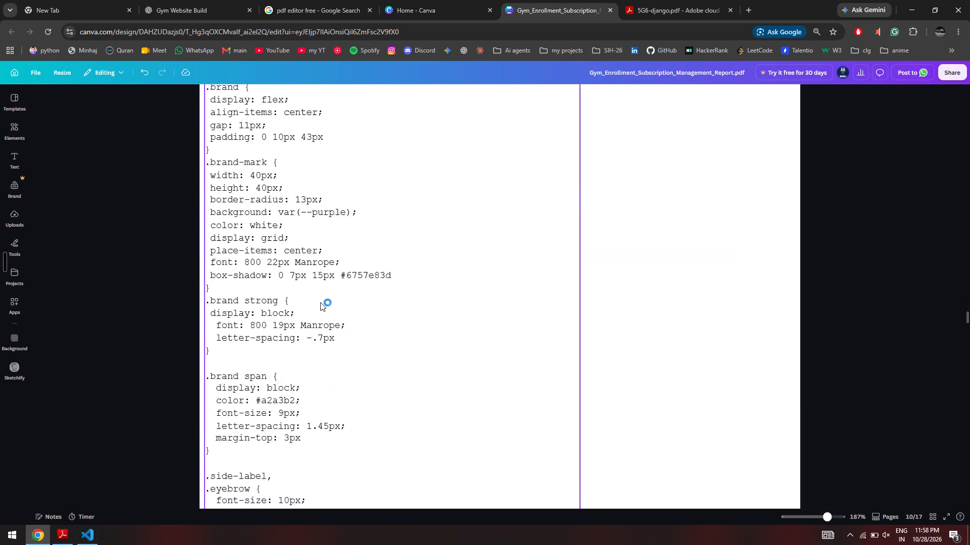
scroll(320, 302, "down", 1)
scroll(348, 308, "up", 16)
scroll(348, 309, "down", 2)
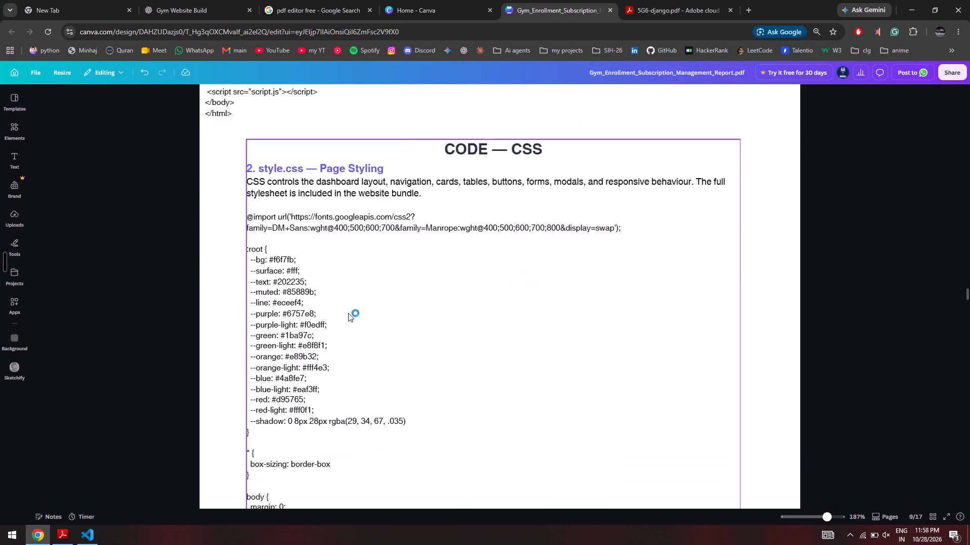
scroll(313, 308, "down", 8)
left_click(256, 283)
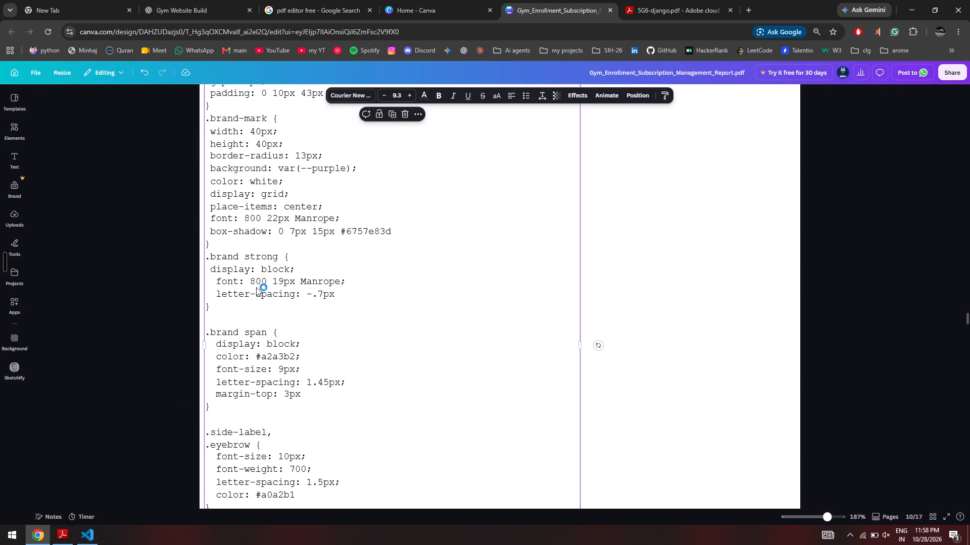
scroll(256, 283, "up", 6)
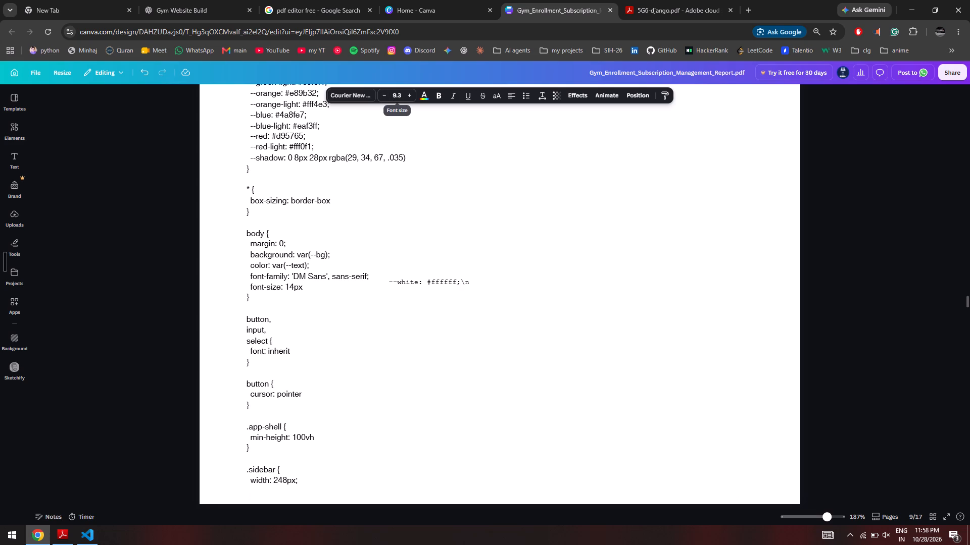
left_click(399, 96)
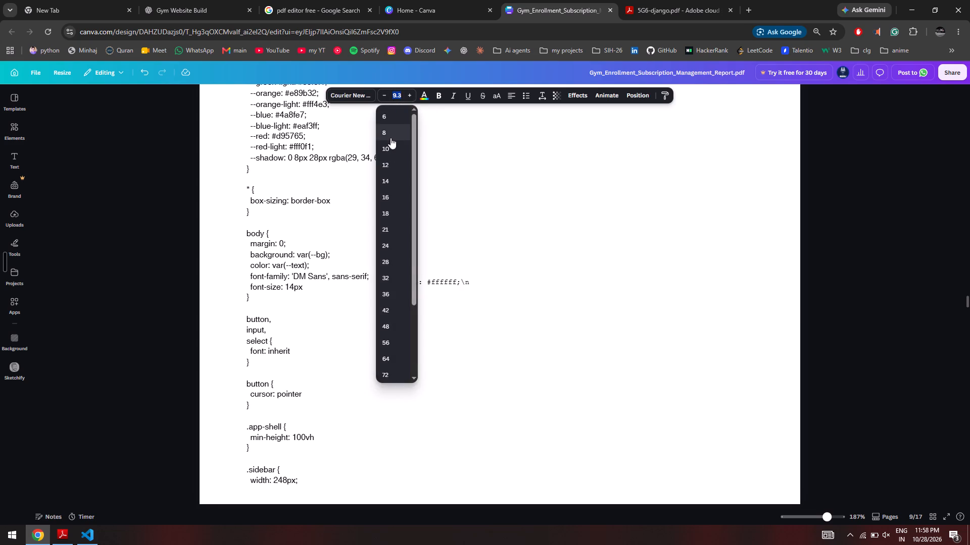
left_click(391, 138)
scroll(313, 350, "down", 6)
Place the text cursor at the end of the page 10 block, after the .nav-link rule's padding: 0 14px line.
left_click(308, 349)
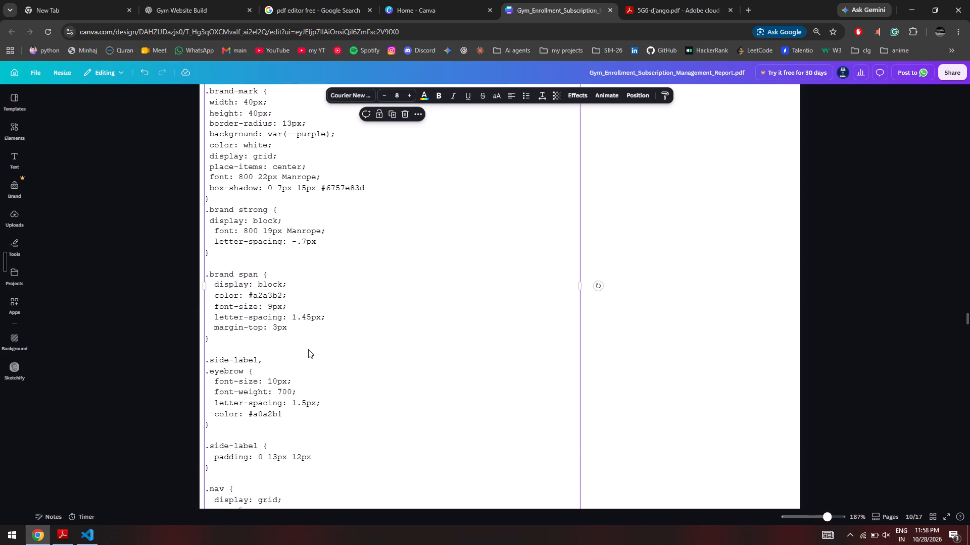
scroll(308, 349, "down", 12)
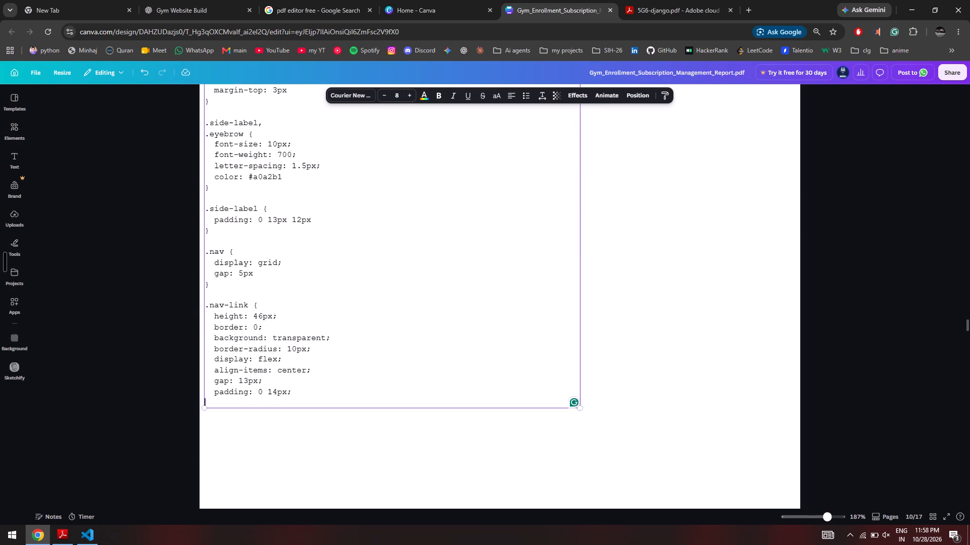
scroll(290, 348, "down", 2)
left_click(294, 292)
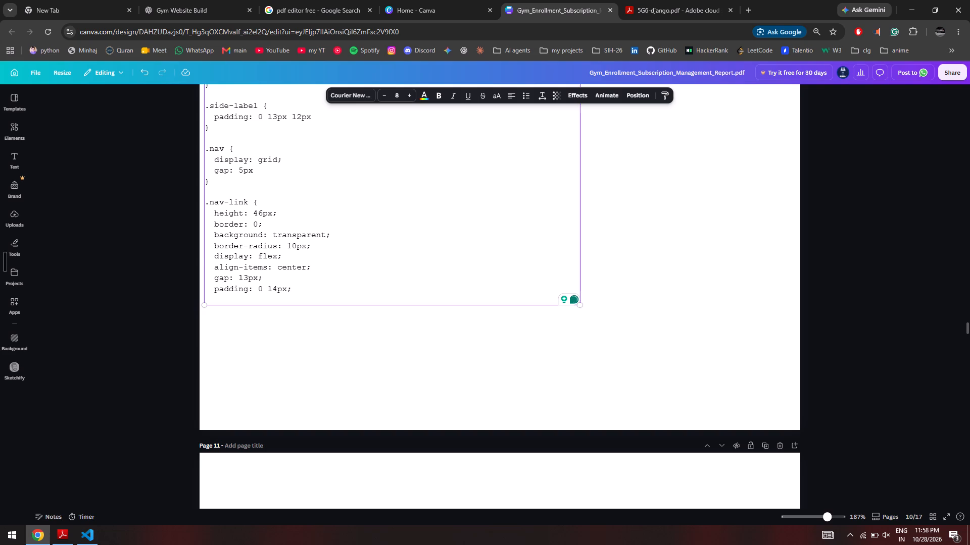
Switch to Visual Studio Code and copy style.css from the .nav-link rule's color: #777b91 line through the end of the .nav-link.active rule.
key("alt+Tab")
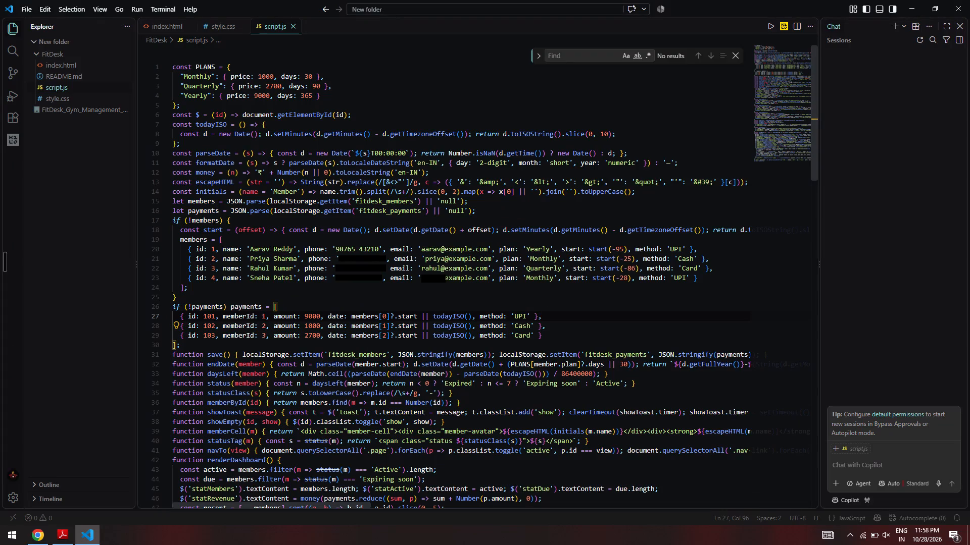
left_click(217, 32)
scroll(288, 242, "up", 2)
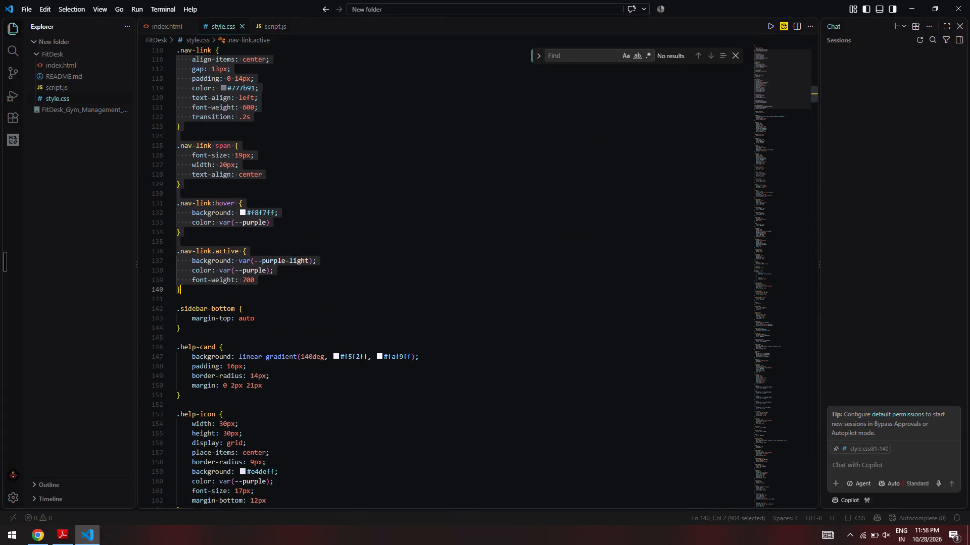
scroll(288, 242, "up", 2)
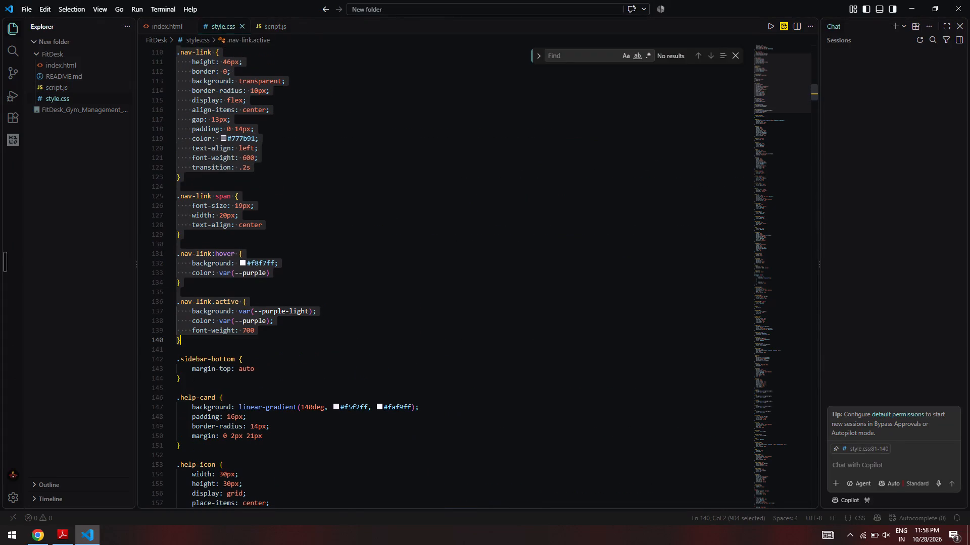
left_click(287, 159)
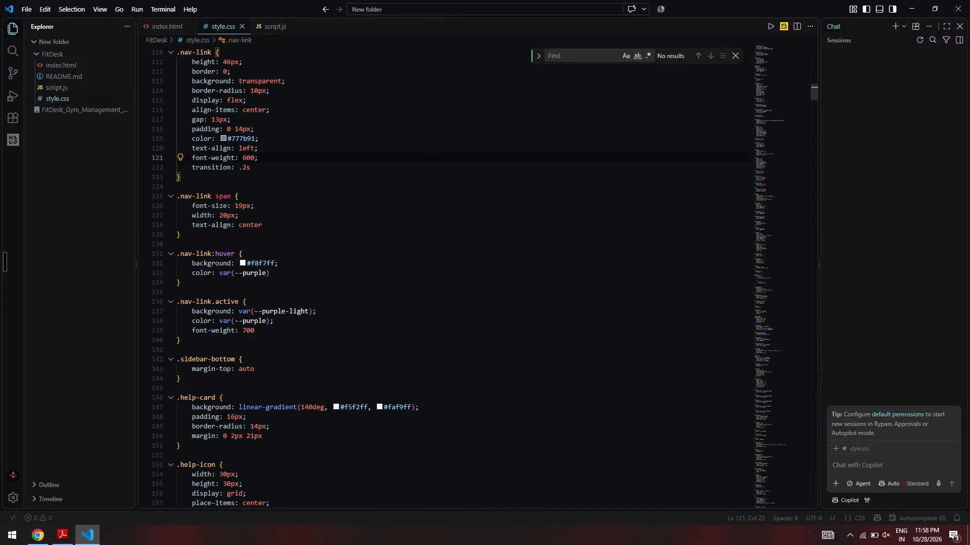
left_click(174, 139)
left_click_drag(178, 140, 200, 203)
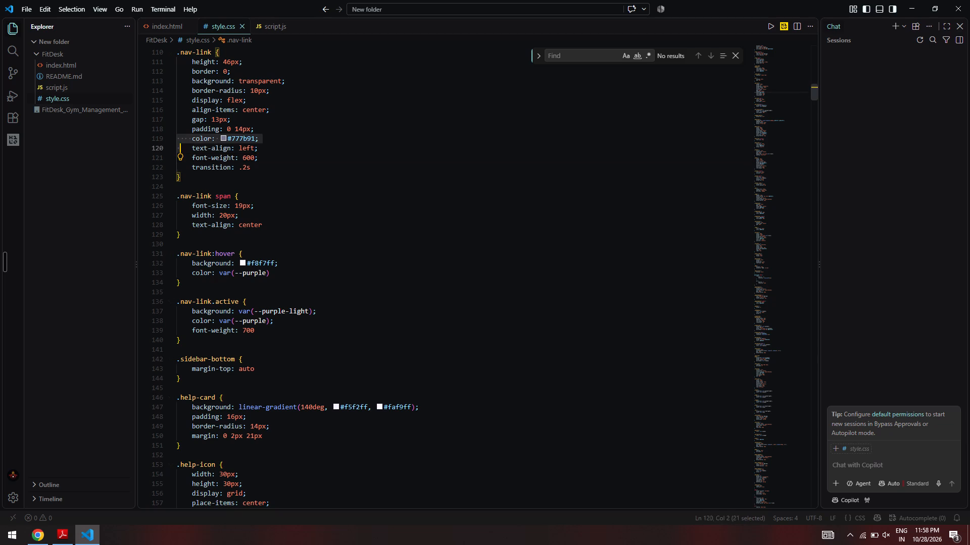
left_click_drag(200, 203, 266, 339)
key("ctrl+c")
Return to the Canva report and paste the copied CSS on a new line at the end of the page 10 block.
key("alt+Tab")
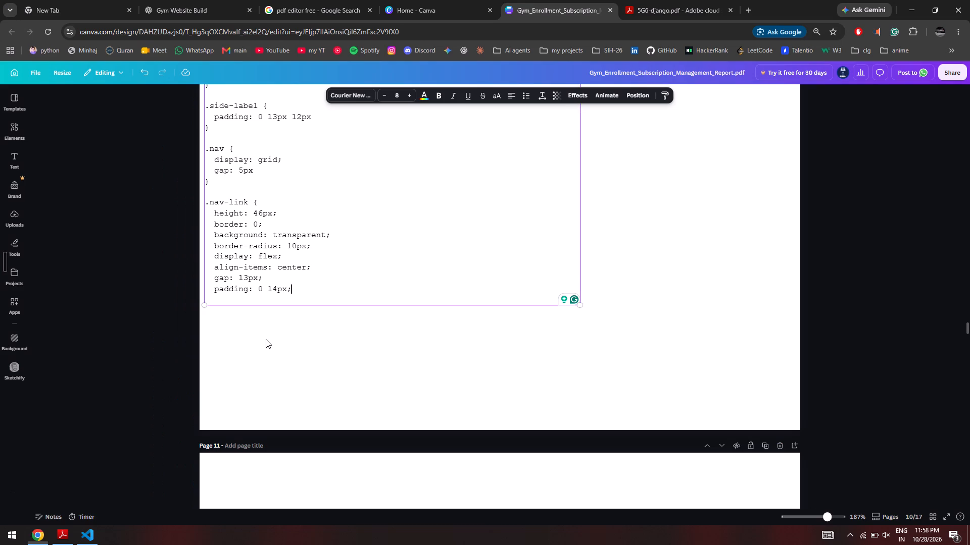
key("Return")
key("ctrl+v")
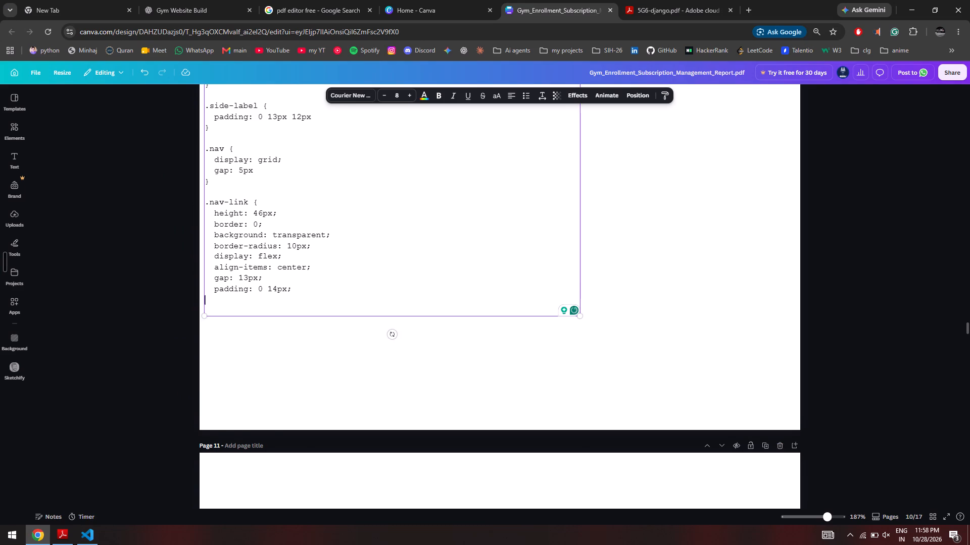
Copy the .nav-link:hover and .nav-link.active rules from the page 10 block and delete them there so the code ends on the page.
scroll(302, 296, "down", 1)
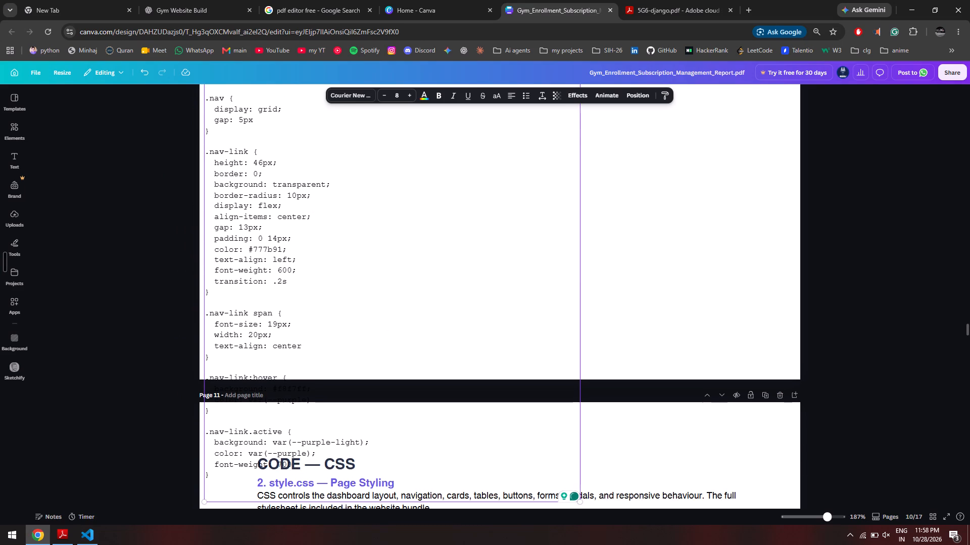
left_click_drag(207, 378, 220, 381)
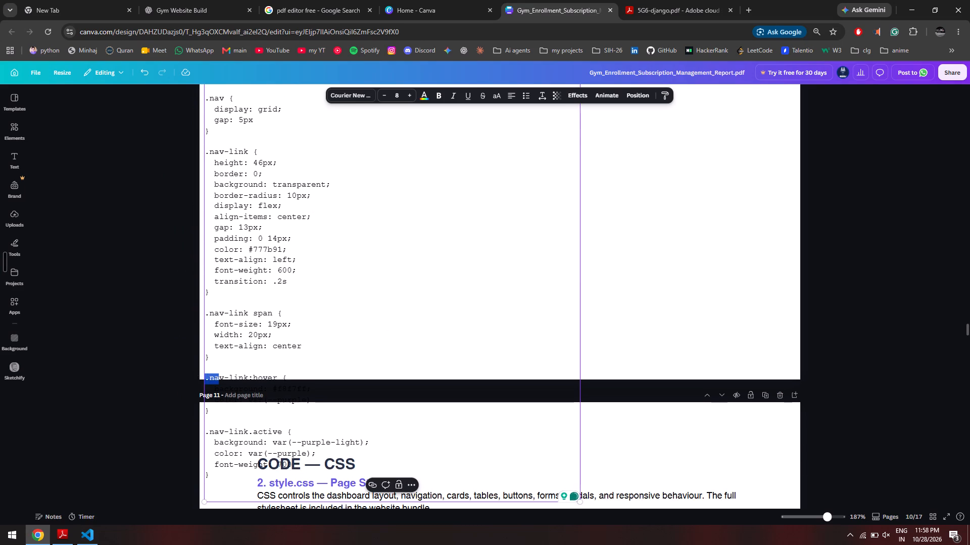
left_click(206, 367)
left_click_drag(206, 367, 303, 486)
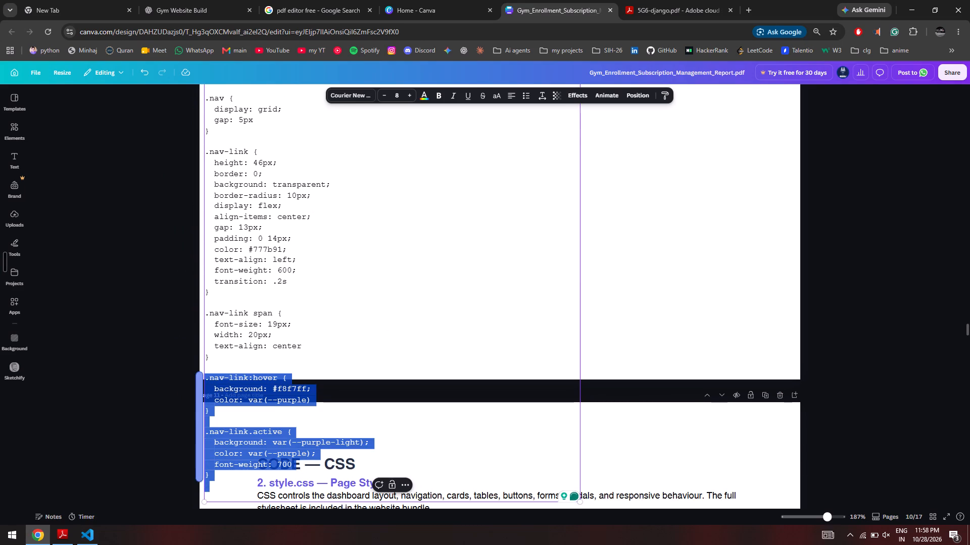
left_click_drag(303, 486, 304, 490)
key("ctrl+c")
key("BackSpace")
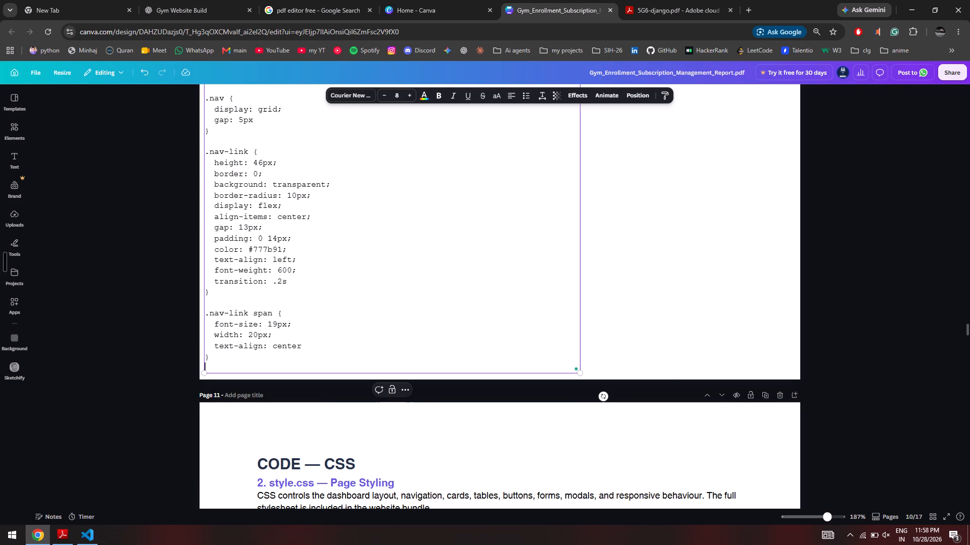
left_click(677, 328)
right_click(677, 328)
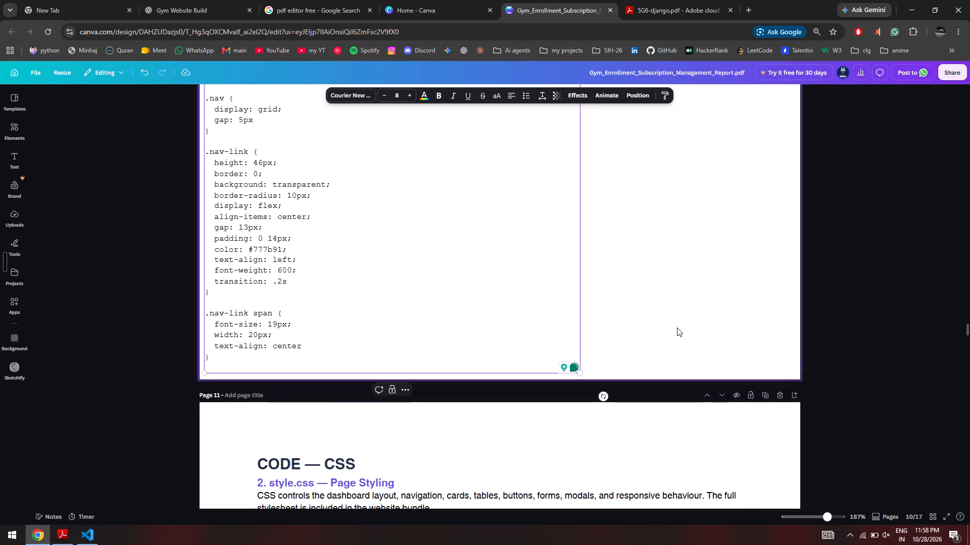
scroll(640, 343, "down", 3)
left_click(659, 344)
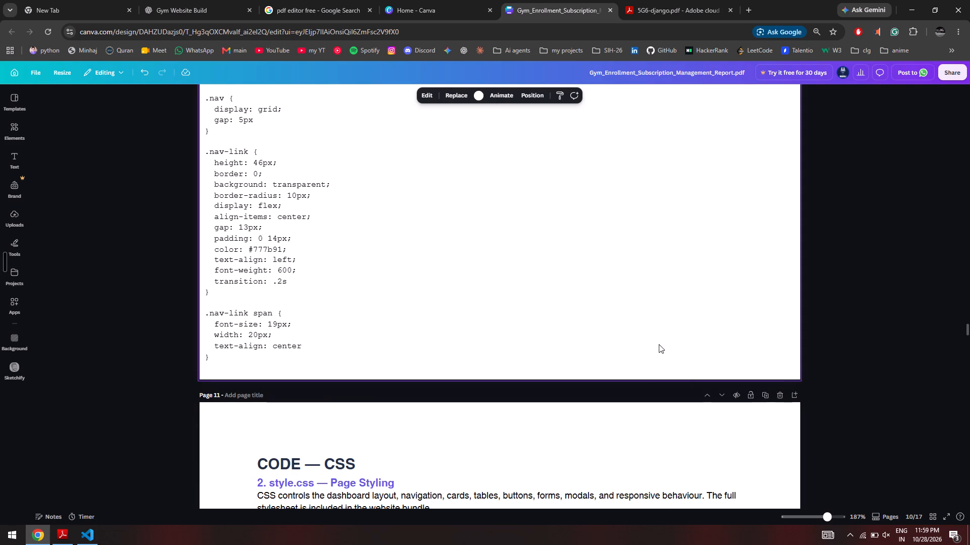
Clear page 11 by removing its CODE — CSS heading, description texts and the single-line CSS code pieces.
scroll(616, 413, "down", 3, "ctrl")
scroll(583, 433, "down", 13)
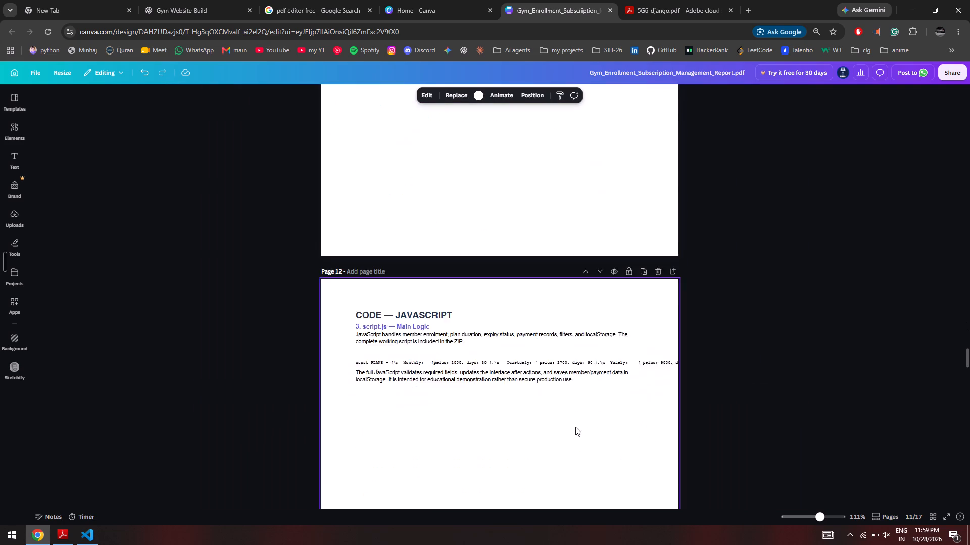
scroll(542, 427, "up", 9)
left_click_drag(470, 377, 470, 244)
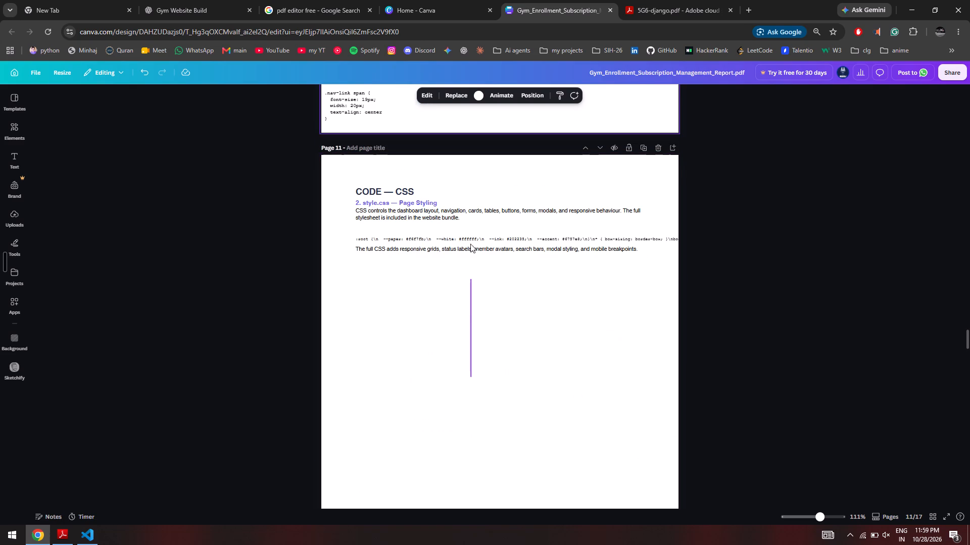
left_click_drag(470, 244, 471, 180)
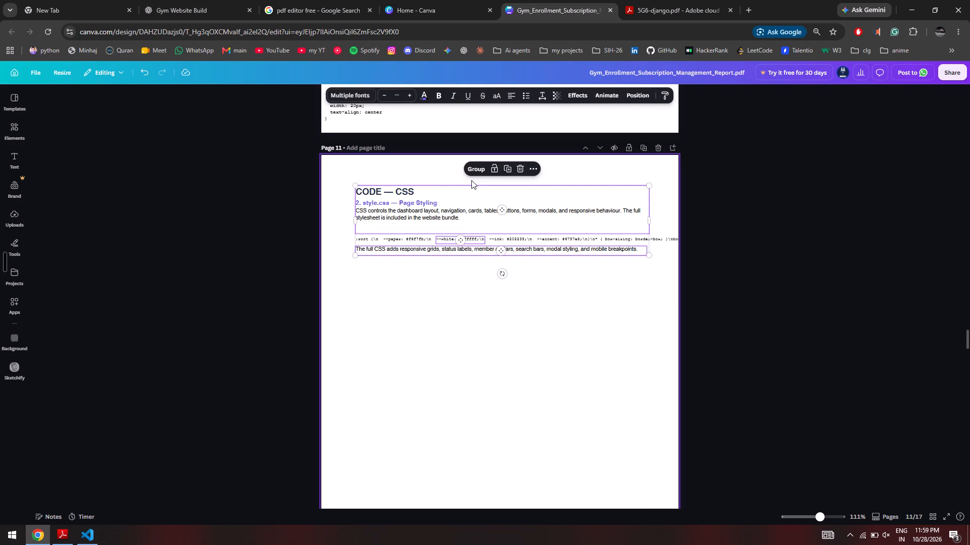
key("Delete")
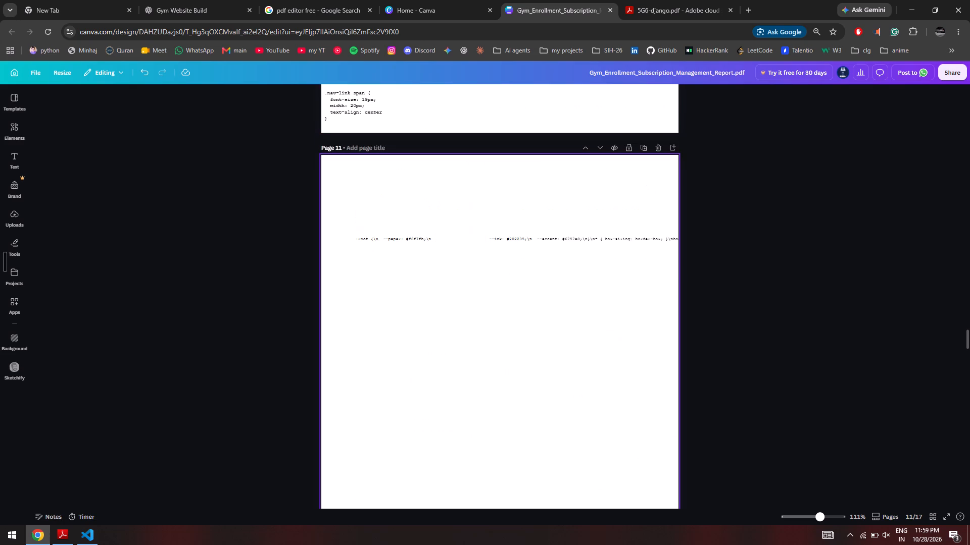
left_click(471, 180)
left_click(471, 239)
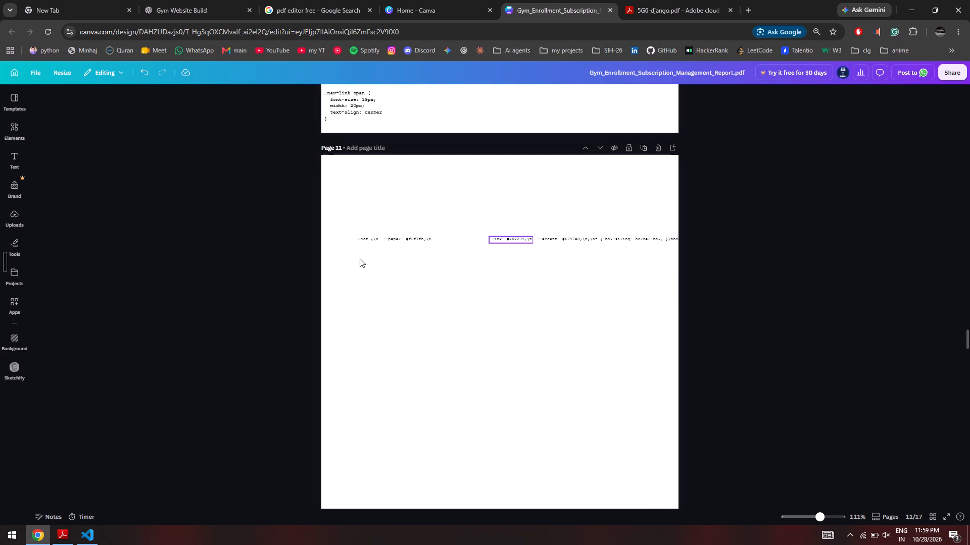
left_click_drag(360, 256, 708, 198)
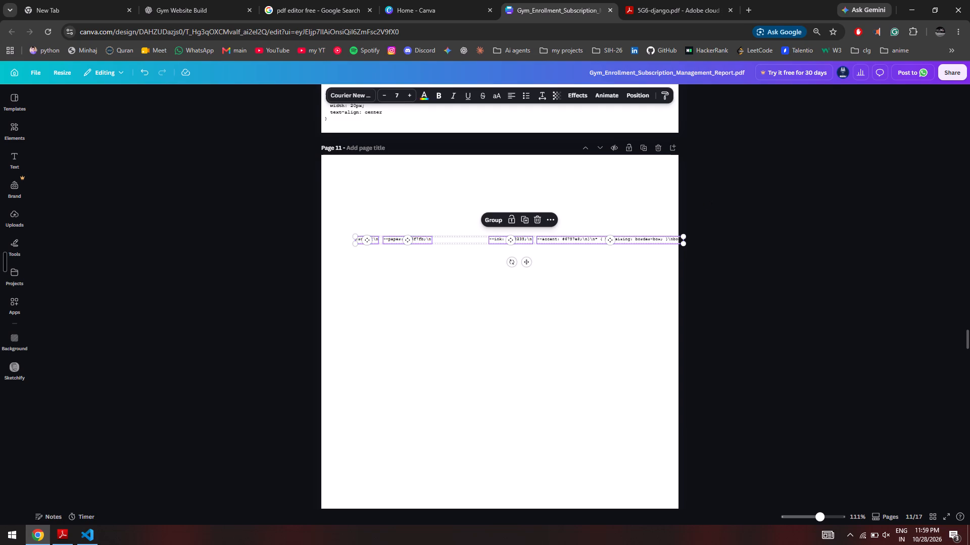
Duplicate the blank page 11 three times to make more pages for code.
right_click(610, 211)
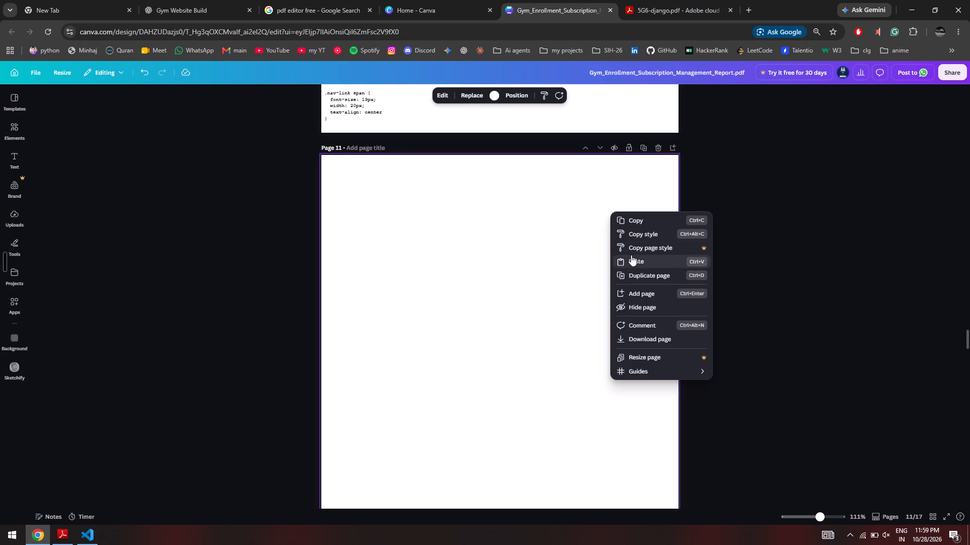
left_click(639, 277)
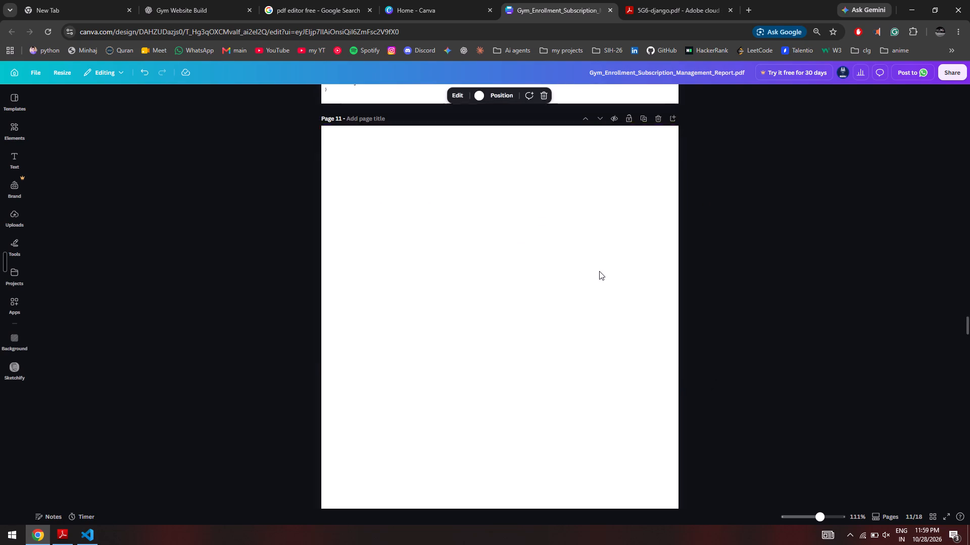
right_click(599, 271)
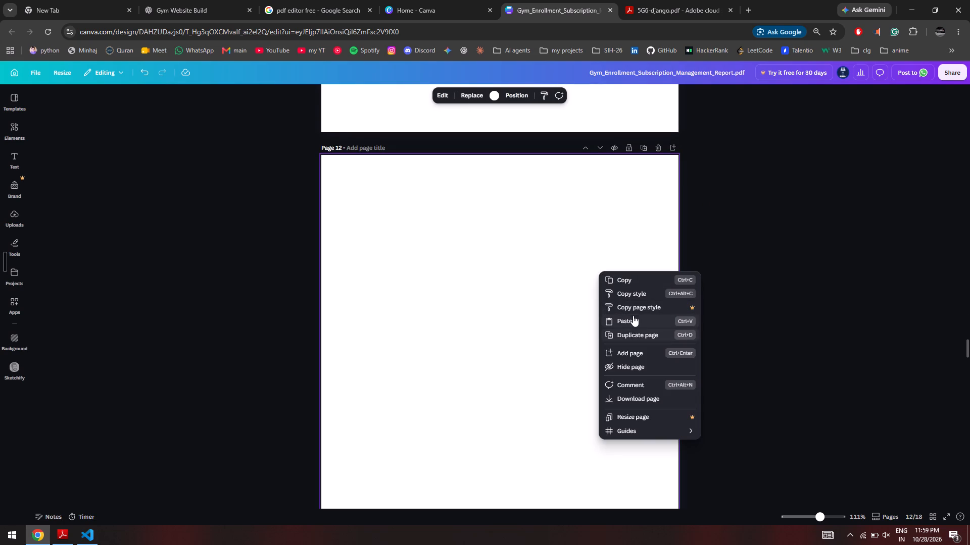
left_click(639, 332)
right_click(607, 304)
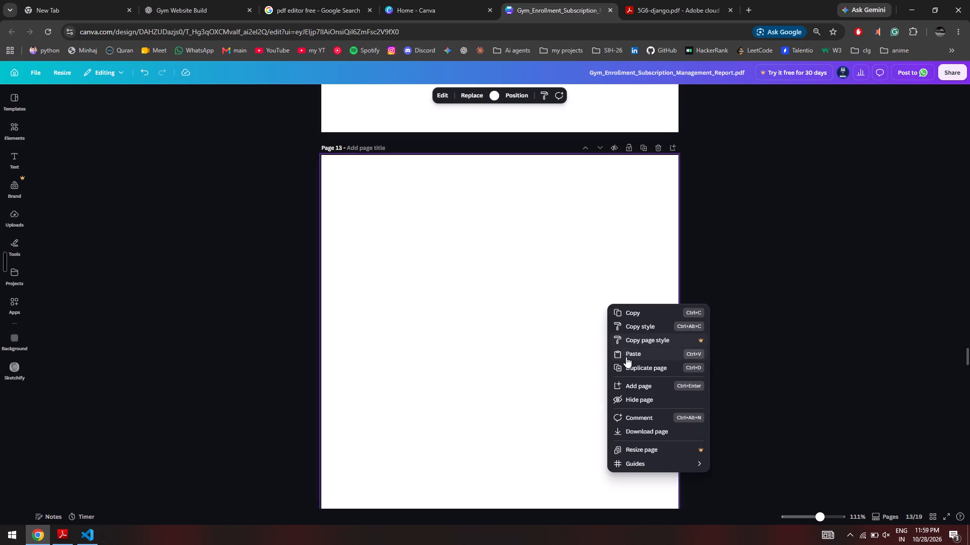
left_click(629, 363)
Paste the .nav-link:hover and .nav-link.active rules on page 11 as a text block and left-align the text.
scroll(508, 357, "up", 19)
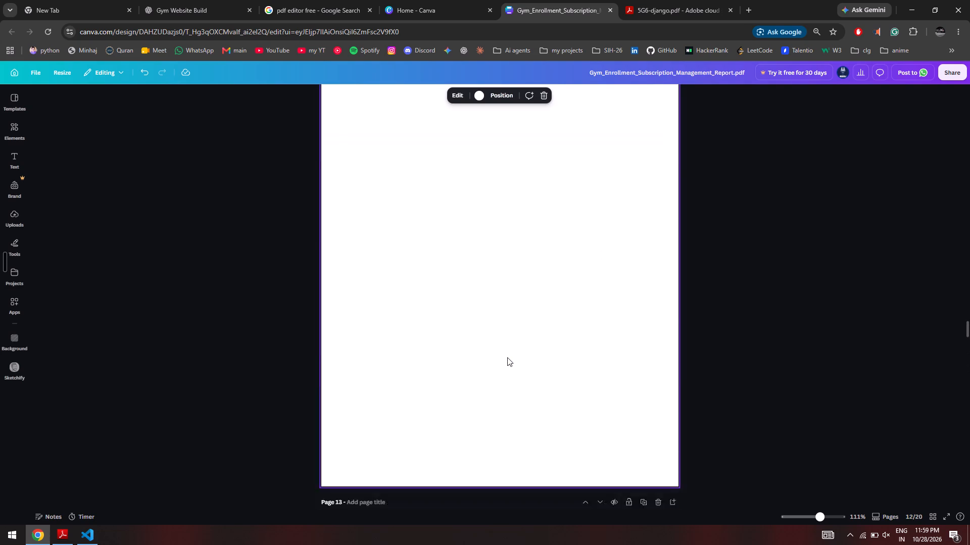
scroll(507, 357, "up", 20)
scroll(507, 357, "up", 1)
scroll(507, 357, "down", 6)
left_click(506, 359)
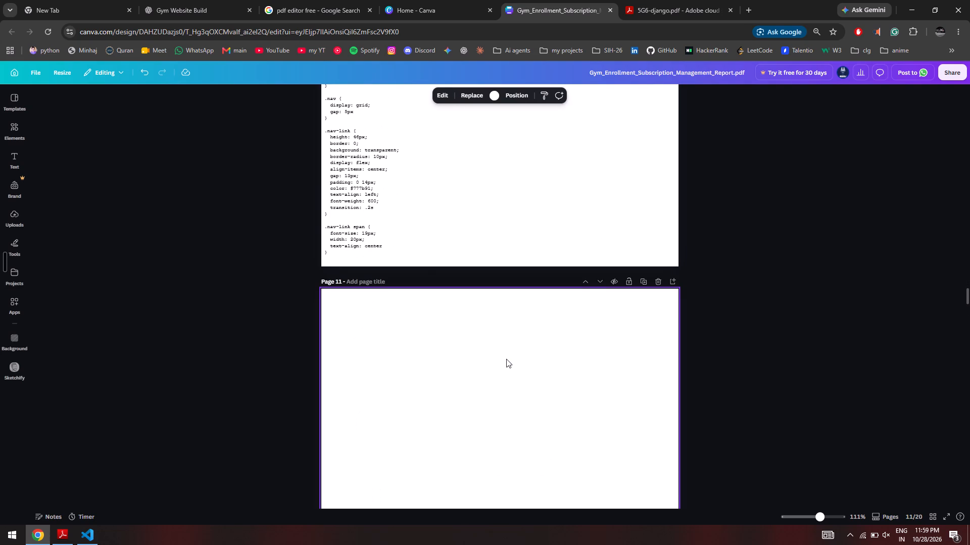
key("ctrl+v")
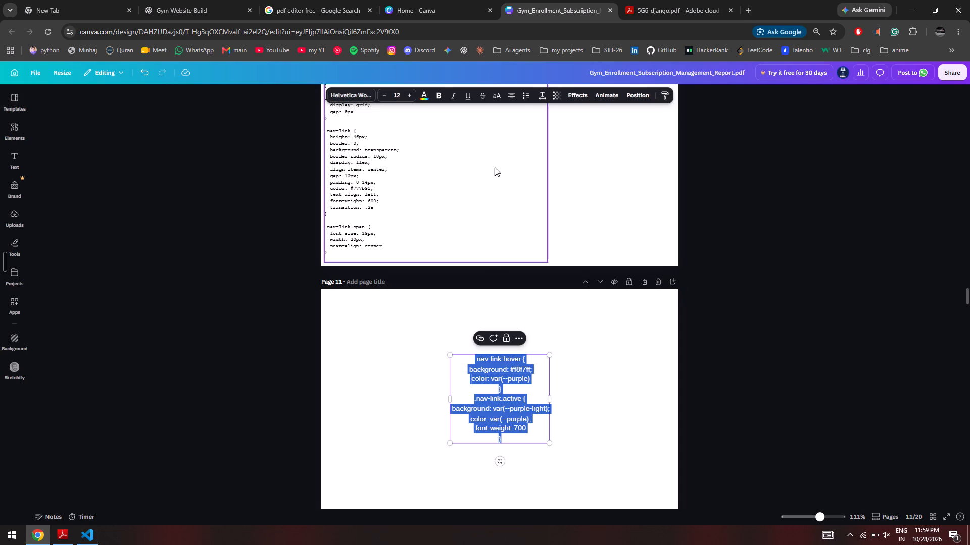
left_click(514, 98)
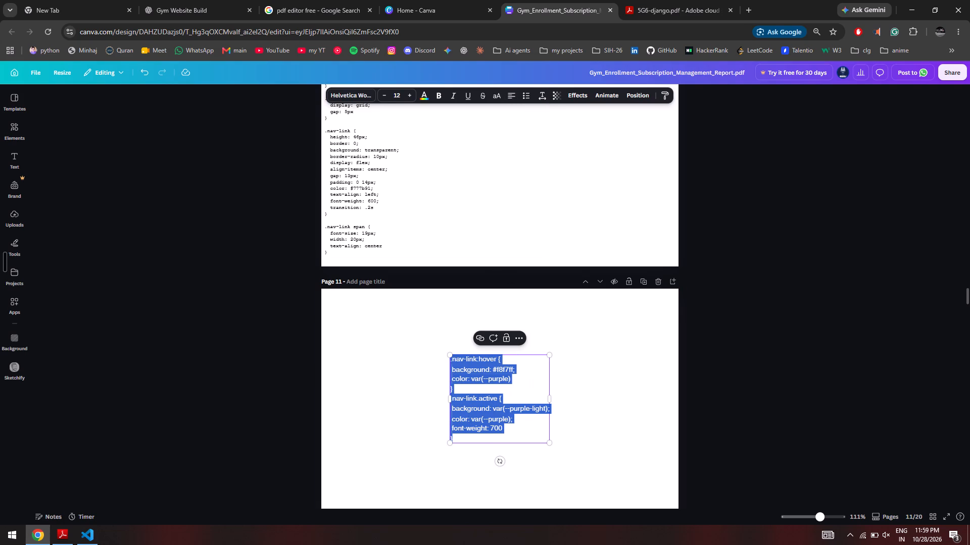
Enlarge the pasted CSS block to text size 20.8 and move it to the upper-left corner of page 11.
left_click_drag(450, 356, 341, 333)
left_click_drag(471, 443, 471, 443)
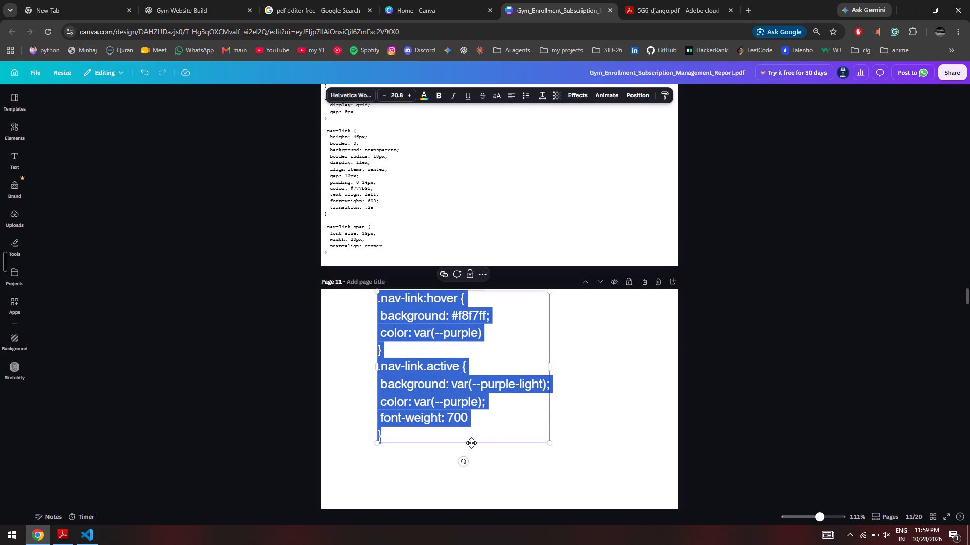
left_click_drag(471, 443, 419, 447)
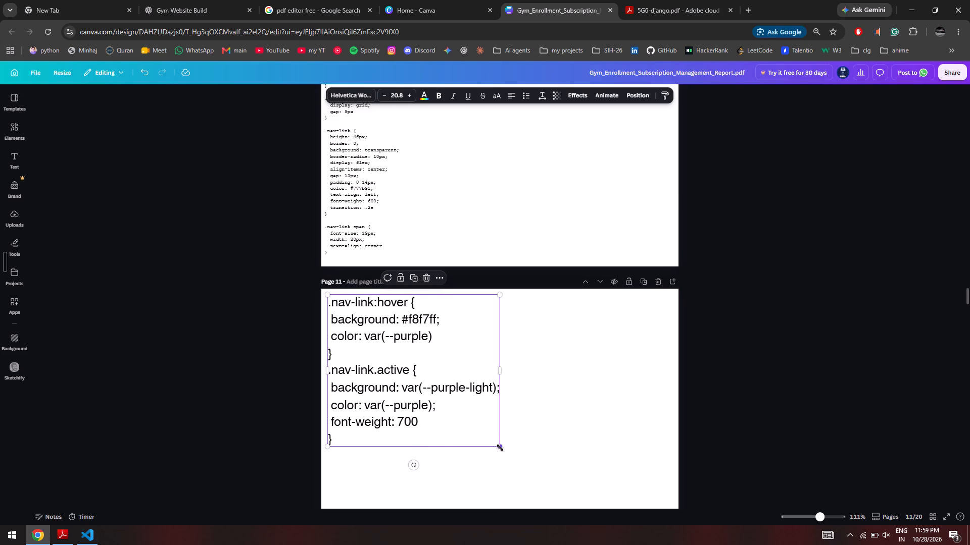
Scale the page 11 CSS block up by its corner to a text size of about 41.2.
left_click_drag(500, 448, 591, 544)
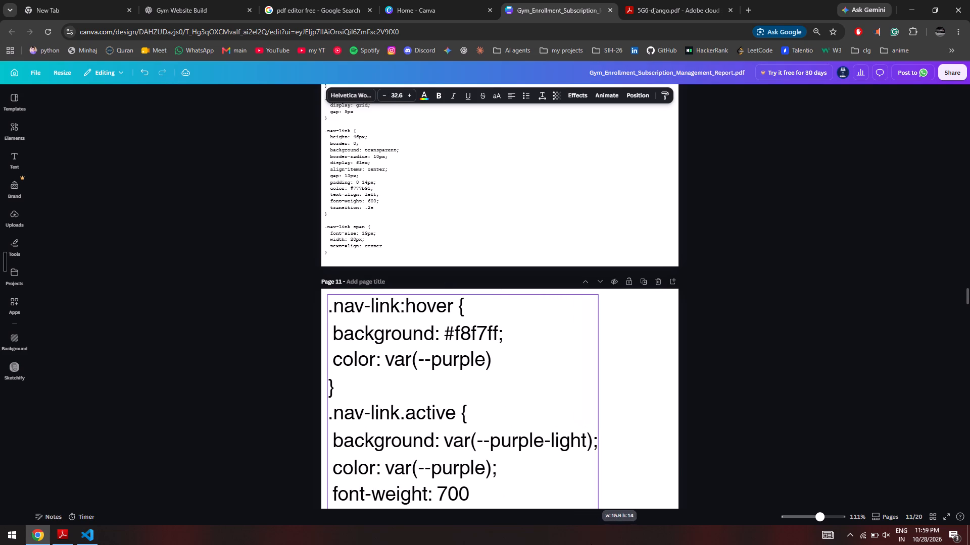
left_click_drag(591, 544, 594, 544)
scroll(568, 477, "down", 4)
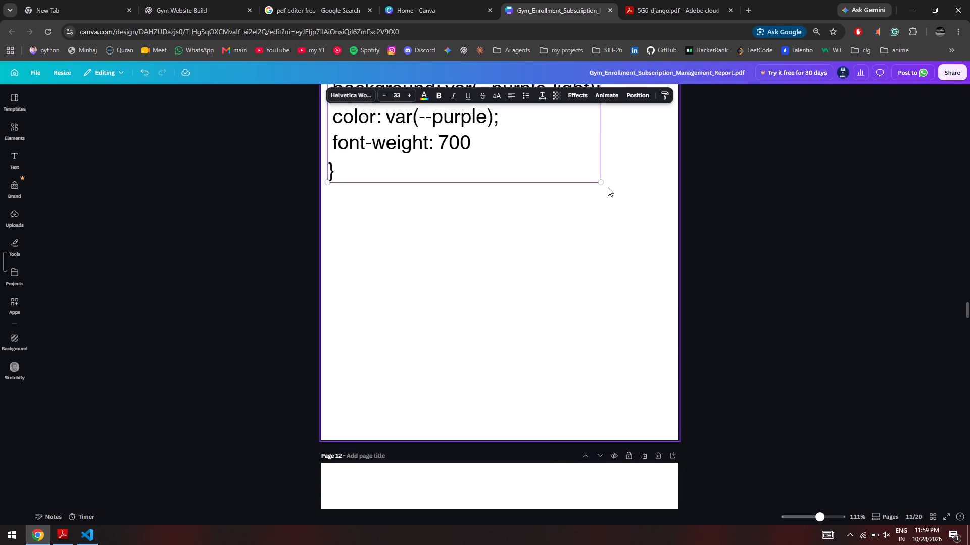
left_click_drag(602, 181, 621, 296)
Set the text size of the page 11 CSS block to 8.
left_click(469, 193)
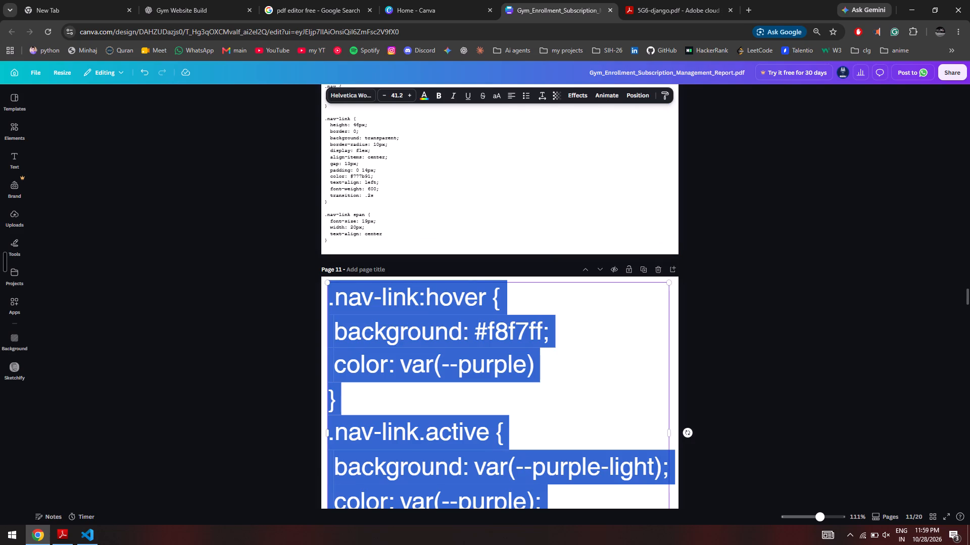
left_click(401, 95)
left_click(390, 132)
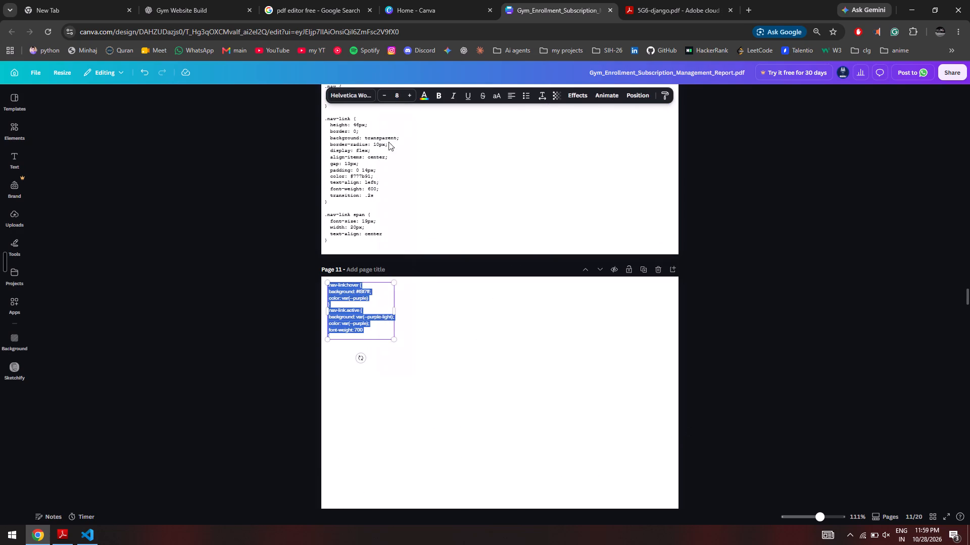
Widen the page 11 CSS block across the page to a width of about 16.8.
left_click(394, 310)
left_click_drag(396, 310, 408, 312)
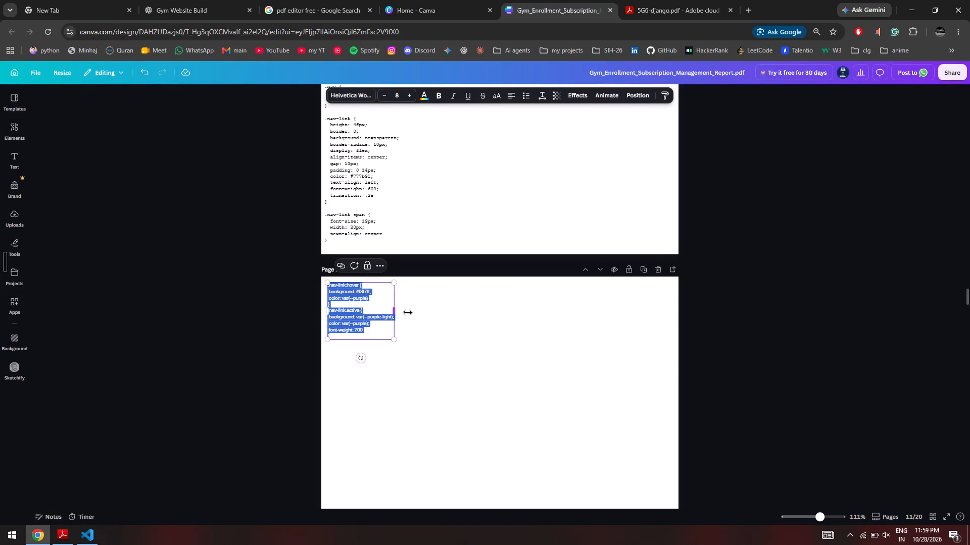
left_click_drag(408, 312, 623, 322)
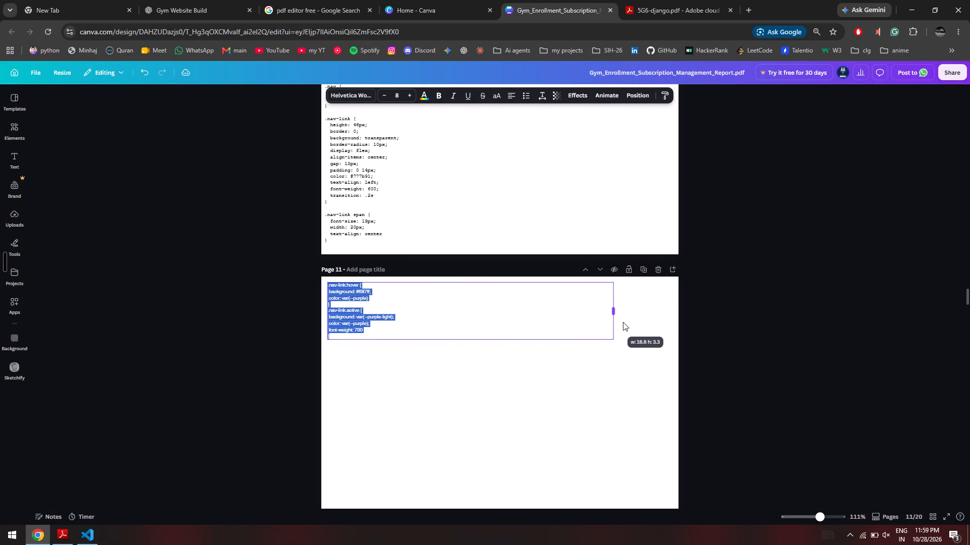
Widen the page 11 CSS block slightly further toward the page's right edge.
left_click_drag(623, 322, 630, 322)
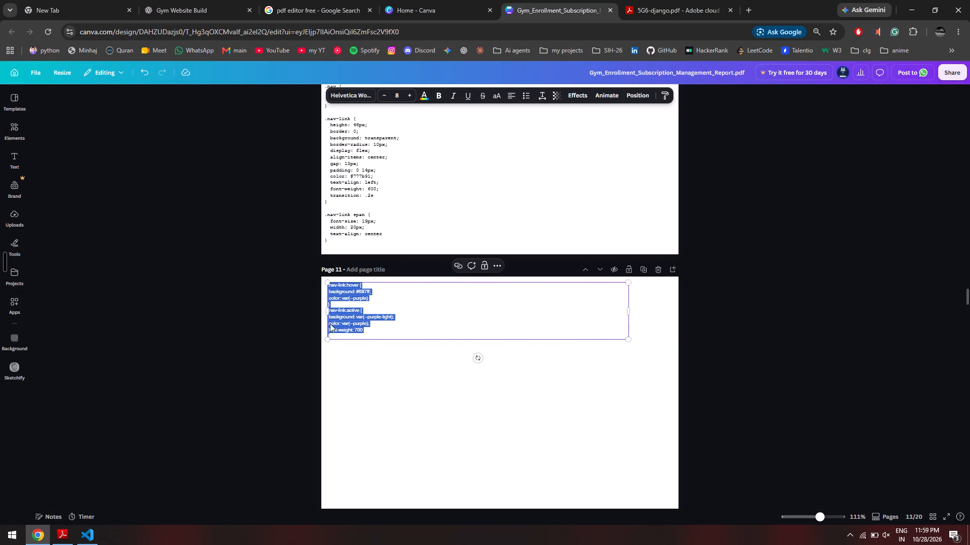
Place the text cursor after the page 11 block's last brace, and copy style.css from .sidebar-bottom through the .topbar opening line in VS Code.
left_click(373, 327)
left_click(350, 337)
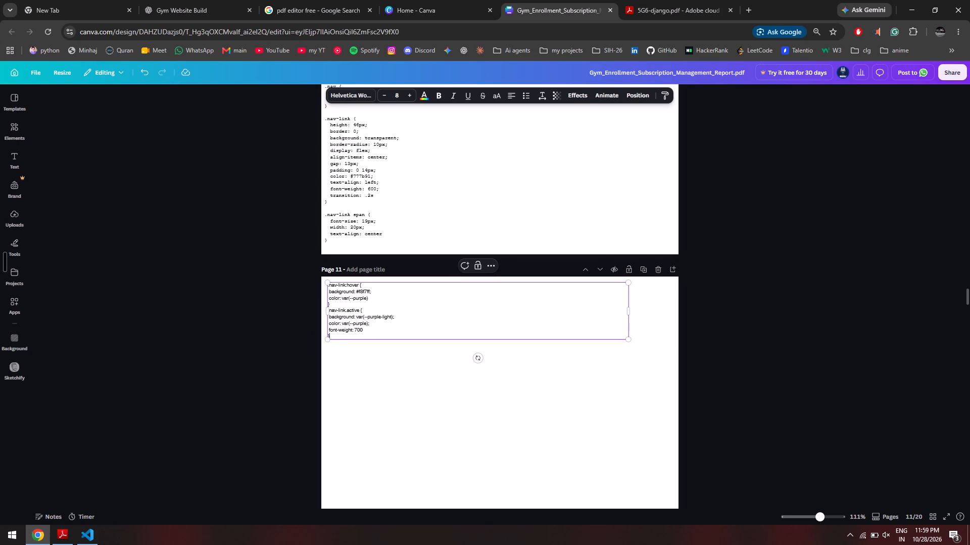
key("Return")
key("BackSpace")
key("alt+Tab")
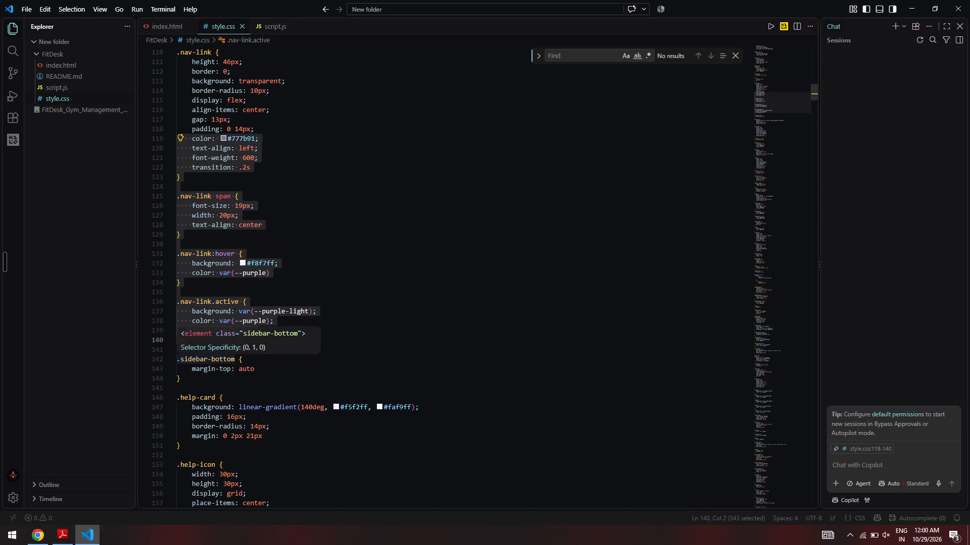
left_click_drag(177, 361, 227, 370)
scroll(225, 378, "down", 5)
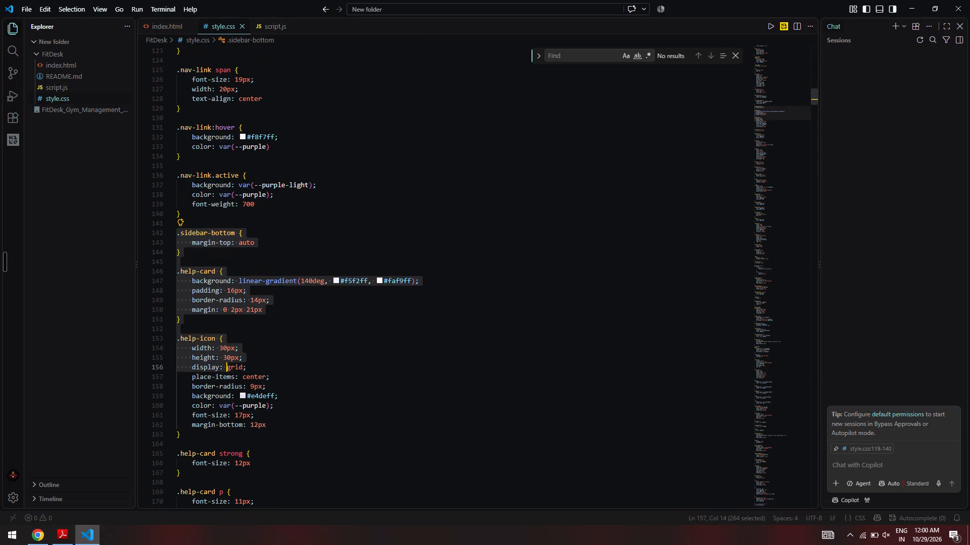
left_click_drag(227, 370, 230, 359)
scroll(230, 364, "down", 11)
scroll(231, 359, "down", 13)
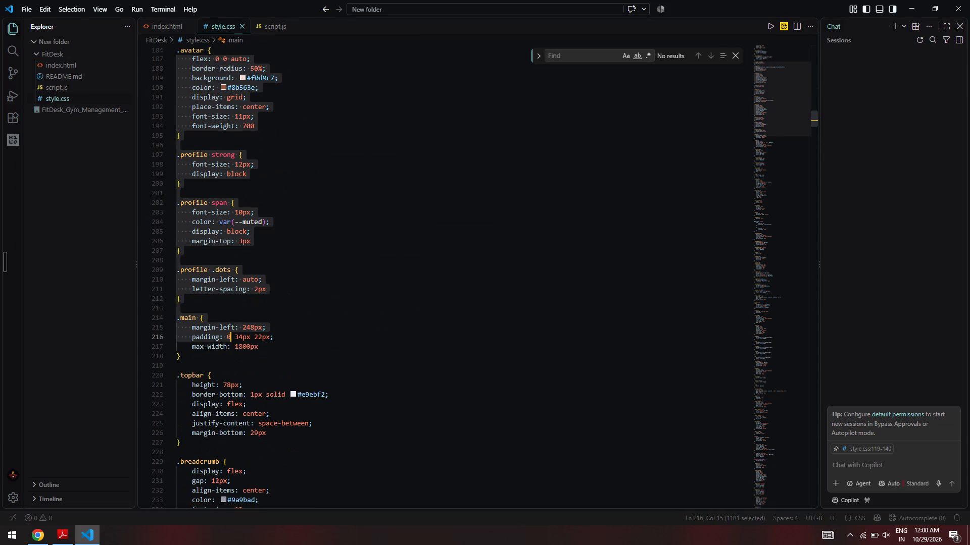
left_click_drag(230, 359, 232, 375)
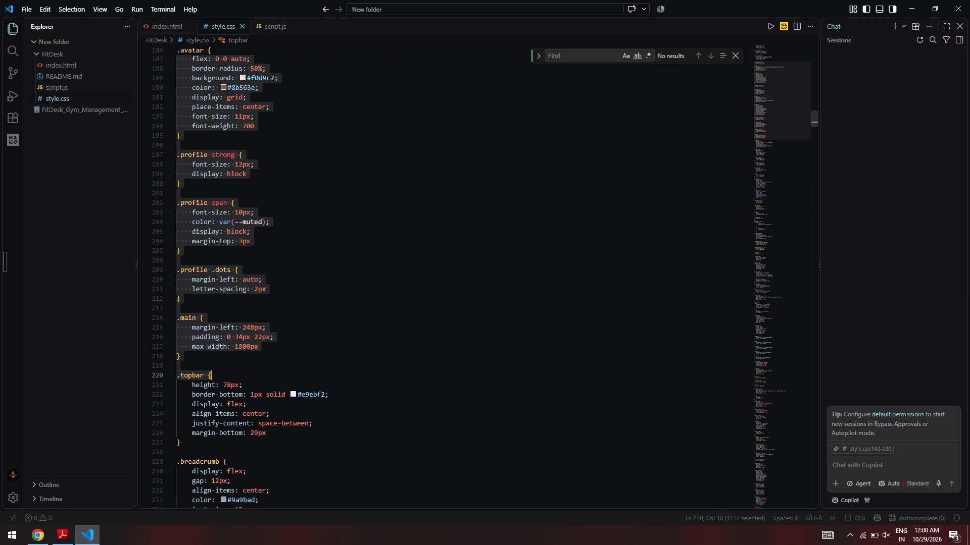
key("ctrl+c")
Back in Canva, paste the copied rules on a new line at the end of the page 11 CSS block.
key("alt+Tab")
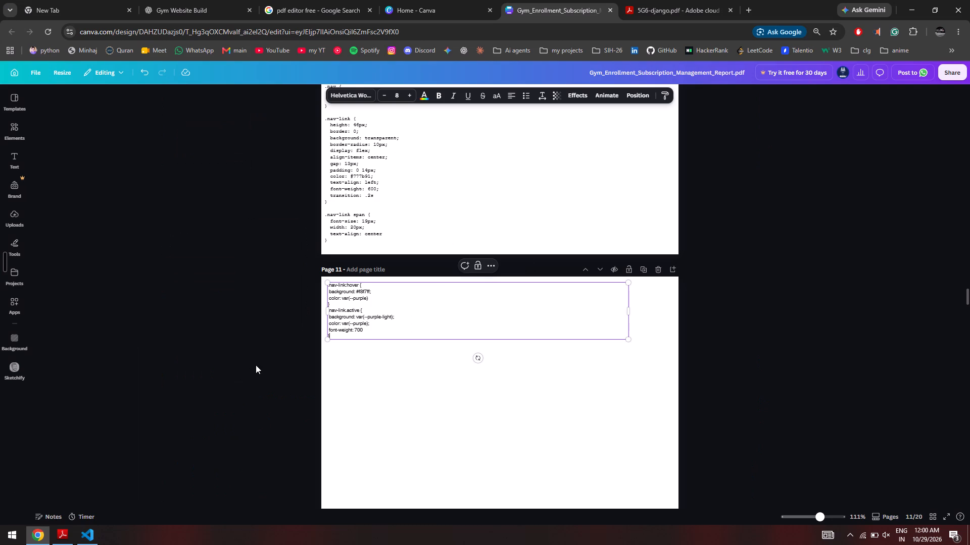
key("Return")
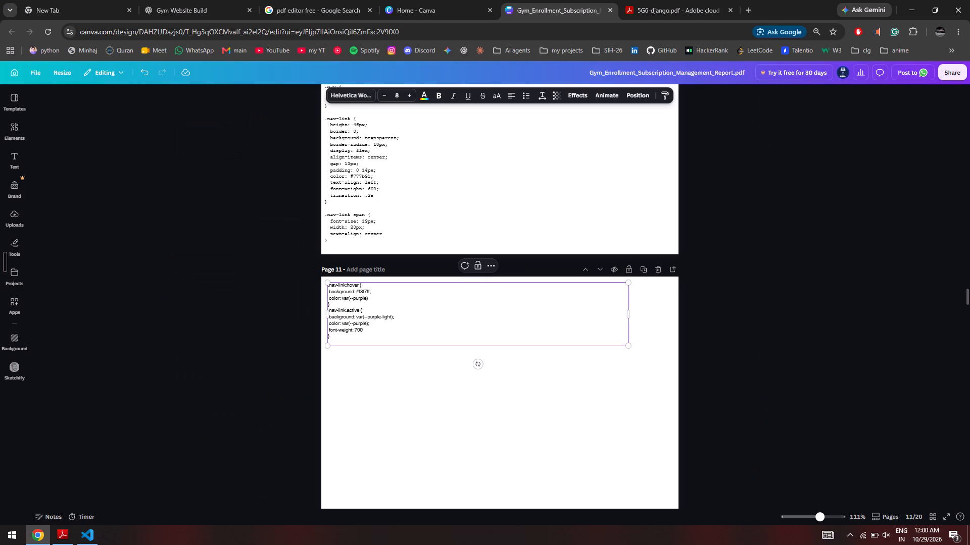
key("ctrl+v")
Copy the overflowing lines from "margin-left: auto;" under .profile .dots through ".topbar {" and delete them from the page 11 block.
scroll(350, 356, "down", 7)
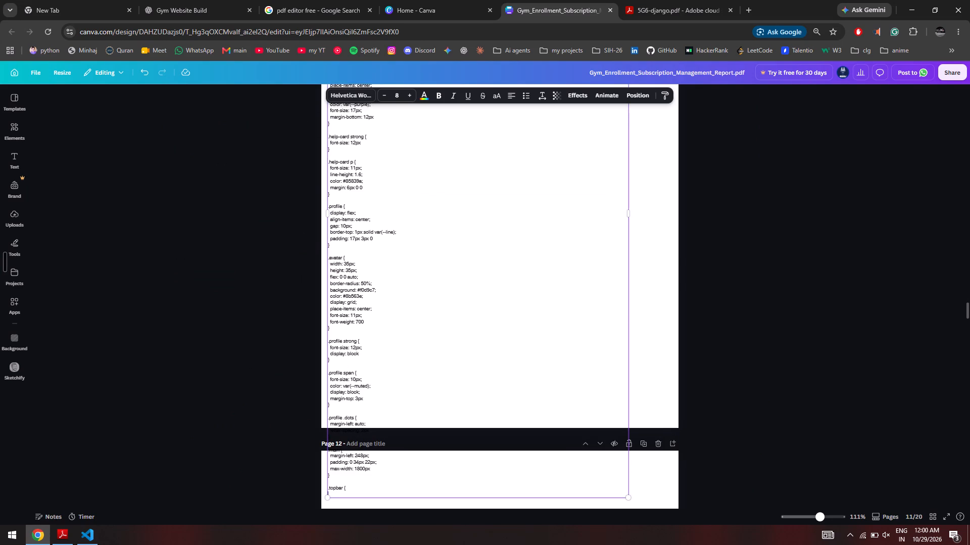
left_click_drag(329, 423, 353, 493)
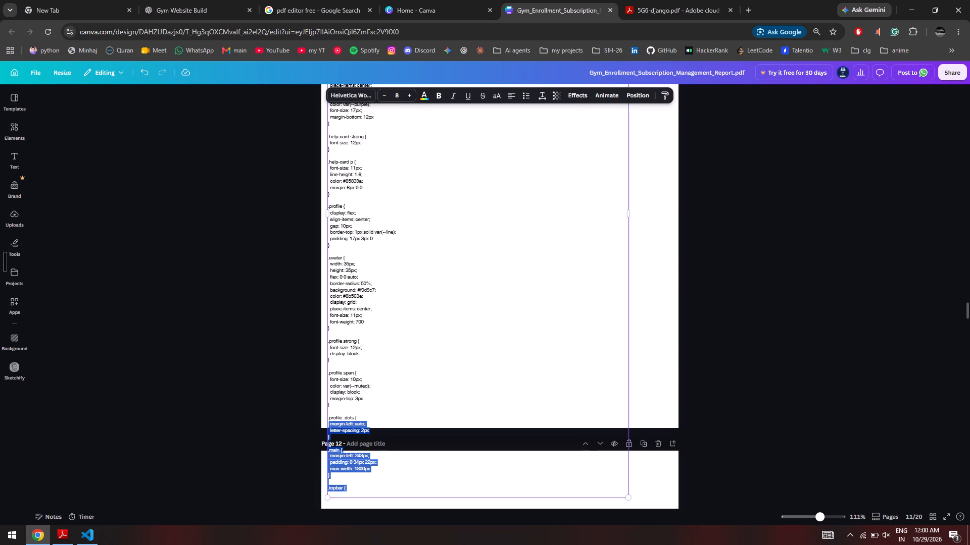
key("ctrl+c")
key("ctrl+c")
key("ctrl+c")
key("BackSpace")
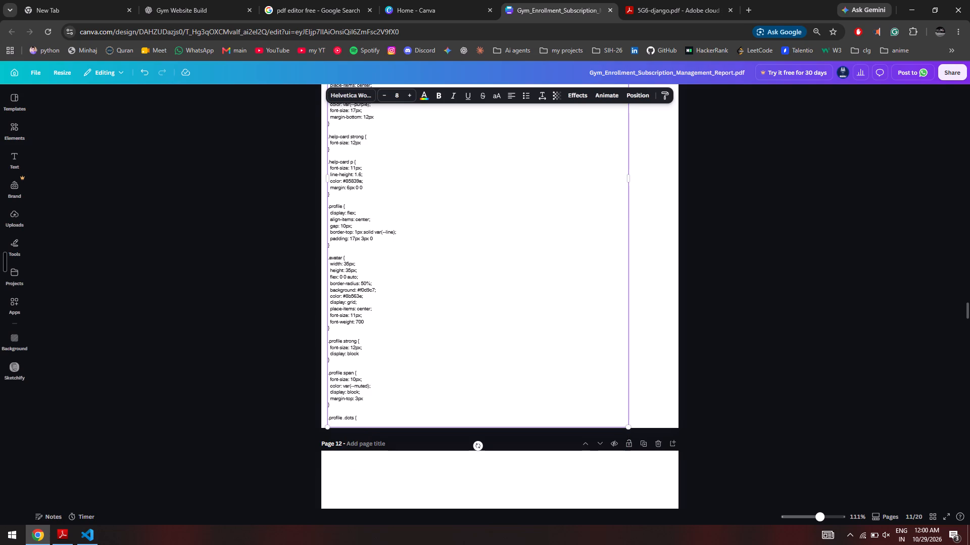
Paste the removed CSS lines onto page 12 as a new text block and move it to the page's upper-left corner.
left_click(369, 482)
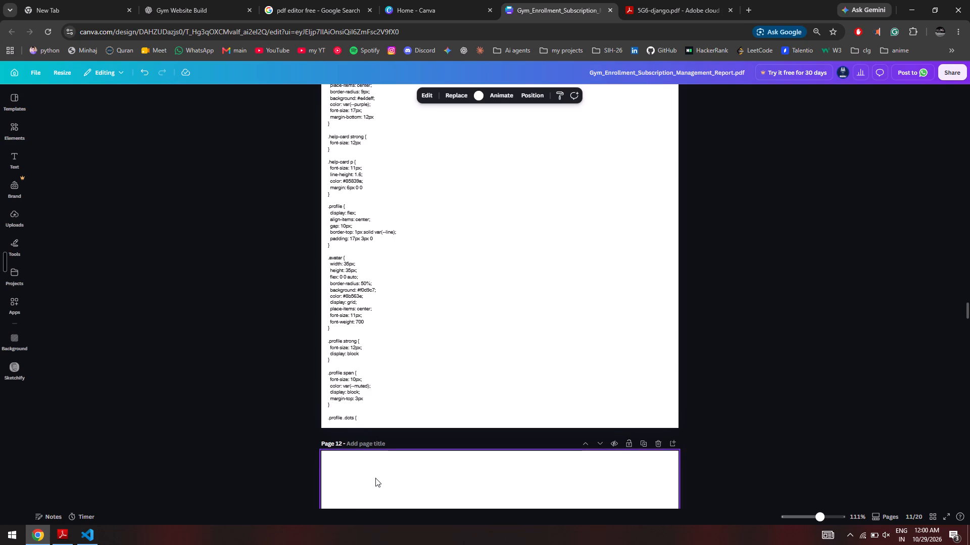
scroll(375, 478, "down", 2)
key("ctrl+v")
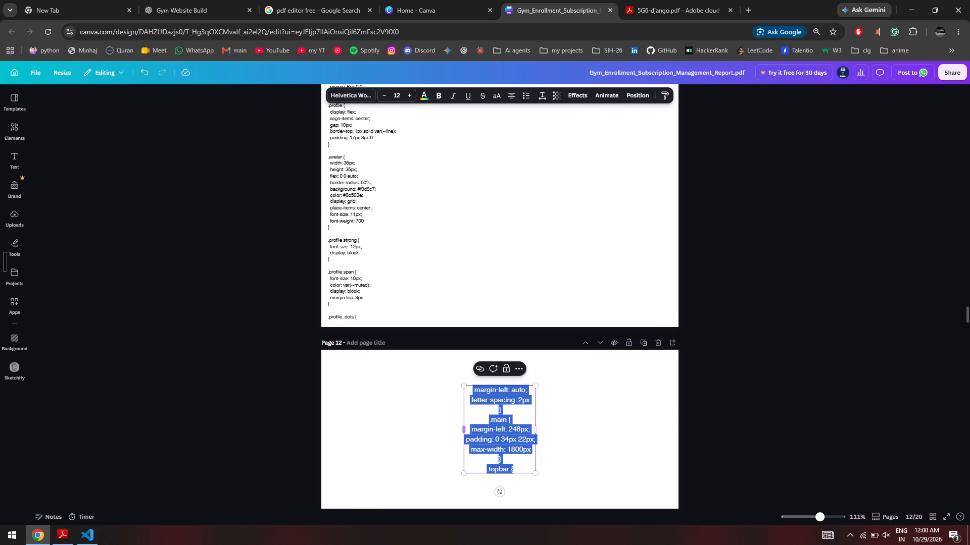
left_click_drag(482, 410, 455, 407)
left_click(433, 424)
left_click(479, 419)
left_click_drag(479, 419, 474, 418)
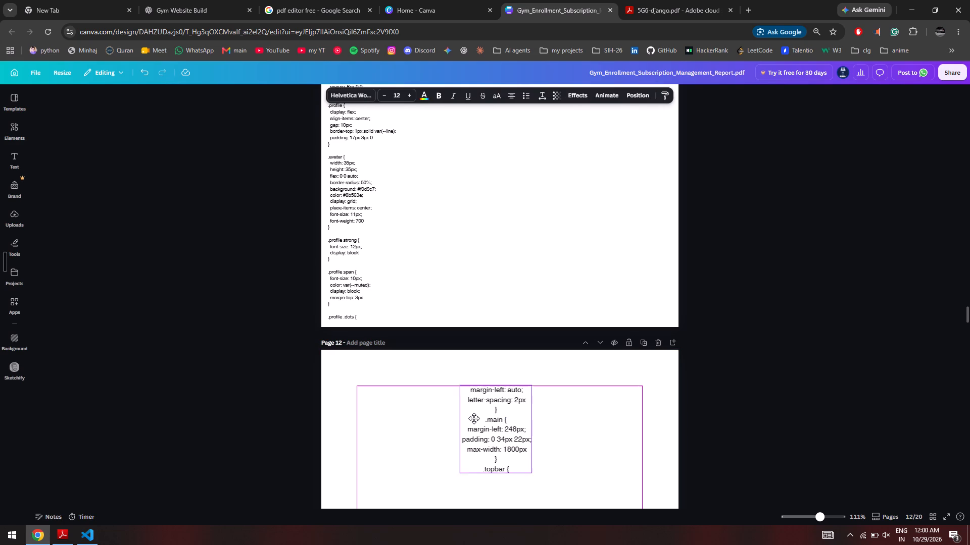
left_click_drag(474, 418, 339, 386)
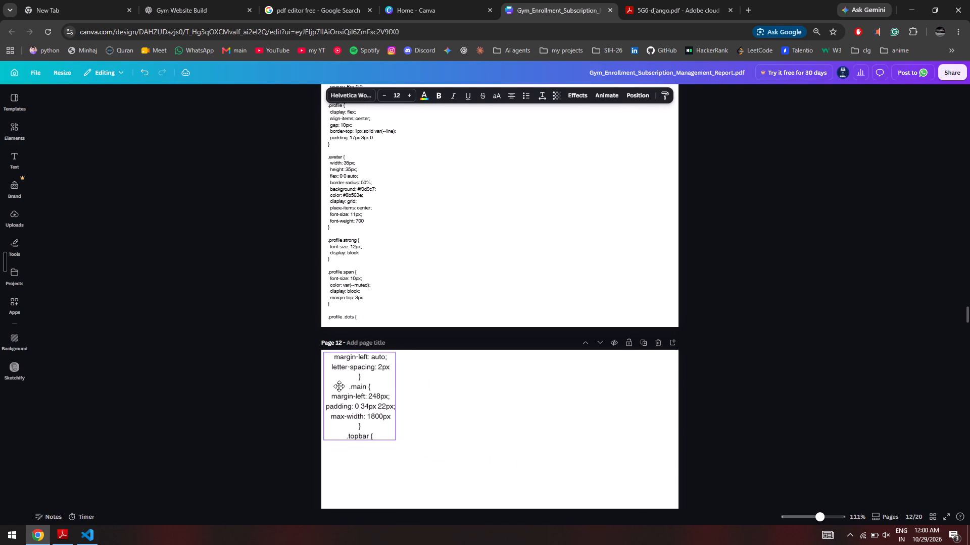
left_click_drag(339, 386, 339, 388)
Set the text size of the page 12 CSS block to 8.
left_click(351, 390)
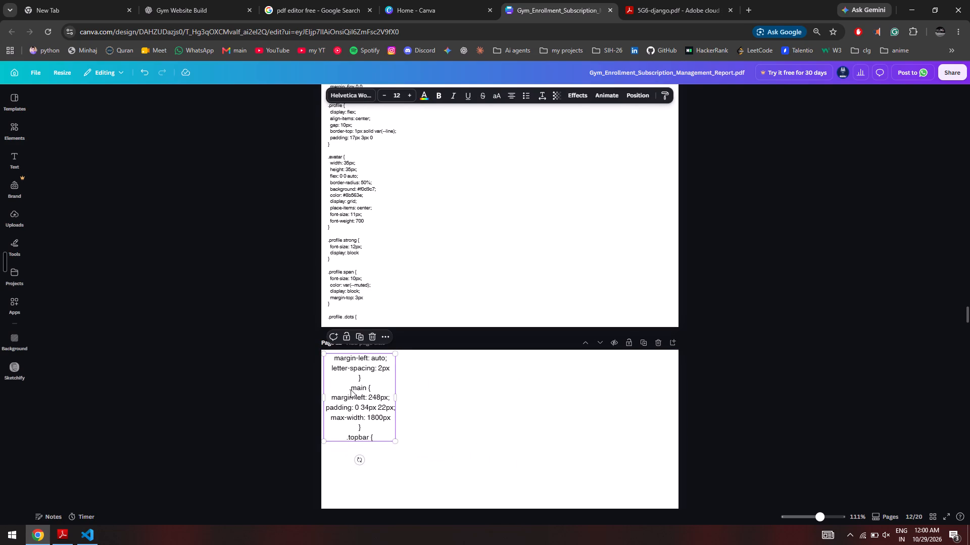
triple_click(385, 97)
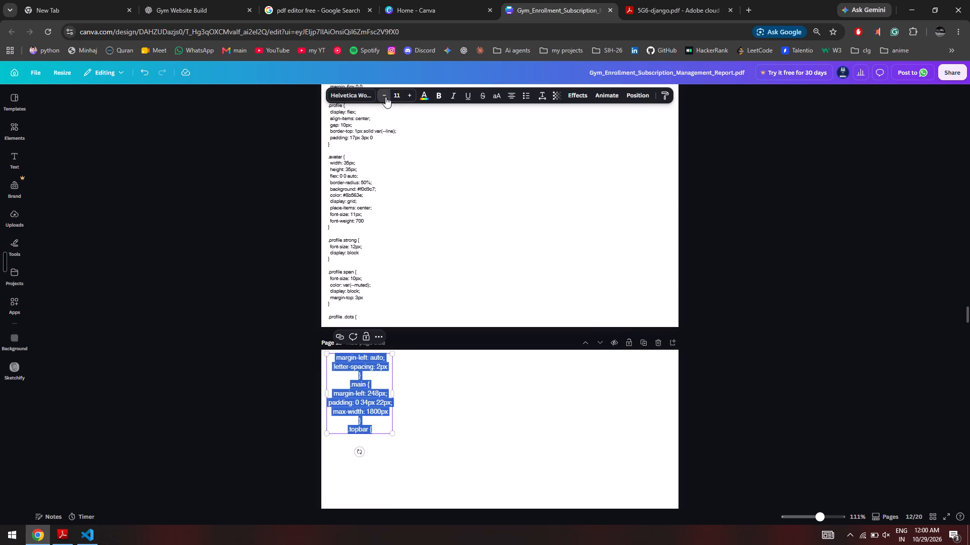
left_click(385, 97)
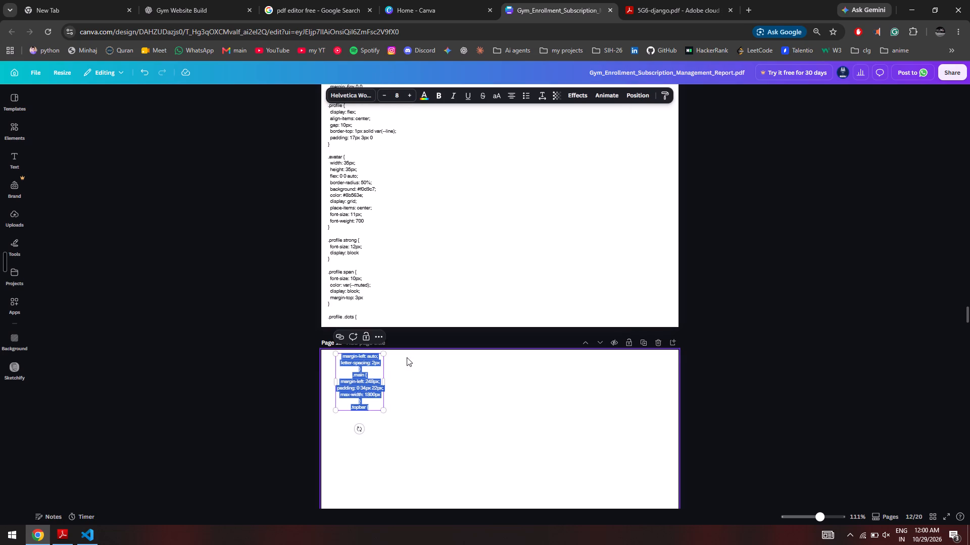
Reposition the page 12 block near the page's upper-left corner and widen it across almost the full page.
left_click_drag(383, 383, 400, 387)
left_click_drag(379, 387, 355, 389)
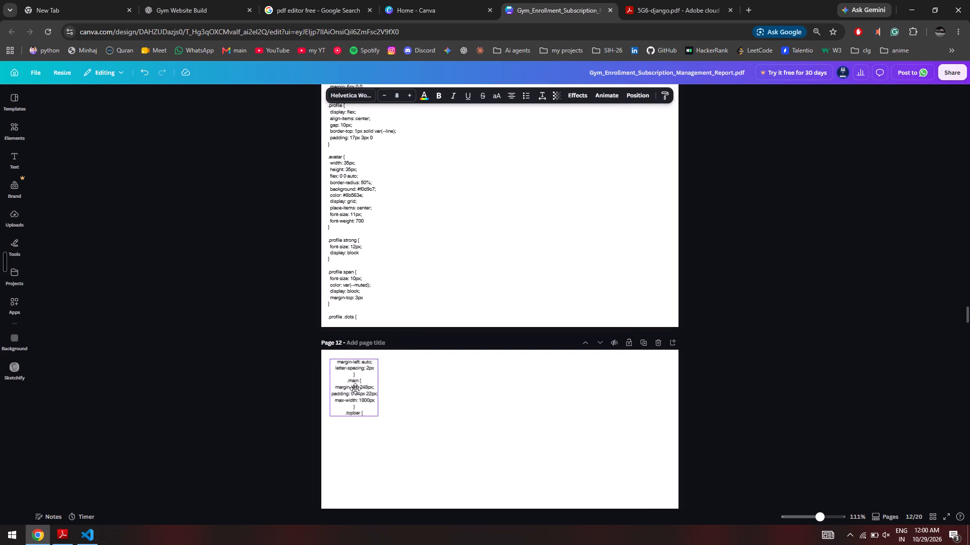
left_click_drag(355, 389, 353, 386)
left_click_drag(376, 383, 456, 389)
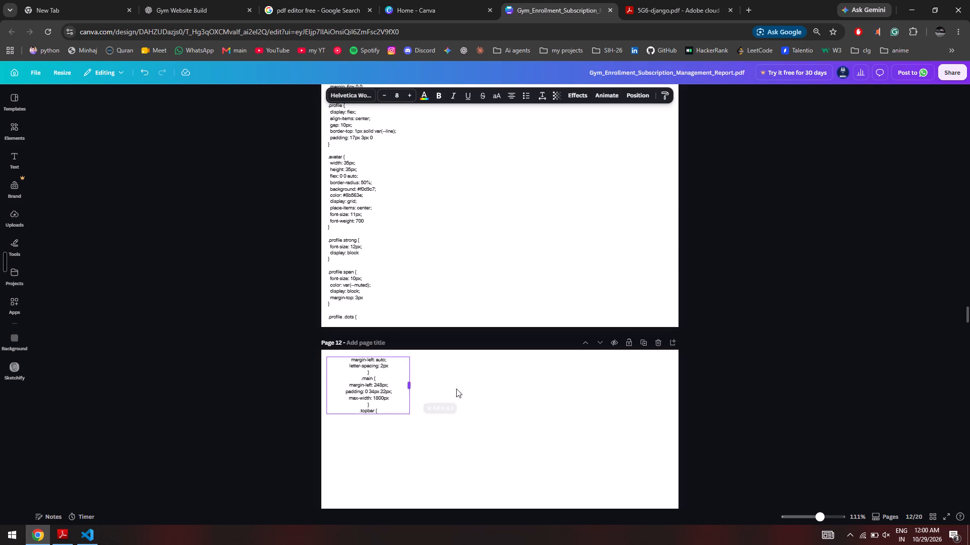
left_click_drag(456, 389, 662, 392)
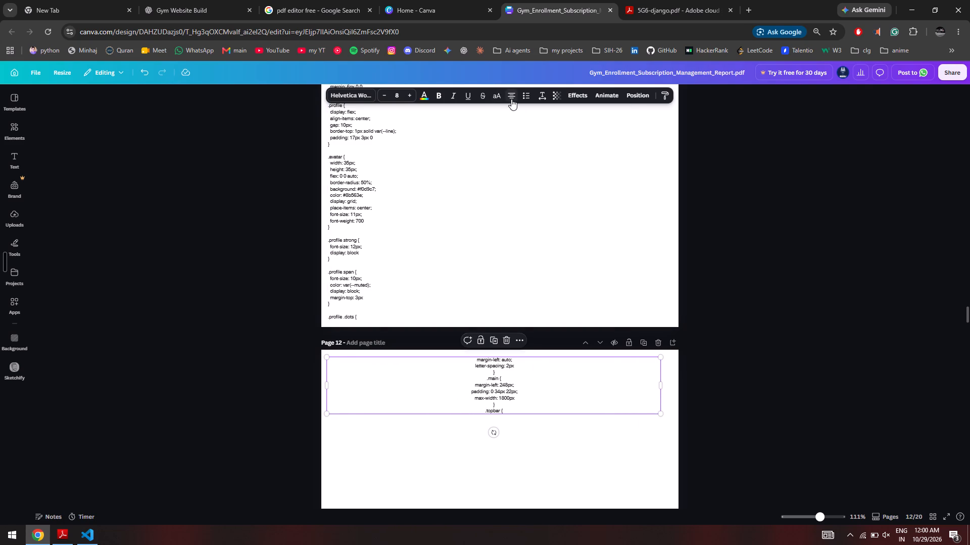
Left-align the text of the page 12 CSS block.
left_click(511, 99)
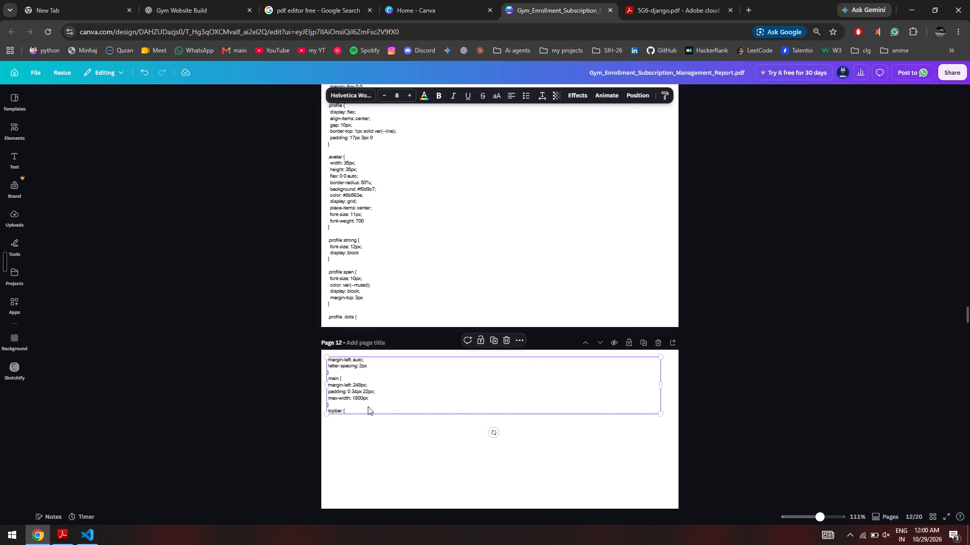
Start a new line after ".topbar {" at the end of the page 12 CSS block.
left_click(358, 404)
left_click(352, 408)
key("Return")
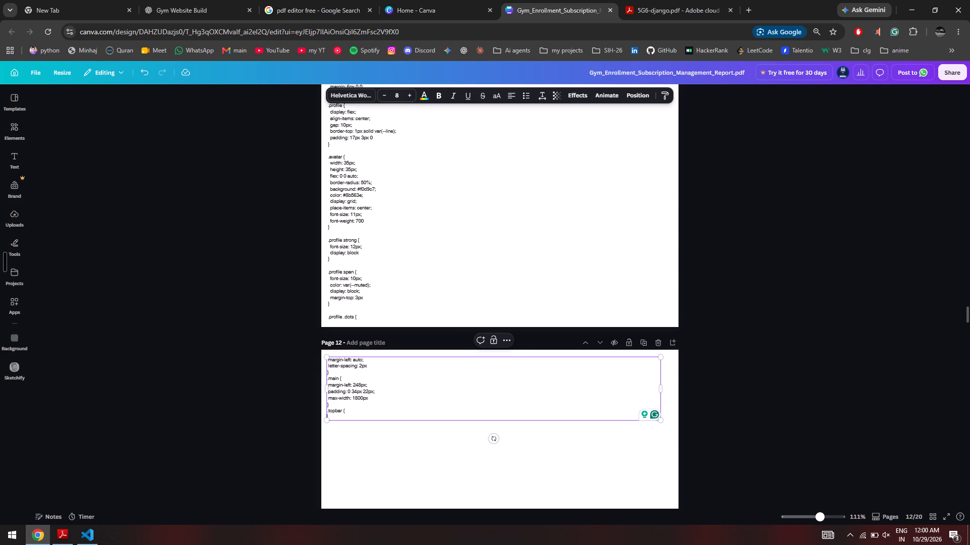
scroll(374, 419, "up", 3, "ctrl")
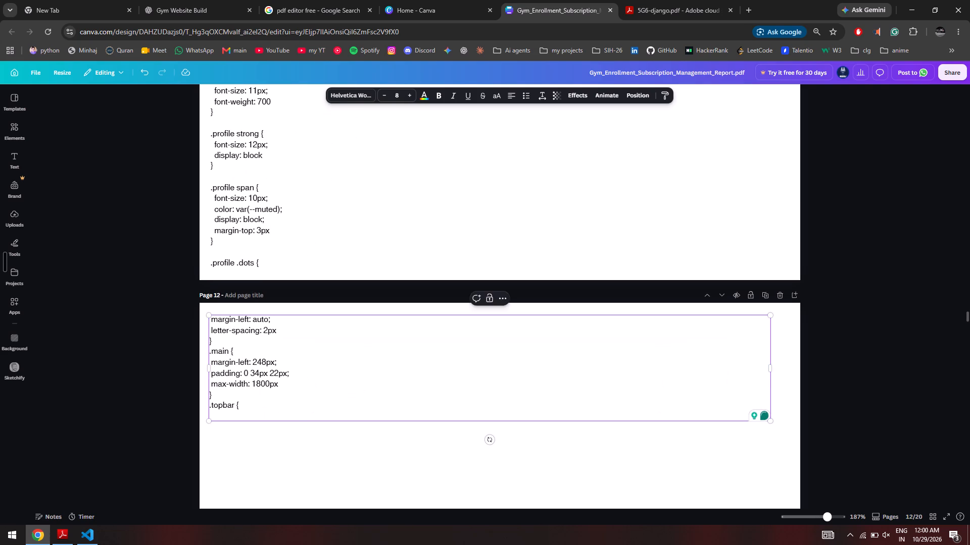
scroll(322, 406, "down", 4)
key("alt+Tab")
scroll(296, 389, "down", 3)
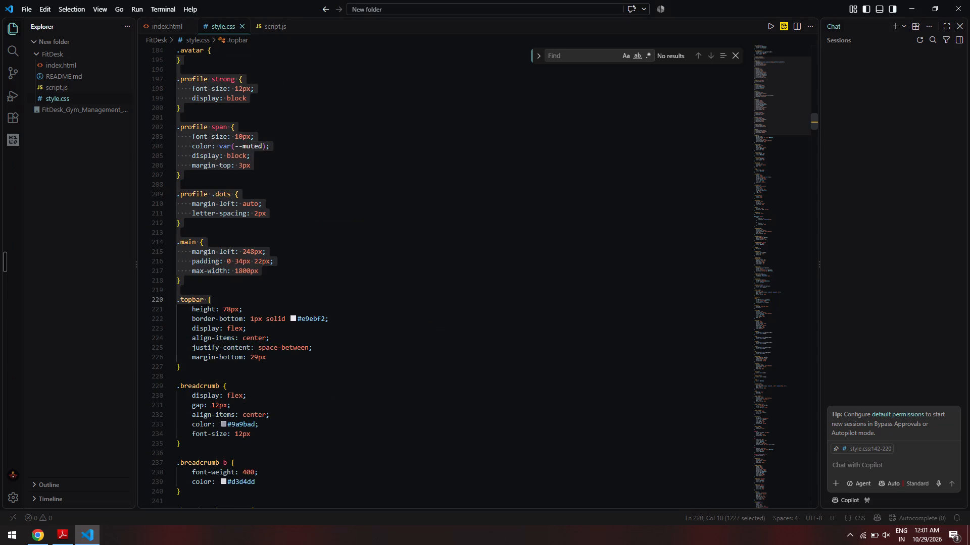
scroll(269, 366, "down", 4)
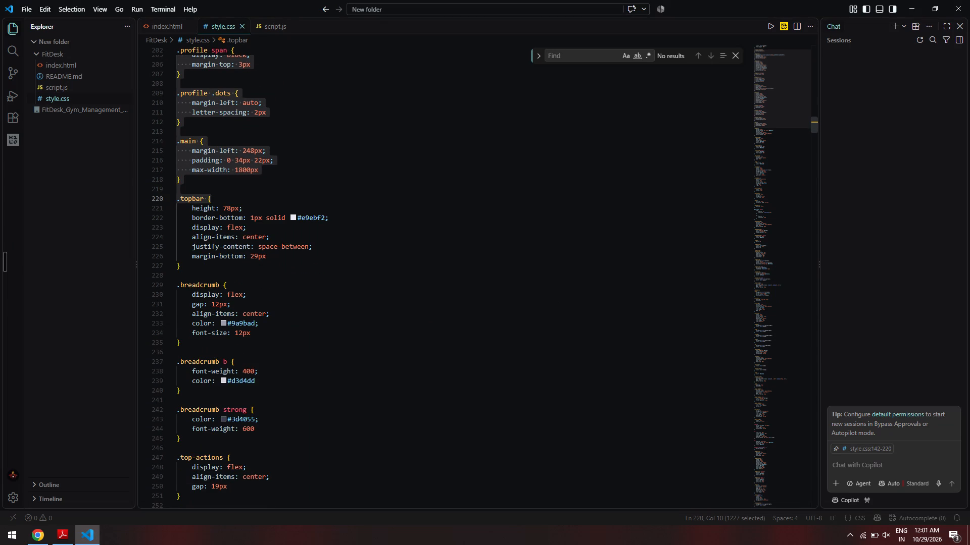
left_click_drag(176, 207, 223, 453)
scroll(225, 467, "down", 13)
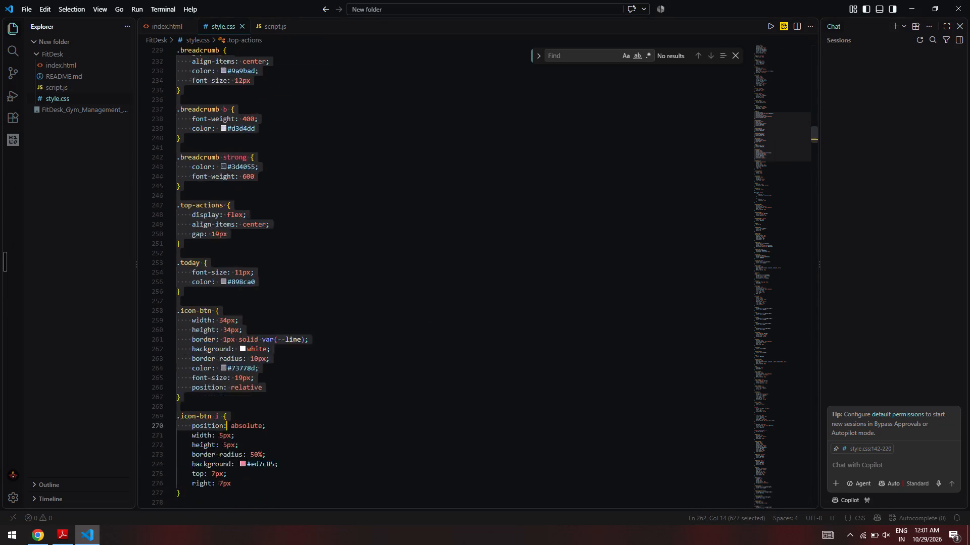
left_click_drag(223, 453, 235, 409)
scroll(227, 448, "down", 9)
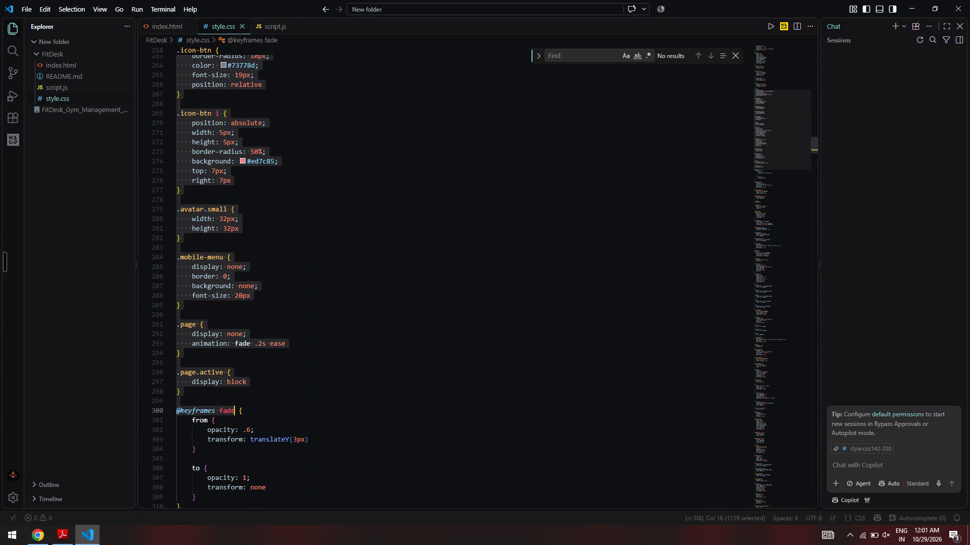
left_click_drag(235, 409, 249, 408)
key("ctrl+c")
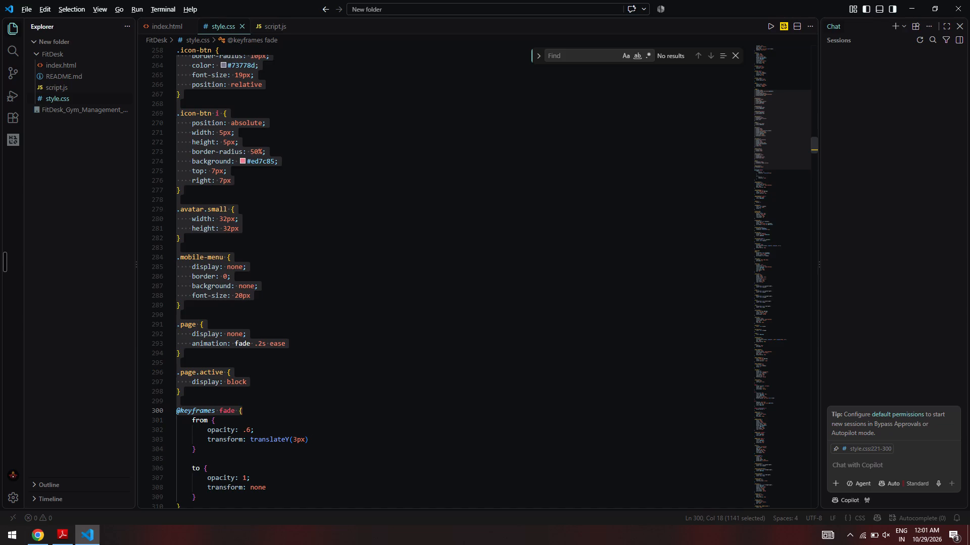
Return to Canva and paste the copied rules at the end of the page 12 CSS block.
key("alt+Tab")
key("ctrl+v")
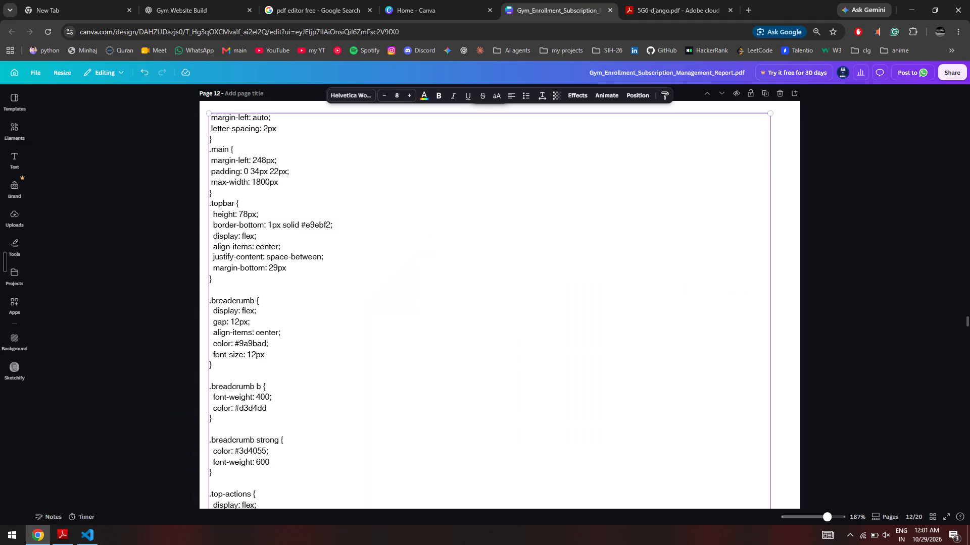
scroll(270, 398, "down", 14)
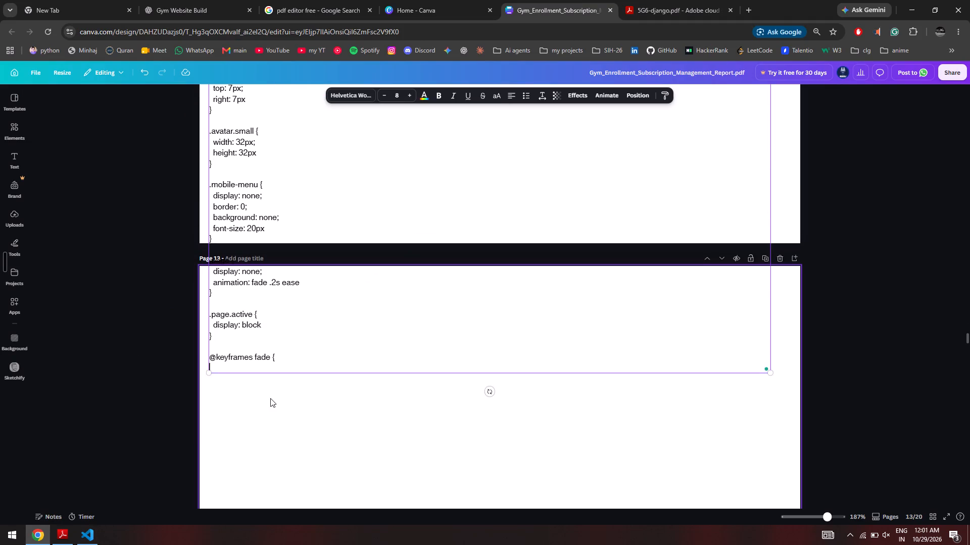
scroll(270, 398, "up", 1)
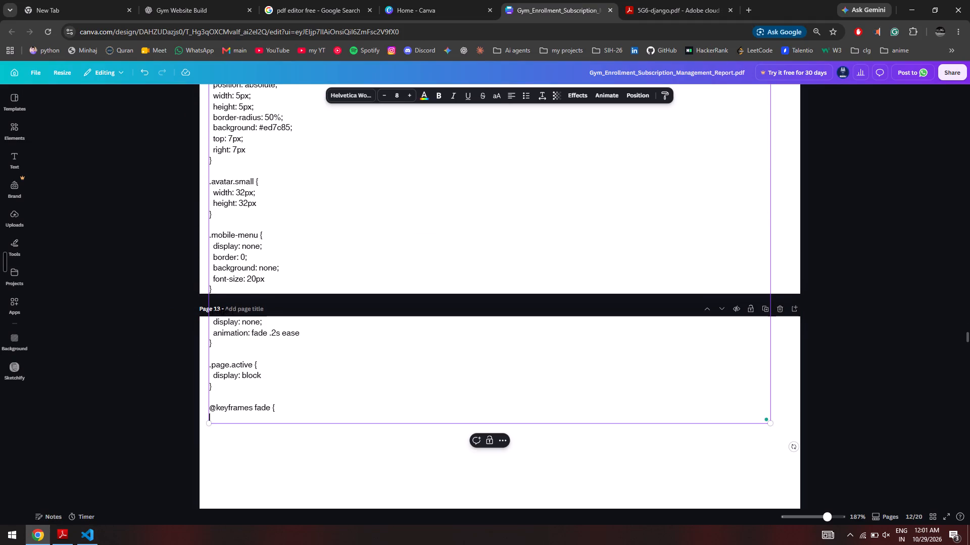
left_click(209, 290)
left_click_drag(210, 289, 283, 434)
key("ctrl+c")
key("BackSpace")
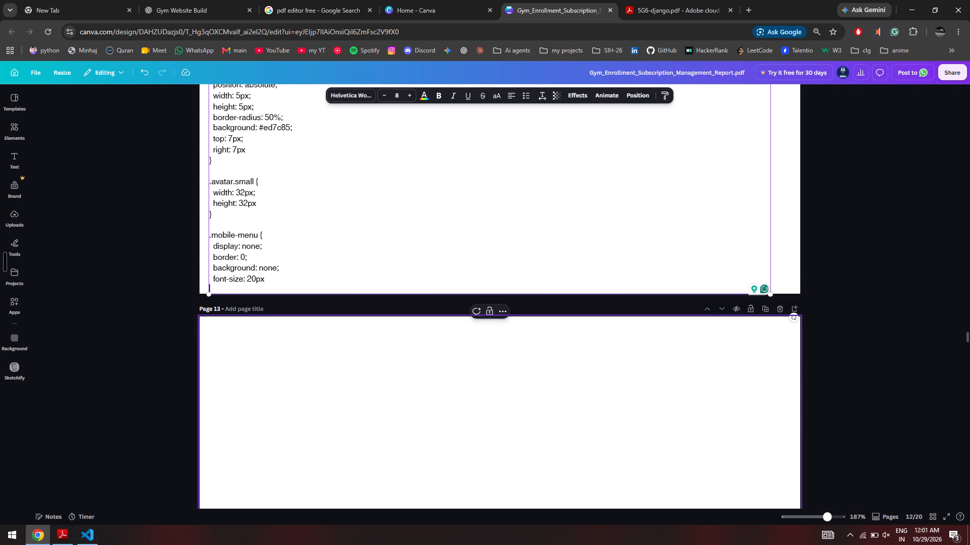
Look back over the layout of the code blocks on pages 5 to 12.
left_click(282, 421)
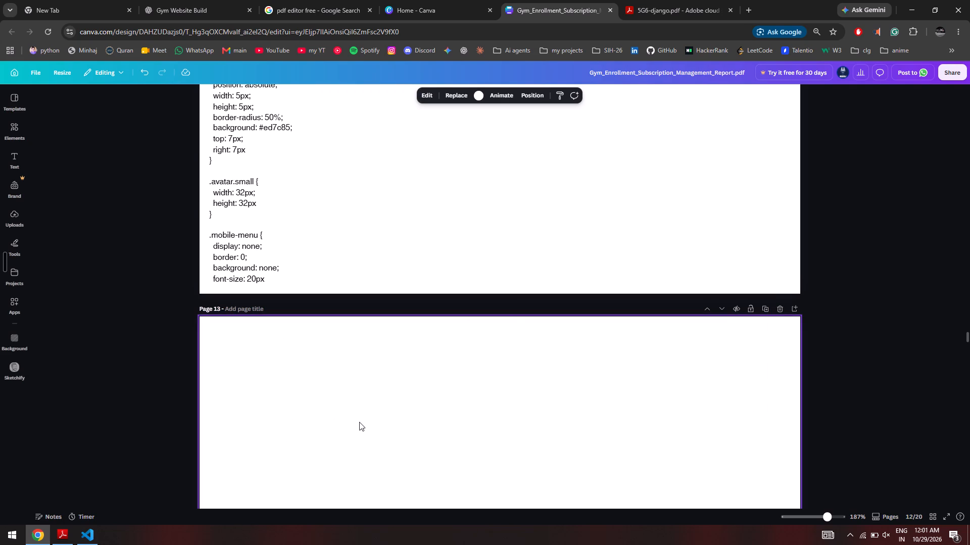
scroll(359, 422, "up", 3, "ctrl")
scroll(359, 422, "down", 12, "ctrl")
scroll(359, 422, "up", 4)
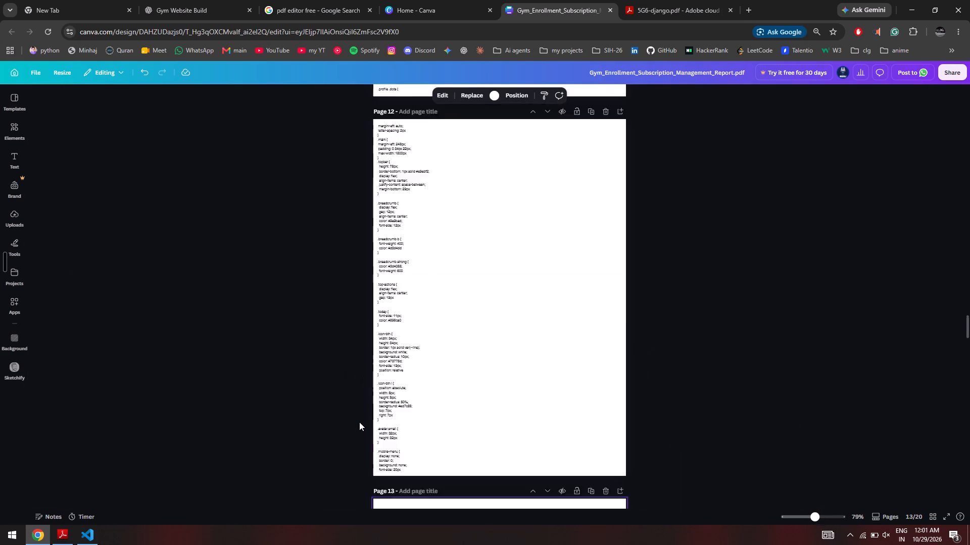
scroll(359, 422, "up", 20)
scroll(359, 422, "up", 4)
scroll(359, 422, "down", 1)
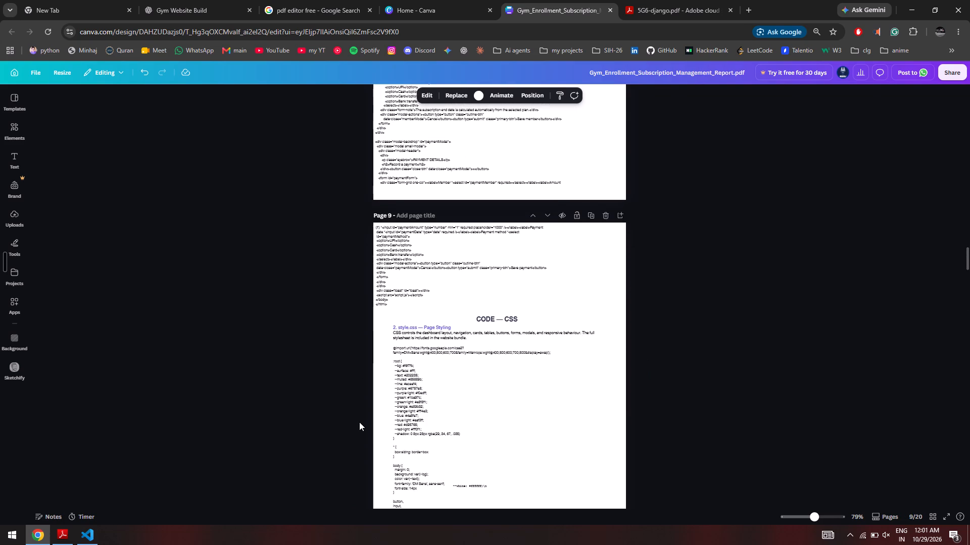
scroll(359, 422, "up", 15)
scroll(359, 422, "up", 7)
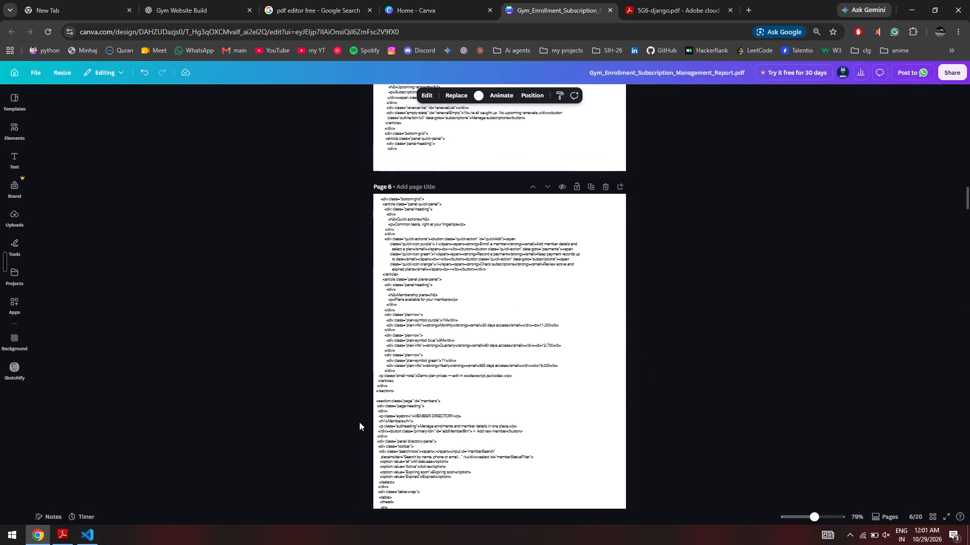
scroll(359, 422, "up", 20)
scroll(359, 422, "down", 15)
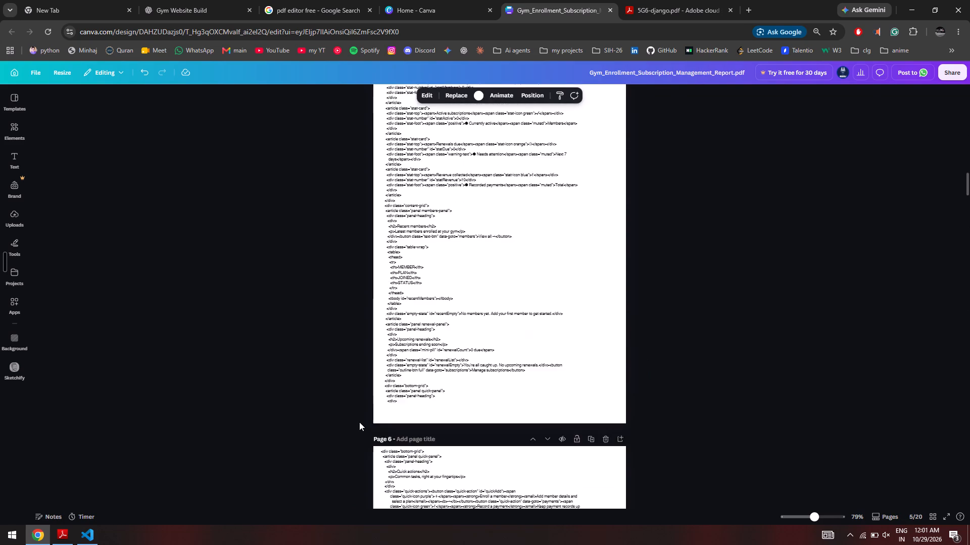
scroll(359, 422, "down", 20)
scroll(359, 422, "down", 20)
scroll(359, 422, "down", 3)
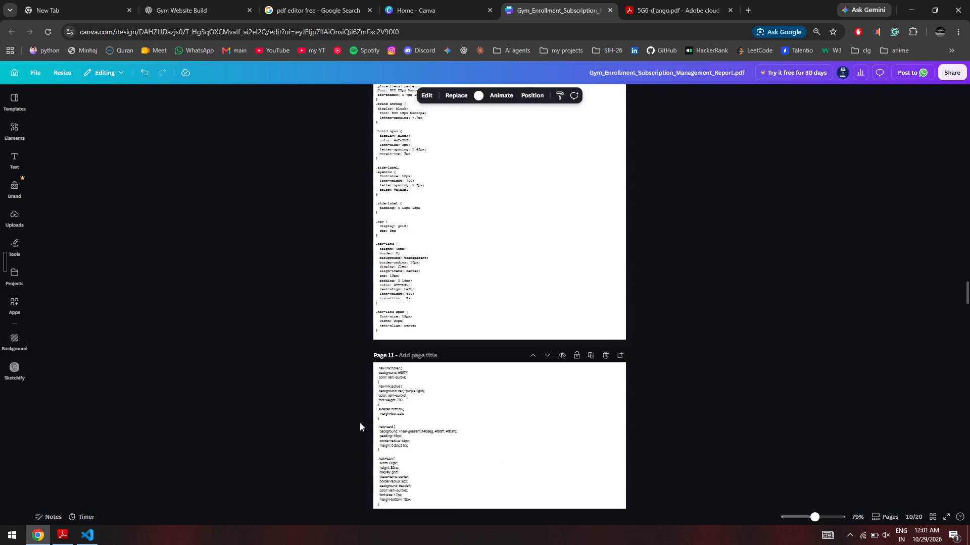
scroll(360, 422, "down", 16)
scroll(360, 422, "up", 12)
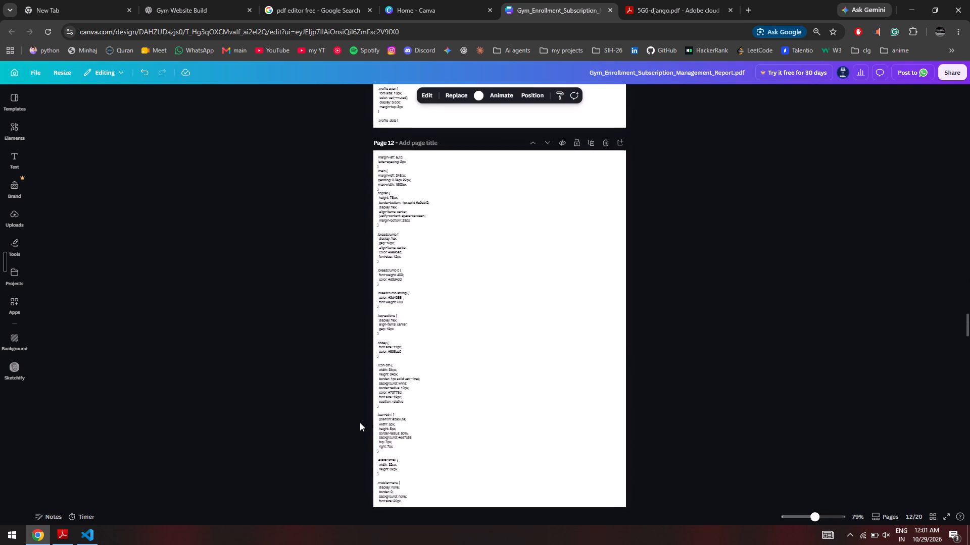
scroll(360, 422, "up", 19)
scroll(378, 416, "down", 10)
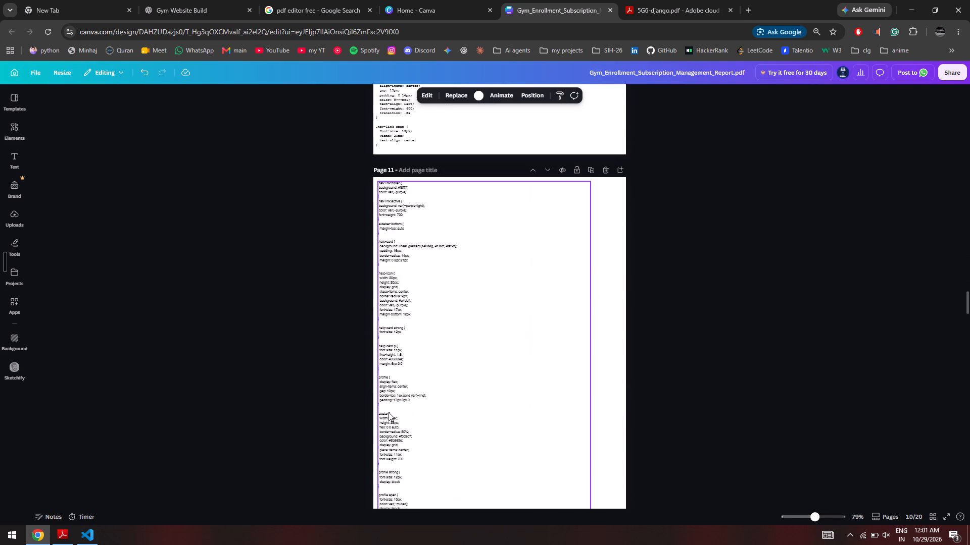
scroll(389, 412, "down", 6)
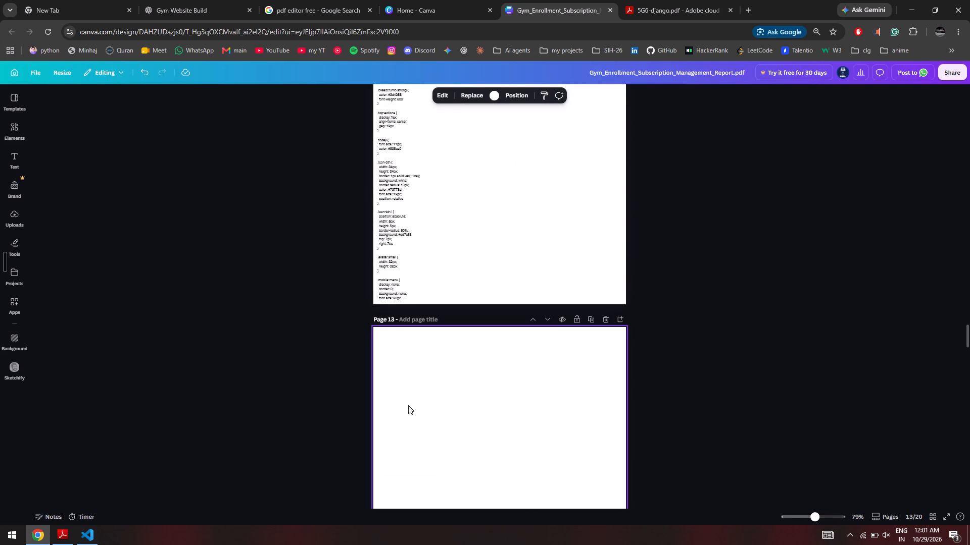
Paste the copied CSS rules onto blank page 13 and move the text block to the page's top-left corner.
left_click(409, 404)
scroll(409, 404, "up", 2, "ctrl")
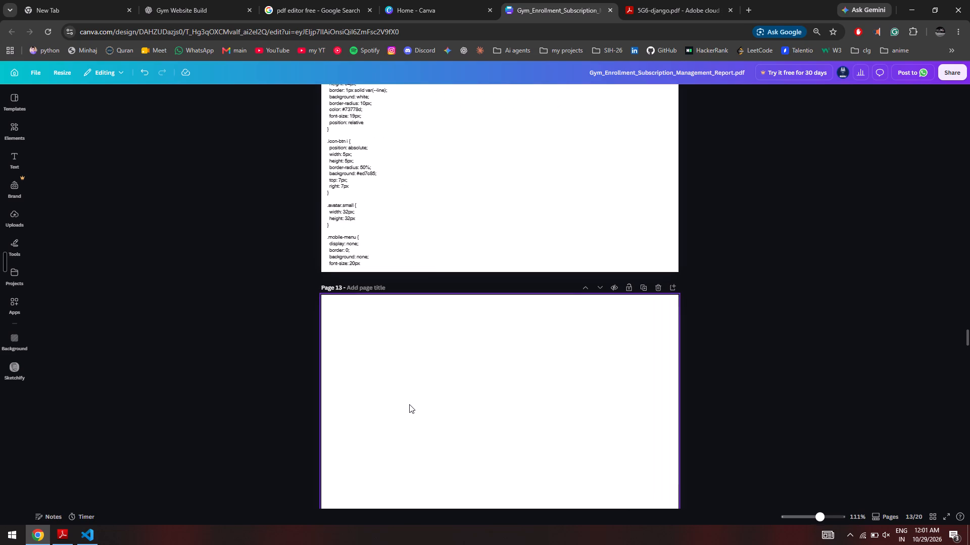
scroll(409, 404, "up", 2, "ctrl")
key("ctrl+v")
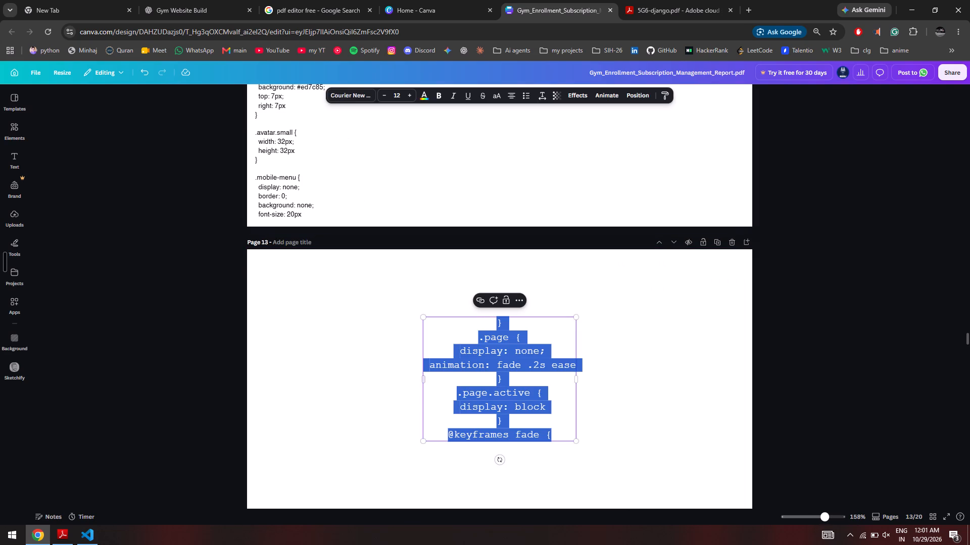
left_click_drag(464, 316, 346, 288)
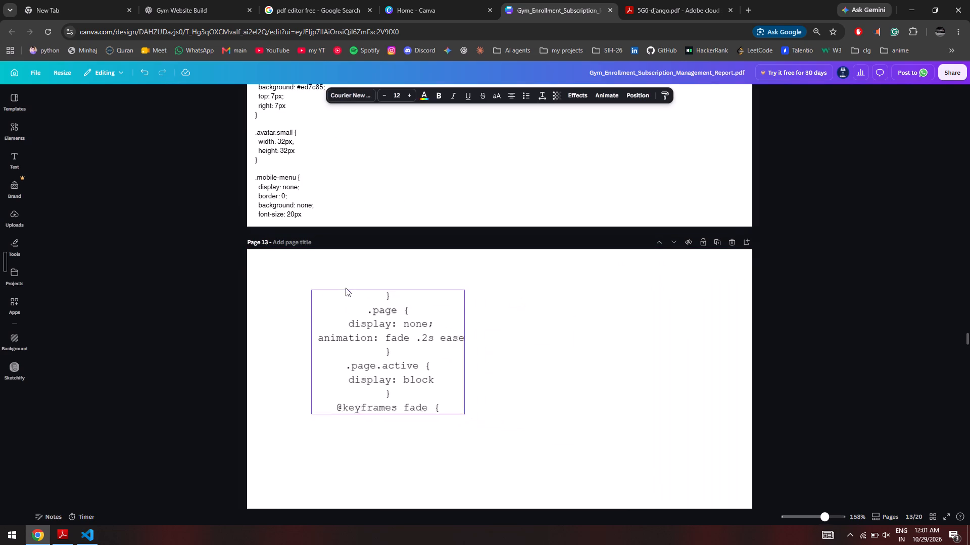
left_click_drag(346, 288, 286, 250)
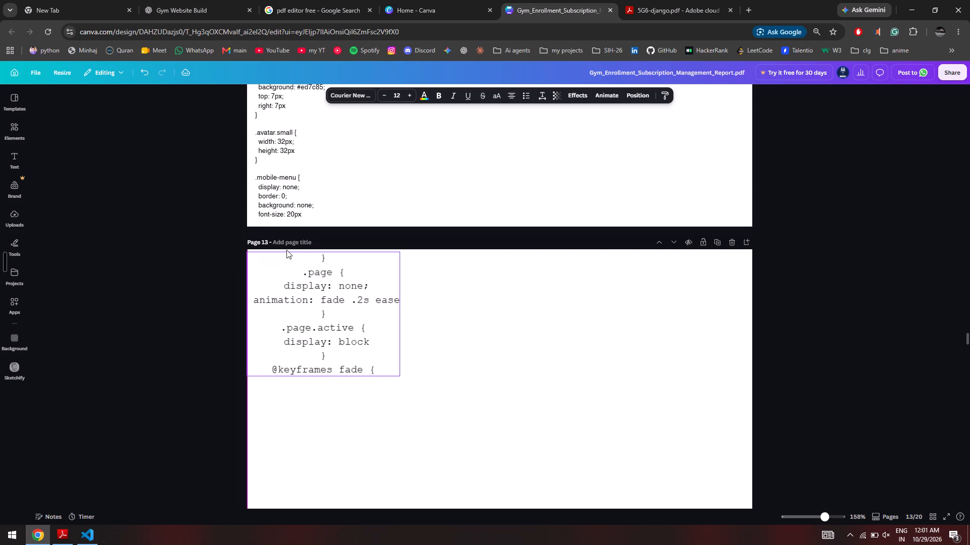
left_click_drag(286, 250, 286, 250)
left_click_drag(329, 310, 332, 316)
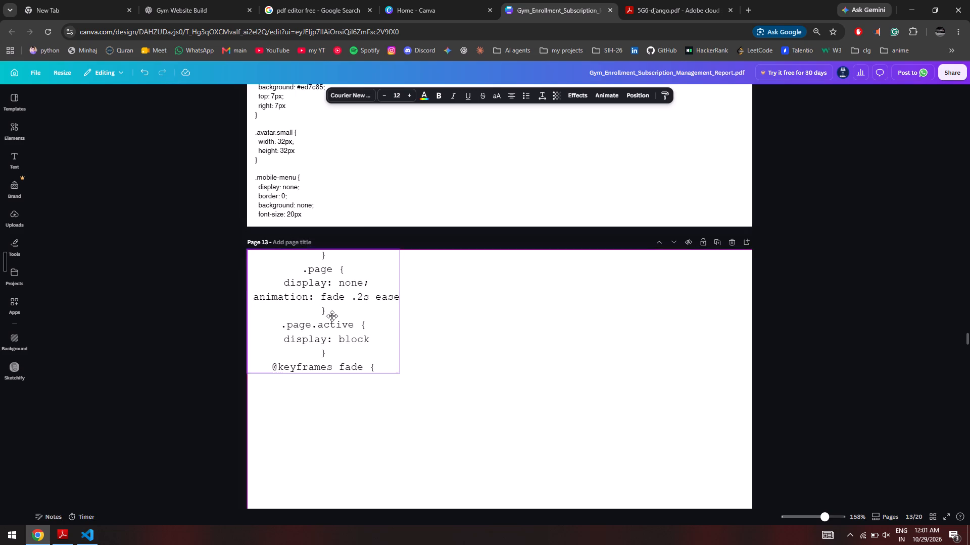
left_click_drag(332, 316, 336, 317)
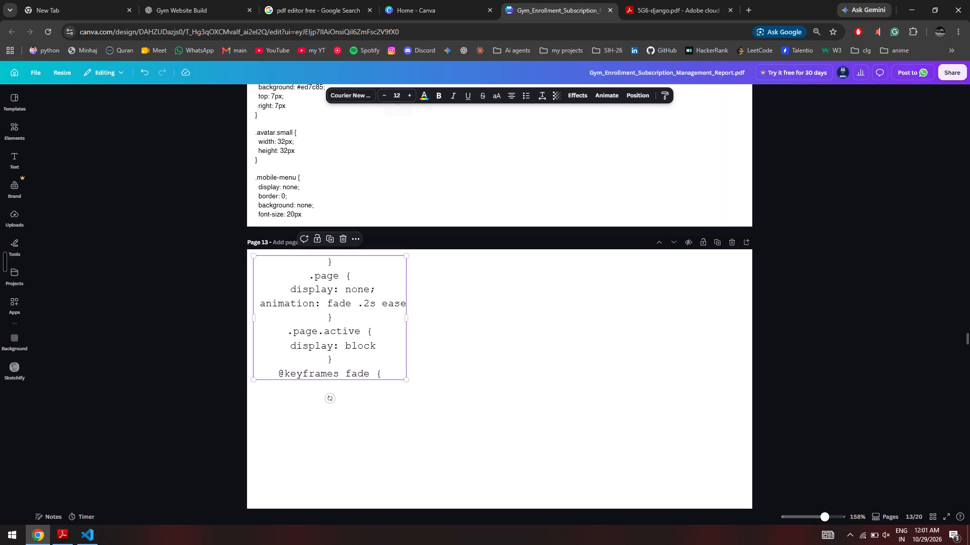
Set the page 13 CSS block to font size 8 and left alignment.
double_click(387, 95)
left_click(387, 95)
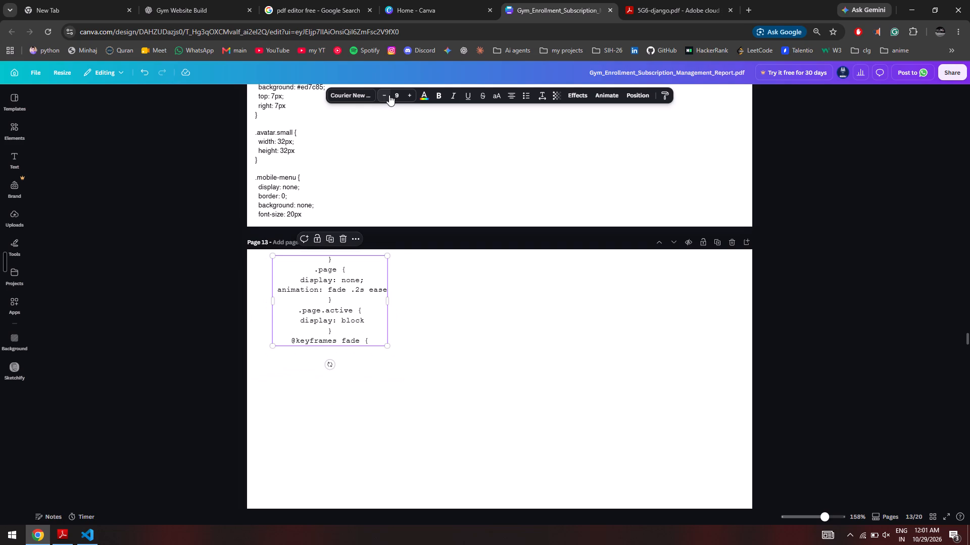
left_click(380, 96)
left_click(513, 95)
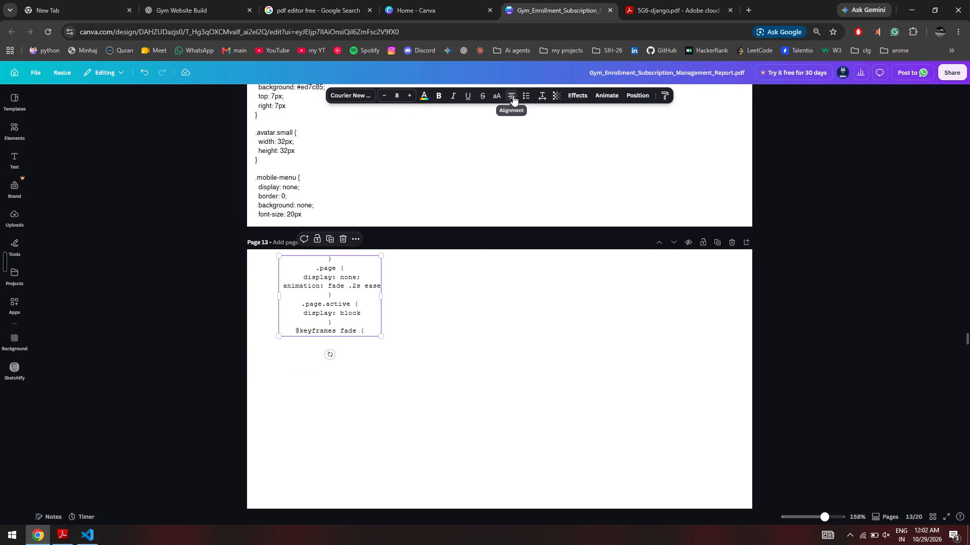
Move the page 13 CSS block to the page's left margin and widen it across most of the page.
left_click_drag(350, 316, 342, 319)
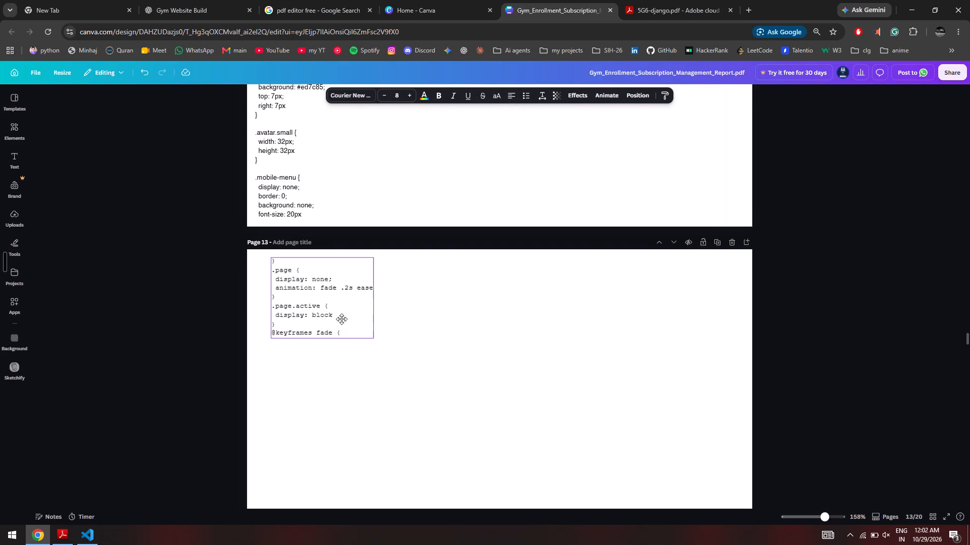
left_click_drag(342, 319, 326, 317)
left_click(323, 329)
left_click(325, 332)
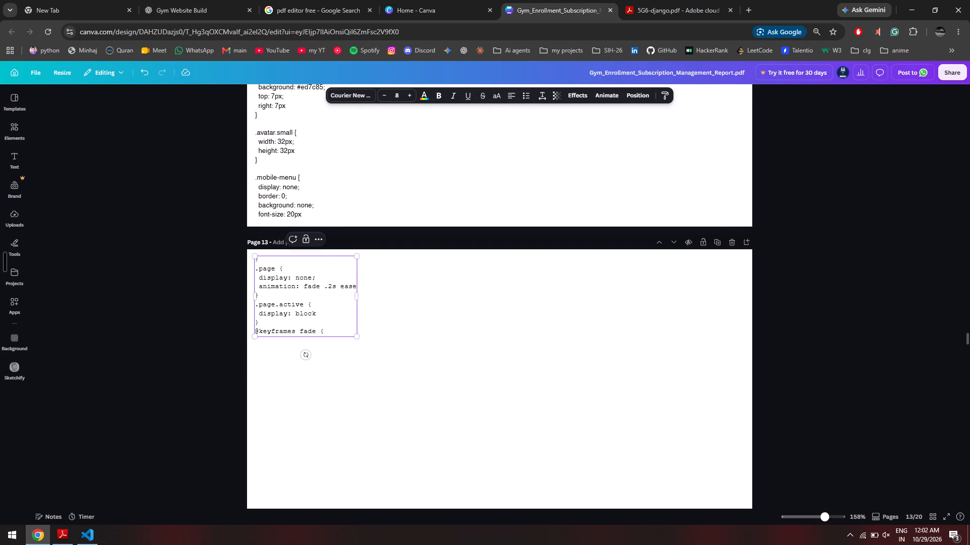
left_click_drag(359, 297, 561, 300)
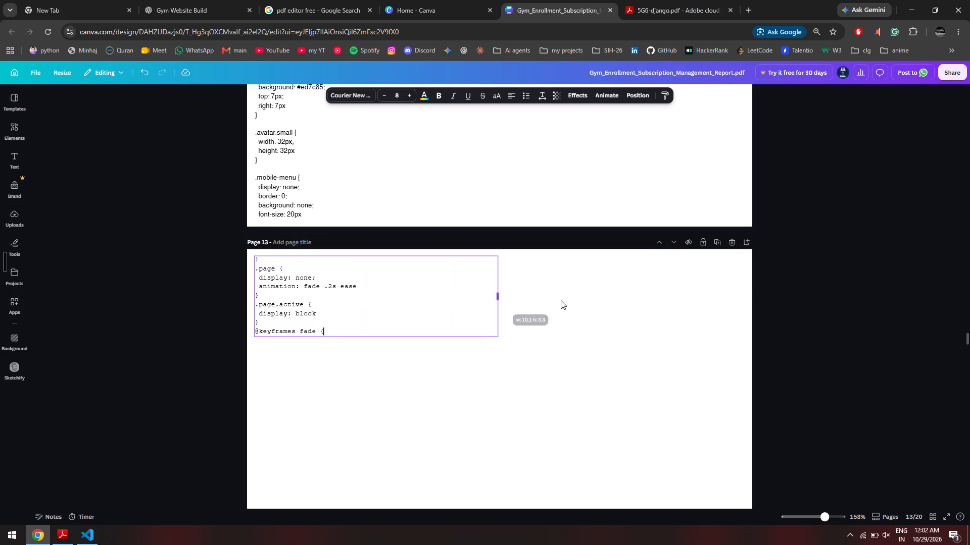
left_click_drag(561, 300, 703, 307)
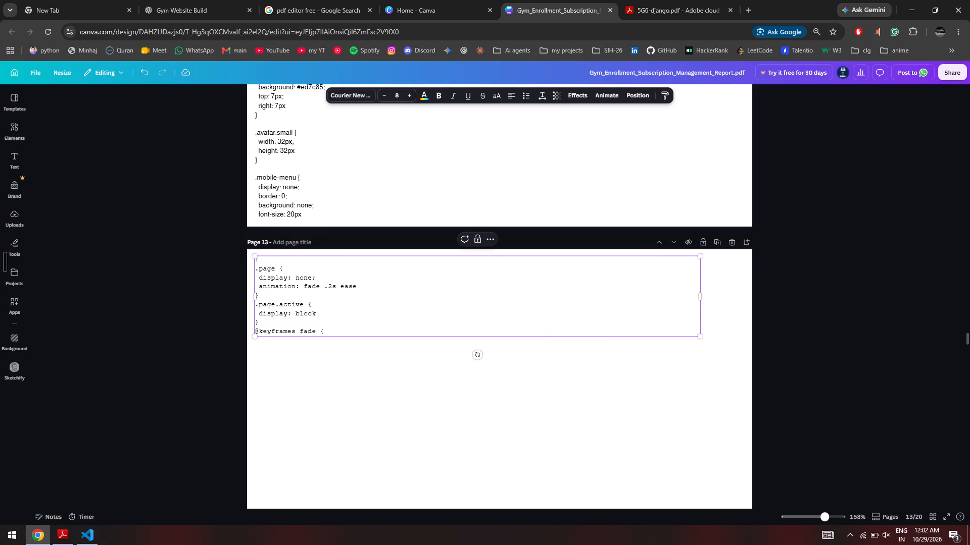
key("Return")
key("alt+Tab")
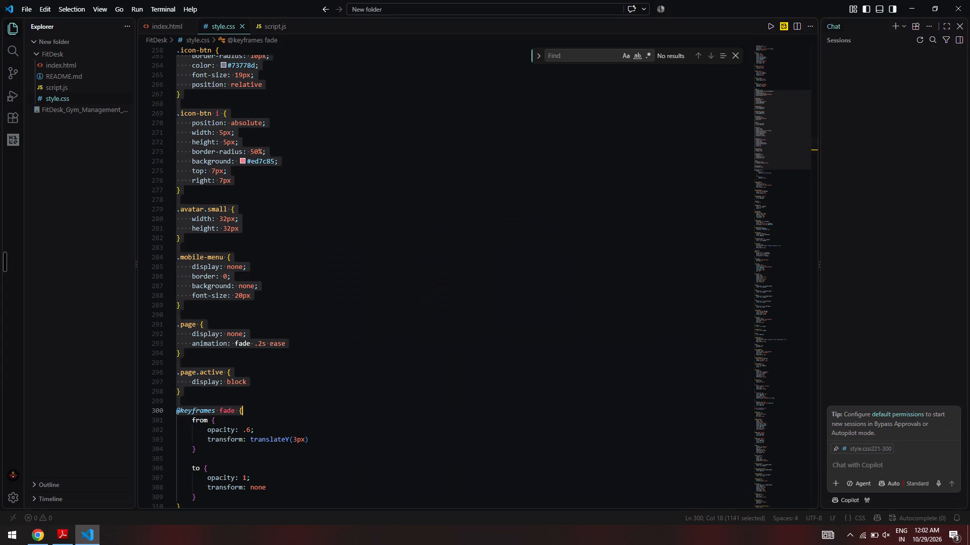
scroll(245, 294, "down", 8)
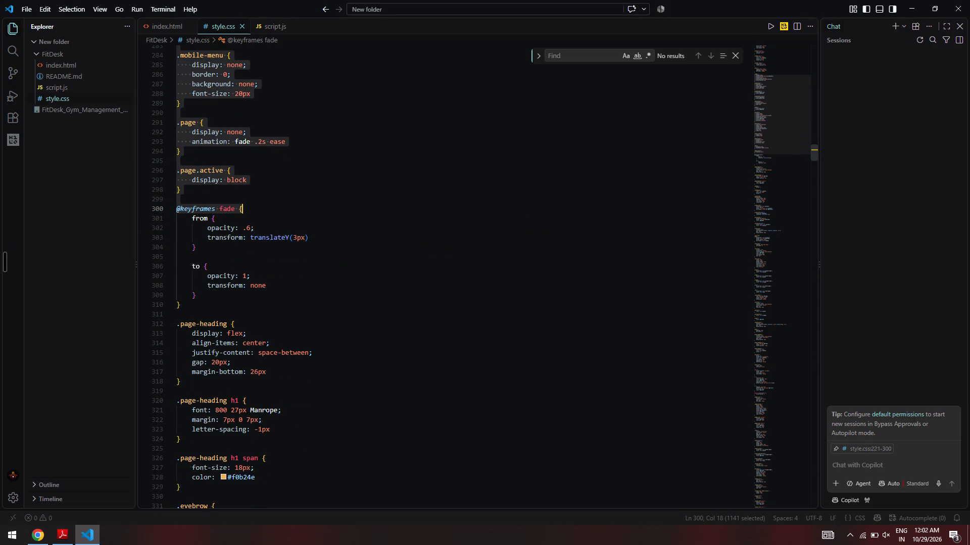
left_click_drag(178, 215, 311, 438)
scroll(310, 432, "down", 4)
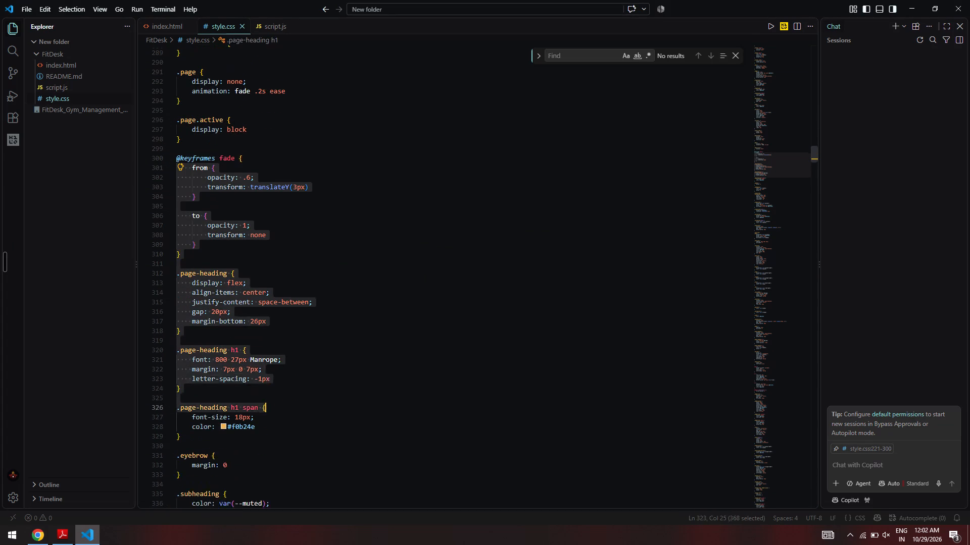
scroll(311, 438, "down", 2)
left_click_drag(311, 438, 312, 444)
scroll(313, 444, "down", 10)
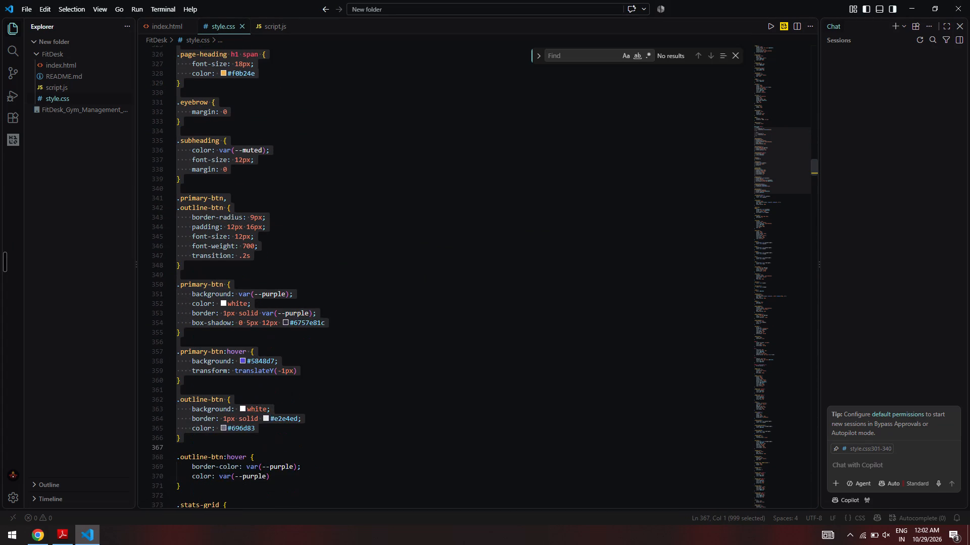
left_click_drag(312, 444, 309, 441)
scroll(312, 444, "down", 9)
key("ctrl+c")
Return to Canva and paste the copied rules at the end of the page 13 CSS block.
key("alt+Tab")
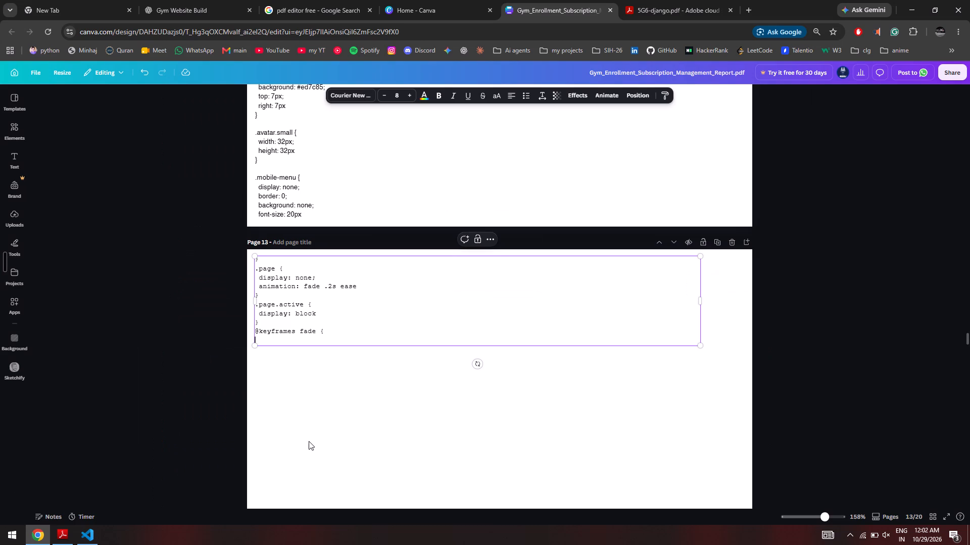
key("ctrl+v")
Copy the overflowing text from ".outline-btn:hover {" through the .stat-card rule and delete it from the page 13 block.
scroll(309, 441, "down", 11)
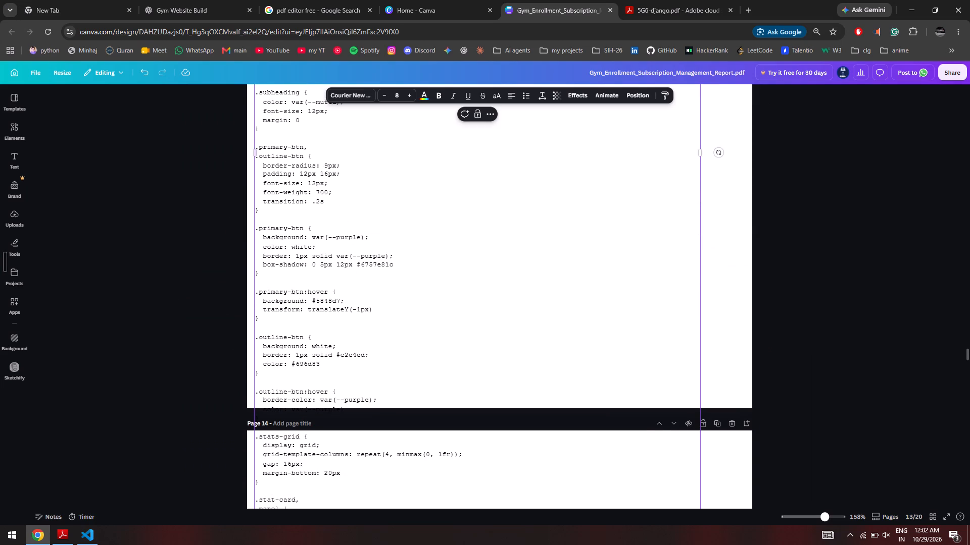
left_click_drag(256, 394, 339, 441)
scroll(336, 448, "down", 5)
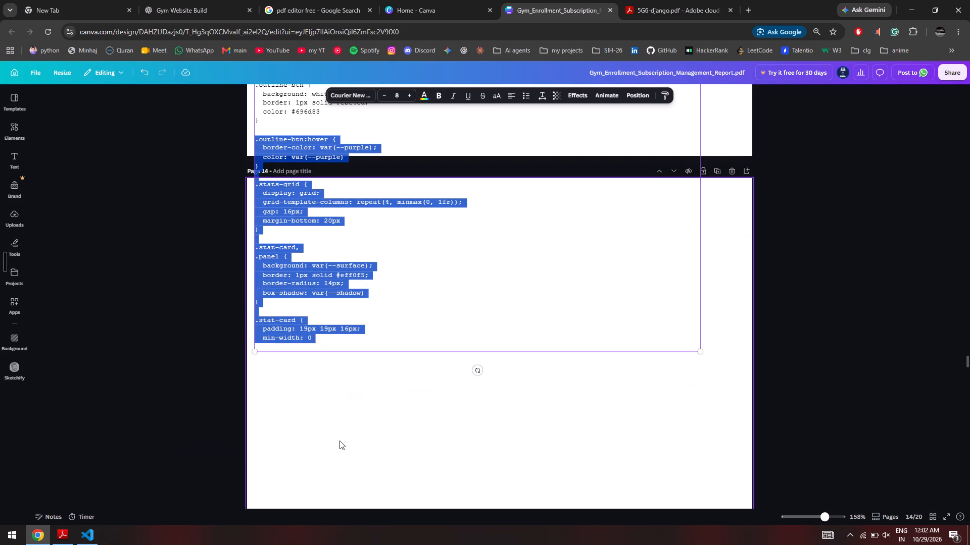
left_click_drag(339, 441, 342, 441)
key("ctrl+c")
key("BackSpace")
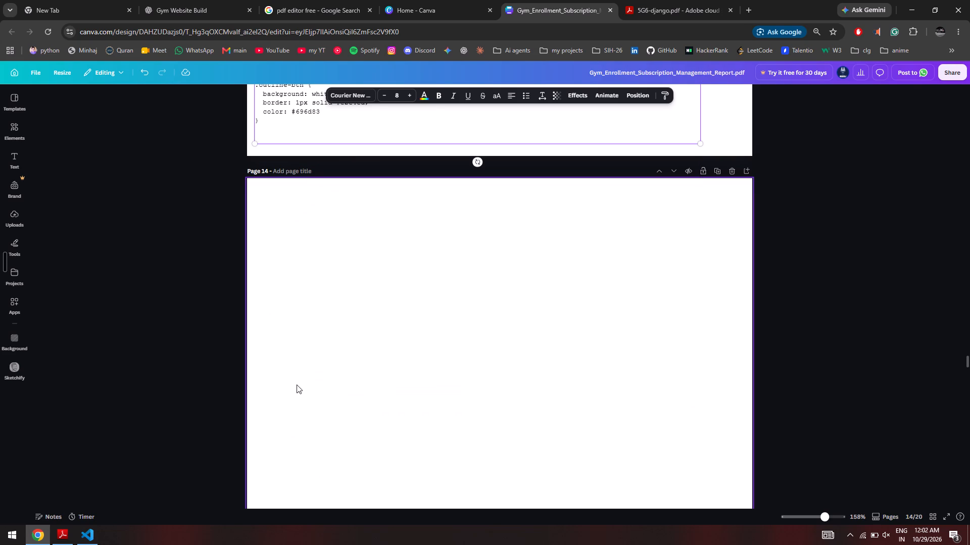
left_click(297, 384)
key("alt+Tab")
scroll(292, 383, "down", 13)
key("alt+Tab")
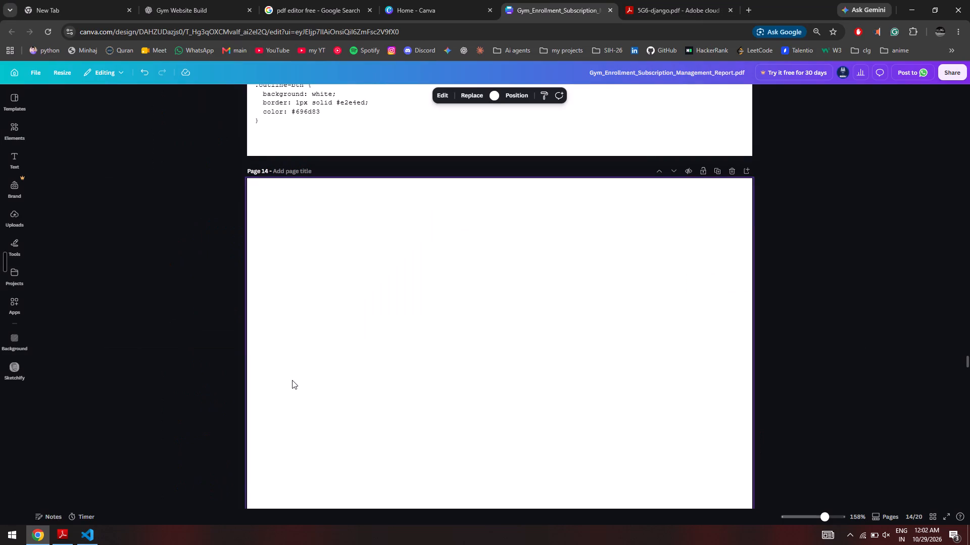
Copy the JavaScript heading block, the "const PLANS" code snippet and the closing paragraph from page 15 onto blank page 14.
scroll(292, 380, "down", 18)
scroll(292, 380, "up", 7)
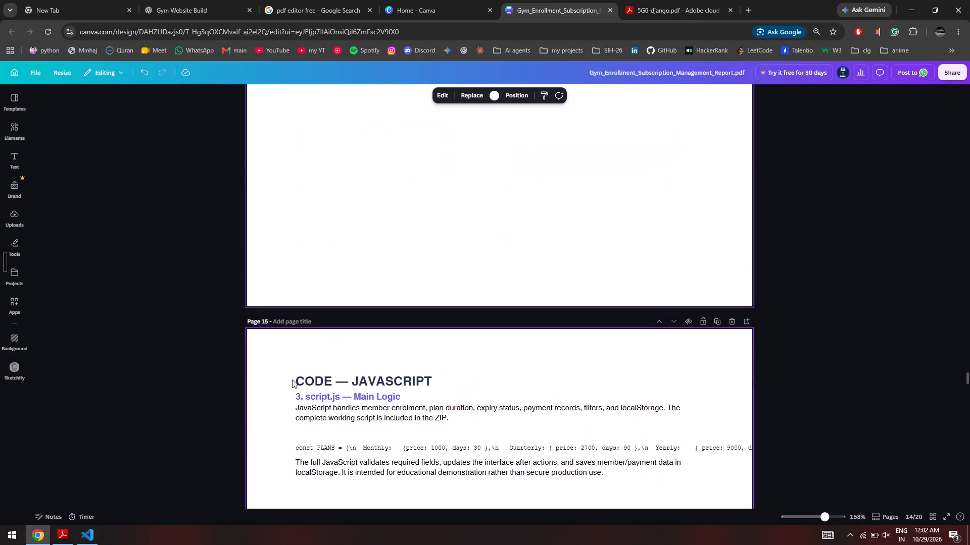
scroll(292, 379, "down", 2)
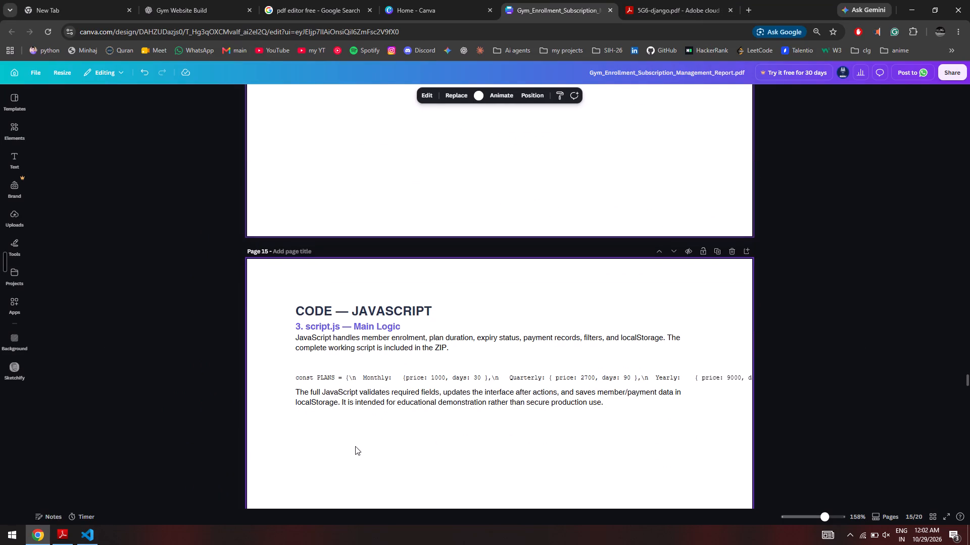
left_click_drag(342, 462, 338, 290)
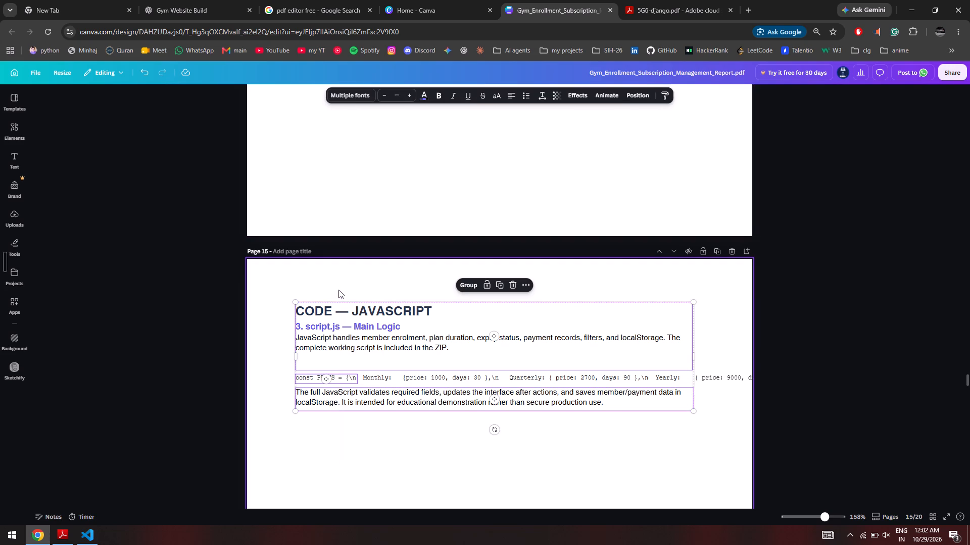
key("ctrl+c")
scroll(338, 290, "up", 11)
left_click(338, 290)
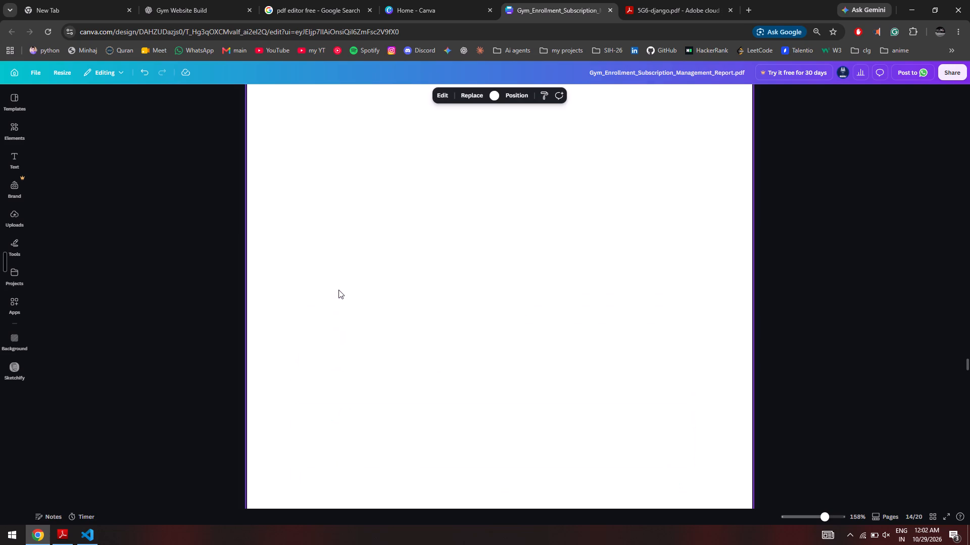
key("ctrl+v")
scroll(338, 290, "up", 6)
scroll(337, 293, "down", 2)
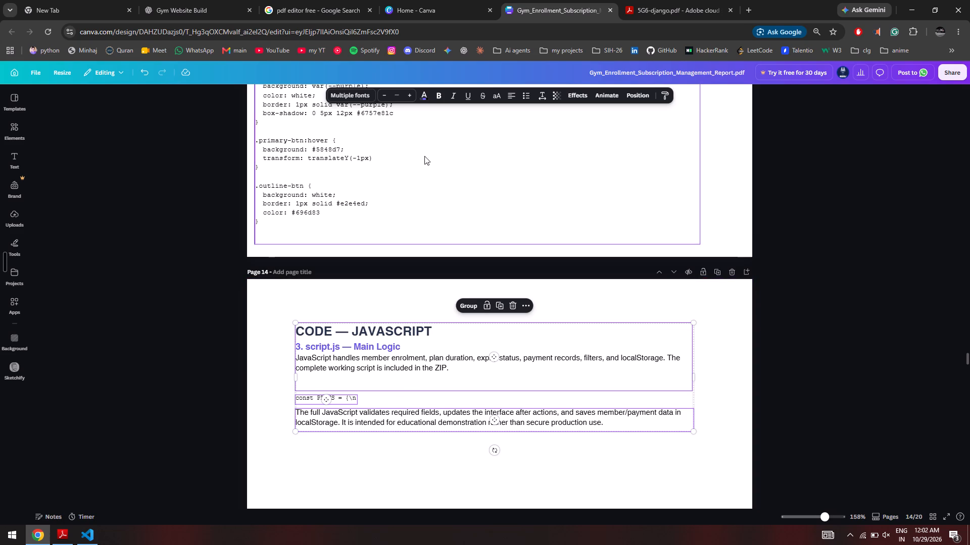
Increase the font size of all three pasted blocks, bringing the heading to 18 and the closing paragraph to 12.
triple_click(408, 94)
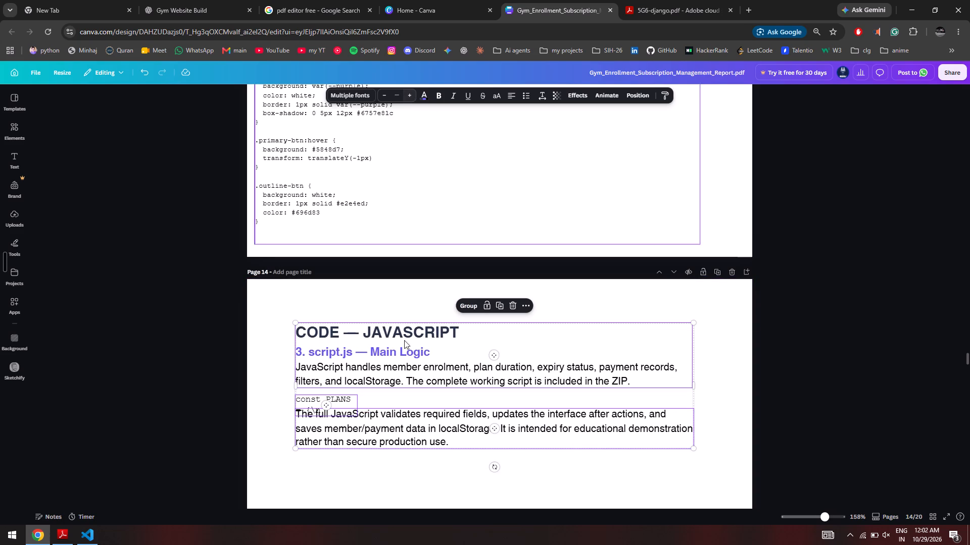
left_click(403, 471)
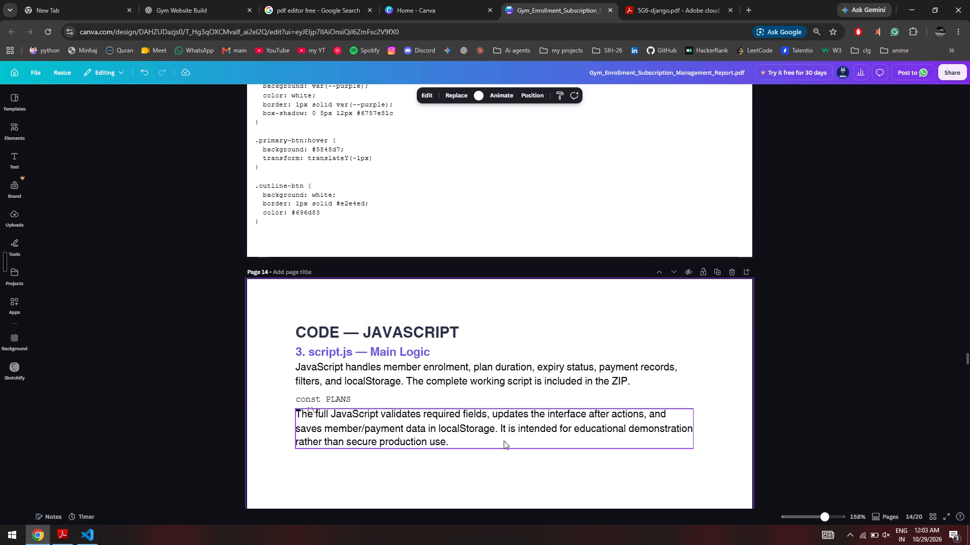
Move the heading block and closing paragraph down clear of the "const PLANS" snippet on page 14, and delete that snippet.
left_click_drag(607, 474, 609, 306)
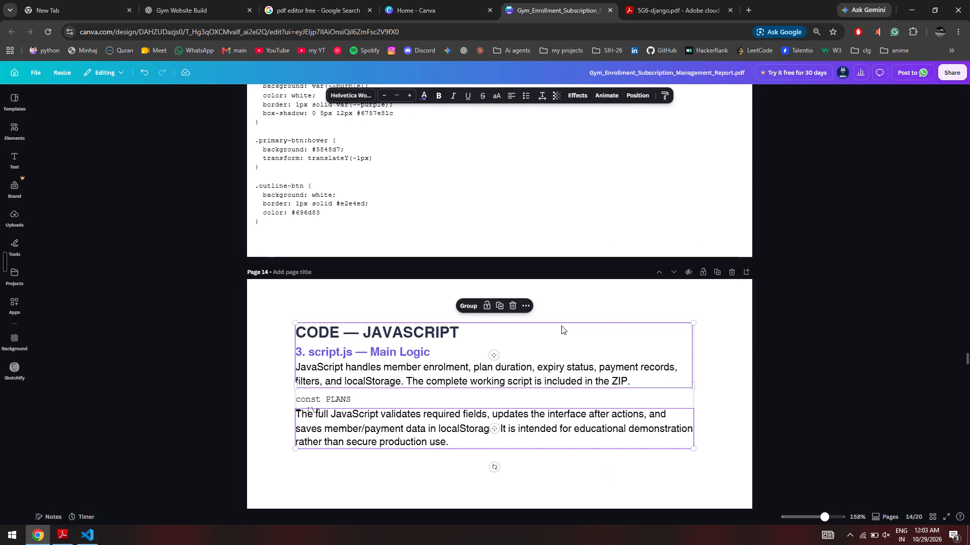
left_click_drag(554, 328, 541, 329)
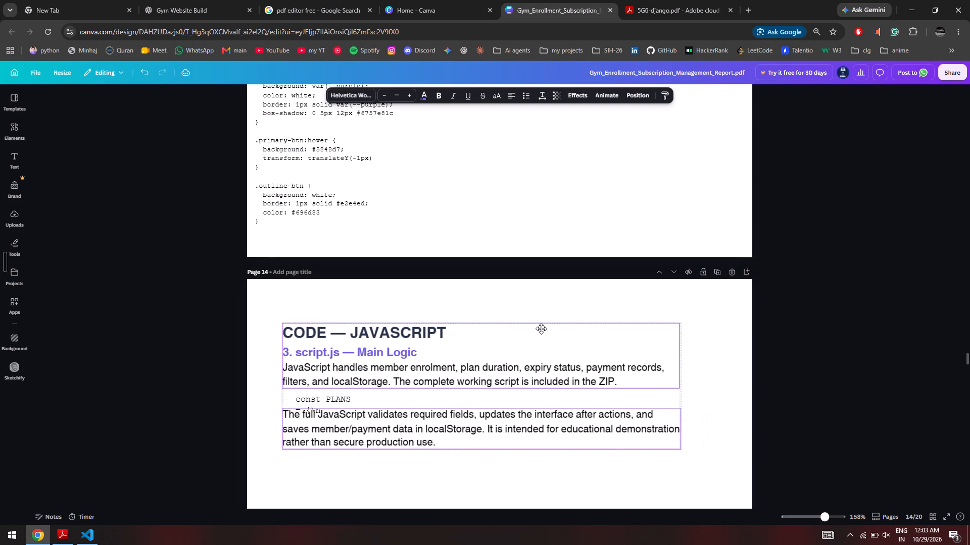
left_click_drag(541, 329, 546, 468)
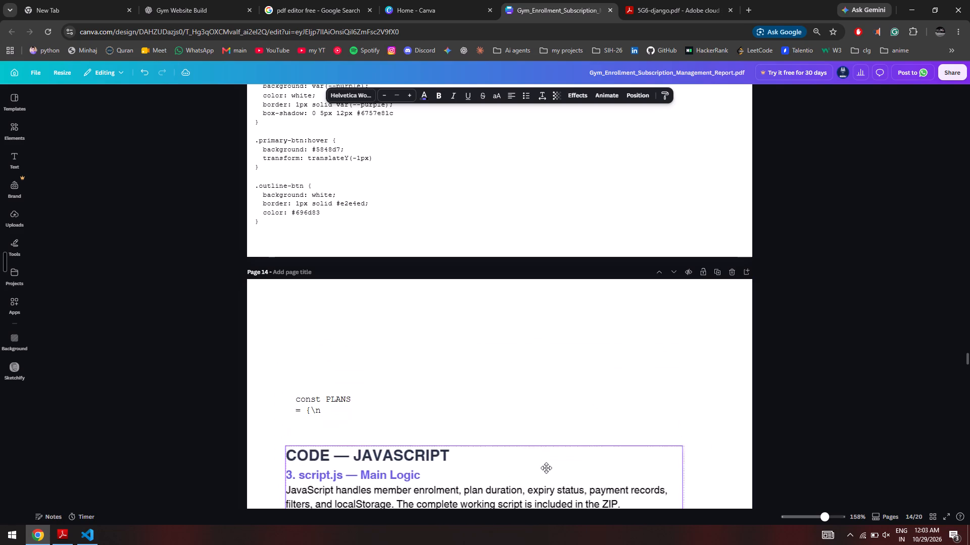
left_click_drag(546, 468, 546, 476)
left_click(344, 412)
left_click(336, 376)
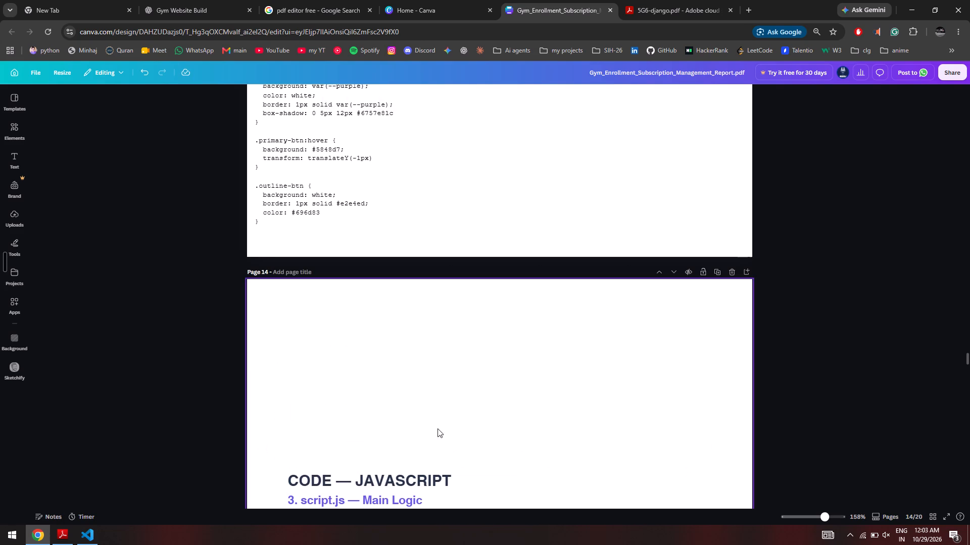
Move the JavaScript heading block and closing paragraph together up to the top of page 14, near the left margin.
scroll(440, 428, "down", 4)
left_click(489, 317)
left_click_drag(547, 417, 538, 262)
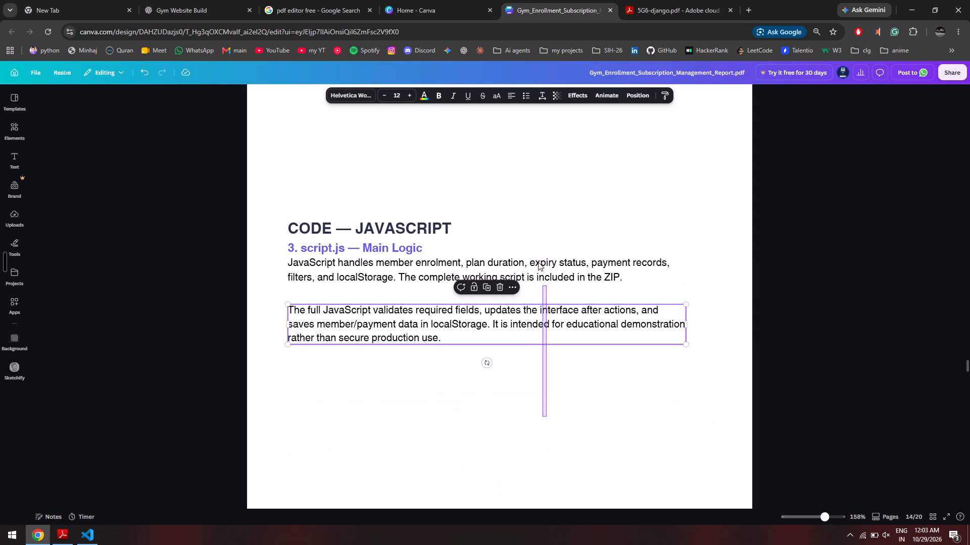
left_click_drag(538, 262, 533, 179)
left_click_drag(527, 422, 531, 381)
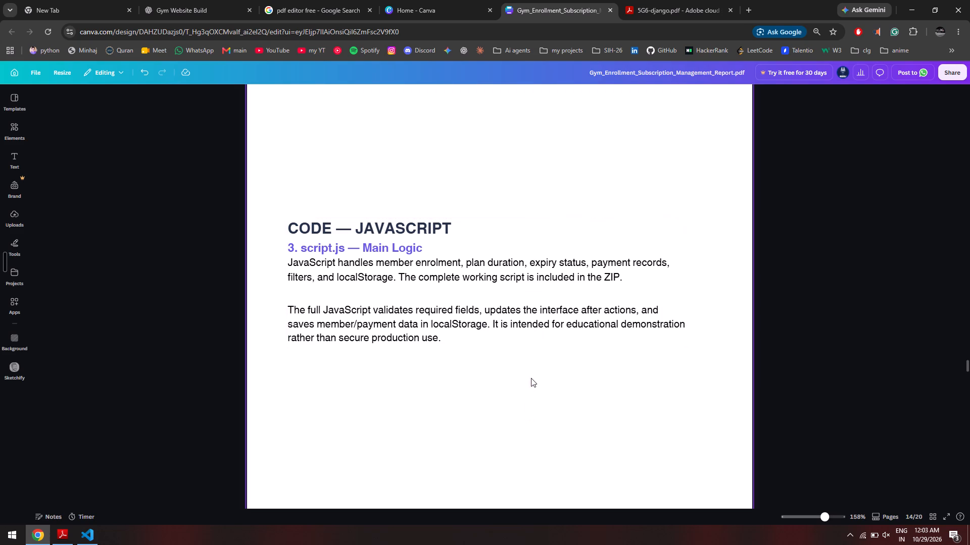
left_click_drag(528, 378, 536, 197)
left_click_drag(534, 233, 514, 204)
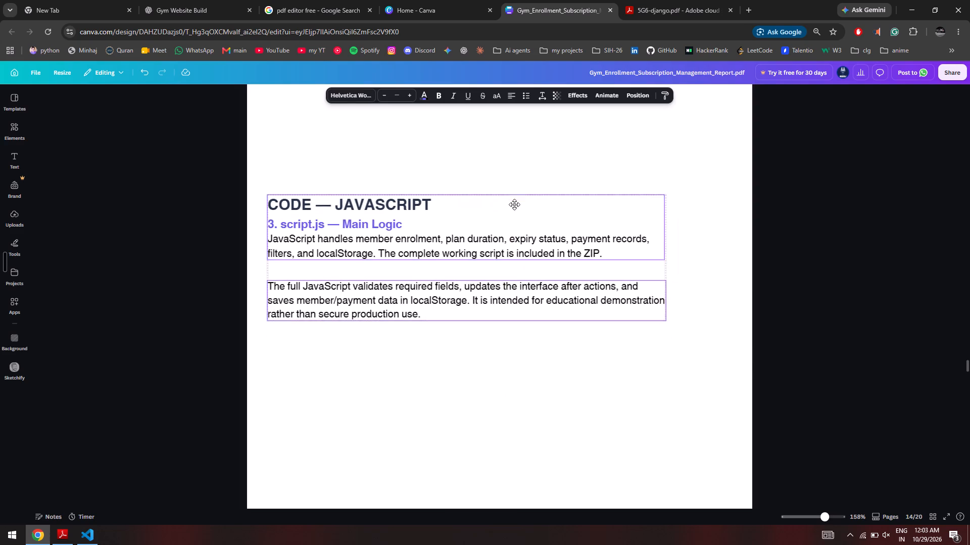
left_click_drag(514, 204, 538, 112)
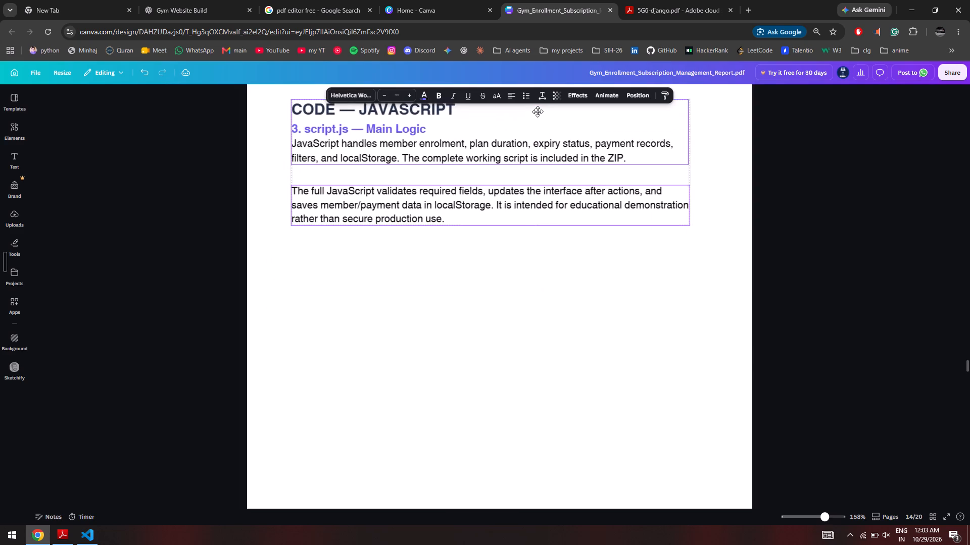
left_click_drag(538, 112, 525, 111)
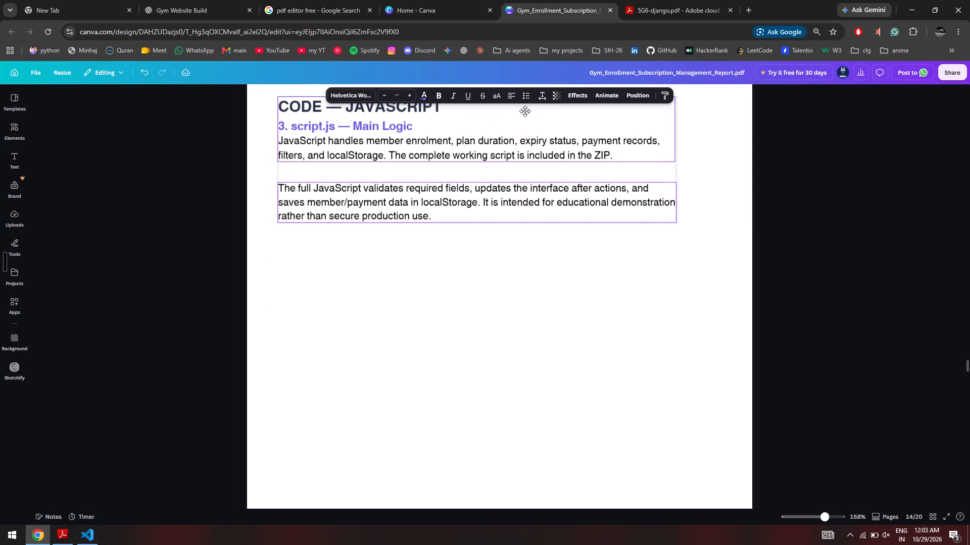
left_click_drag(525, 111, 524, 107)
scroll(518, 227, "up", 3)
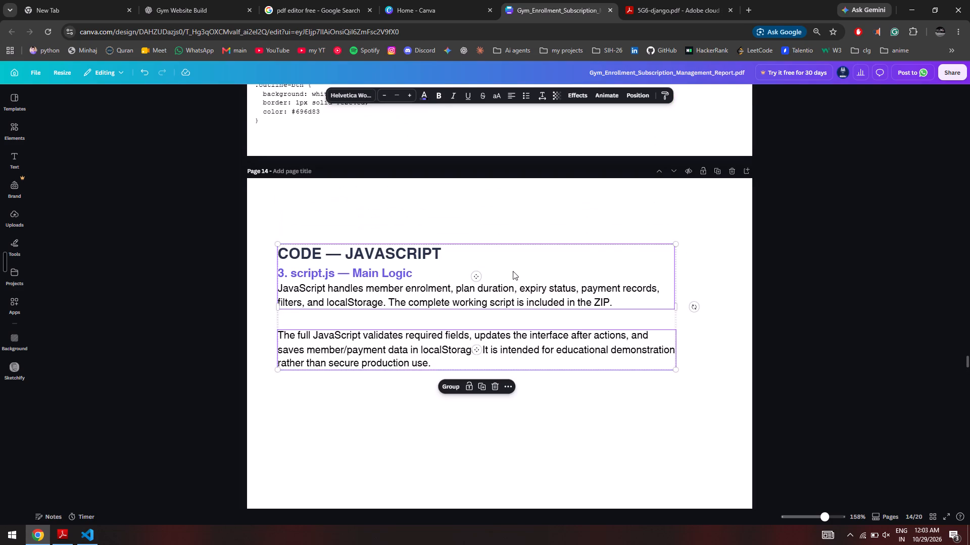
left_click_drag(516, 261, 513, 216)
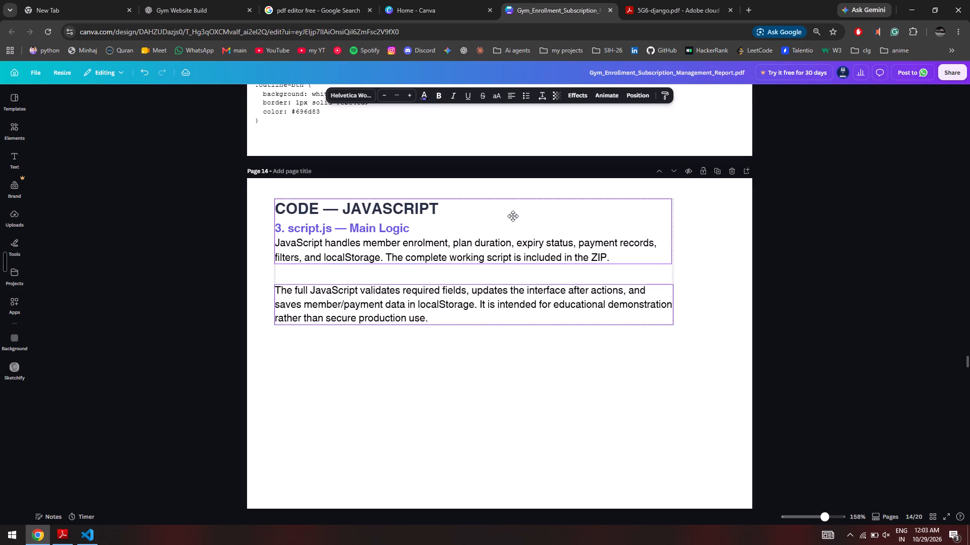
left_click_drag(513, 216, 506, 216)
Center the "CODE — JAVASCRIPT" heading line on page 14 and set its font size to 15.
left_click(420, 210)
left_click(422, 209)
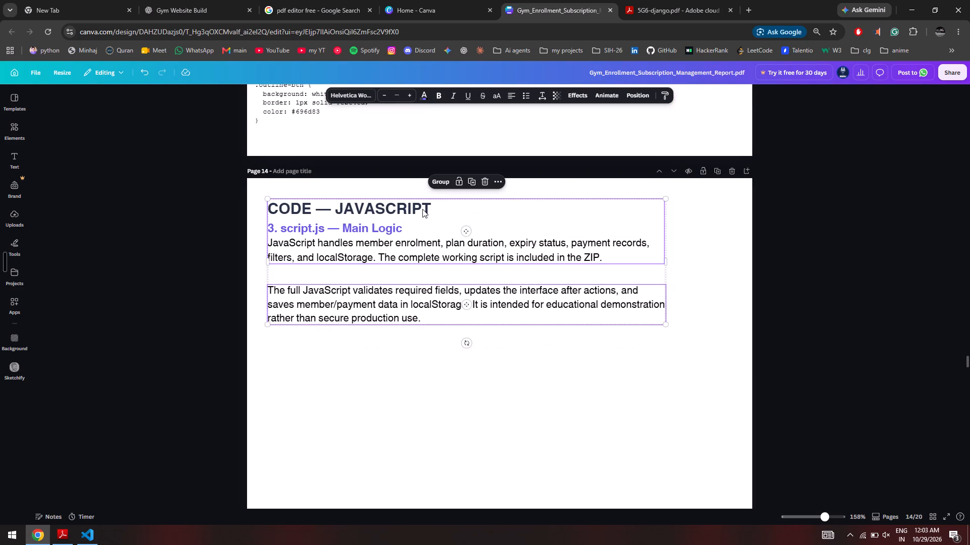
left_click(422, 209)
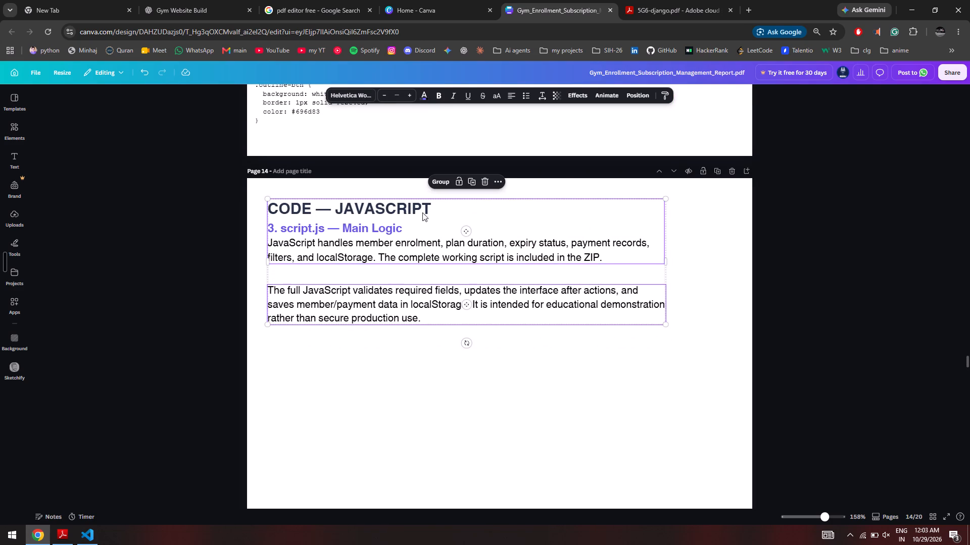
left_click(415, 213)
left_click(437, 400)
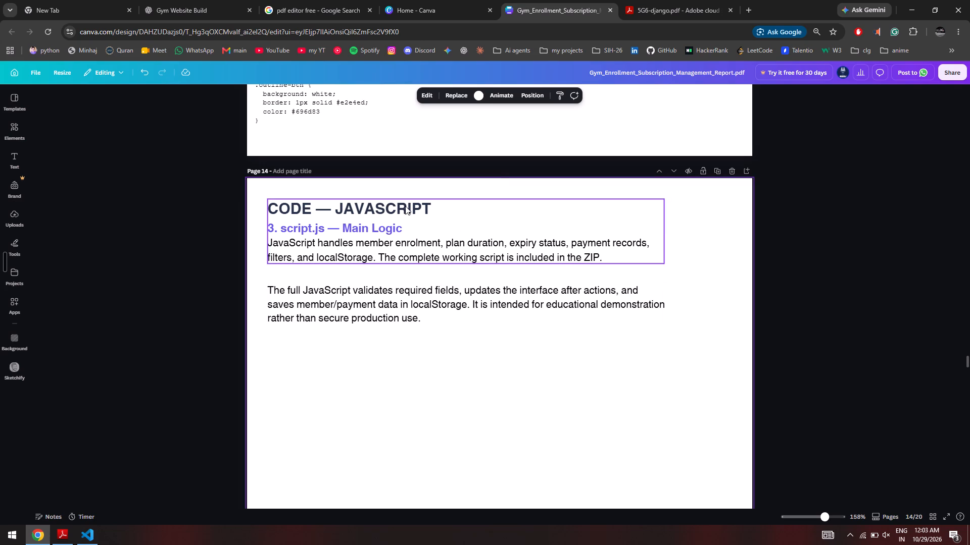
left_click(402, 206)
double_click(402, 206)
left_click(402, 206)
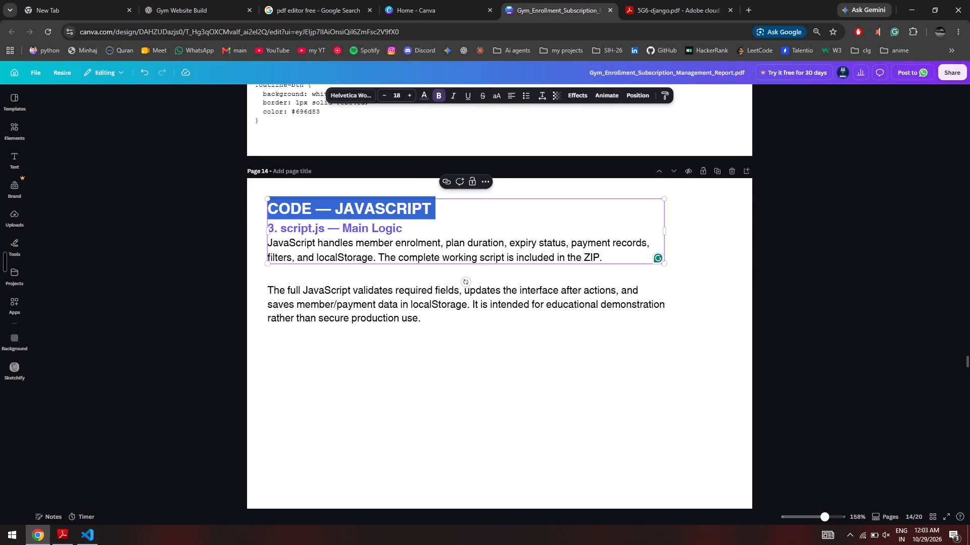
left_click(509, 95)
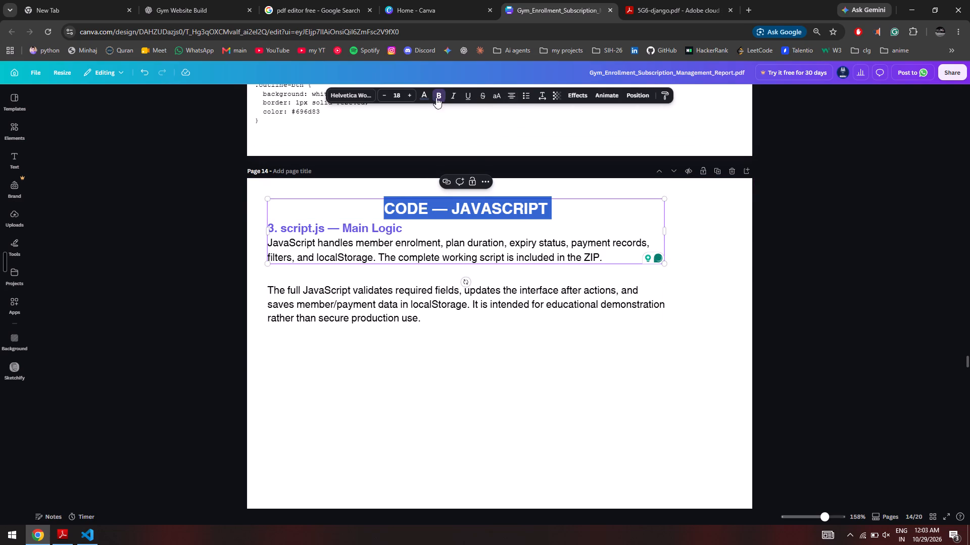
left_click(385, 94)
left_click(385, 94)
left_click(385, 94)
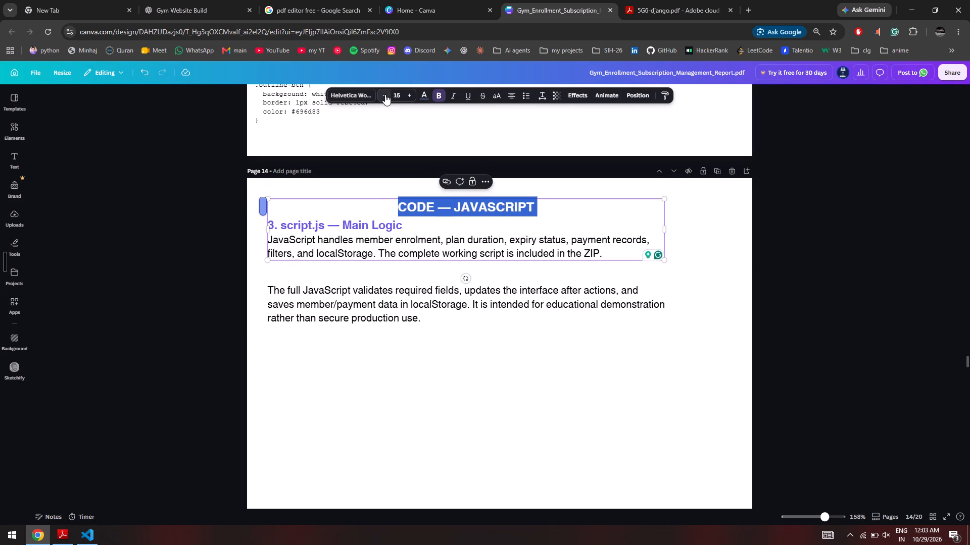
left_click(412, 284)
Move the "The full JavaScript validates" paragraph up closer to the introductory text on page 14.
left_click_drag(366, 316, 367, 316)
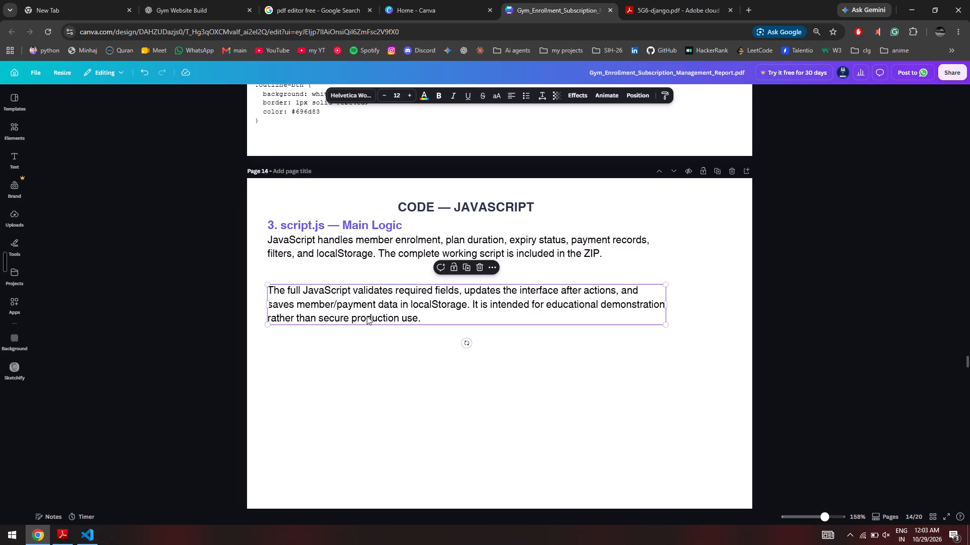
left_click_drag(367, 316, 364, 301)
left_click(364, 343)
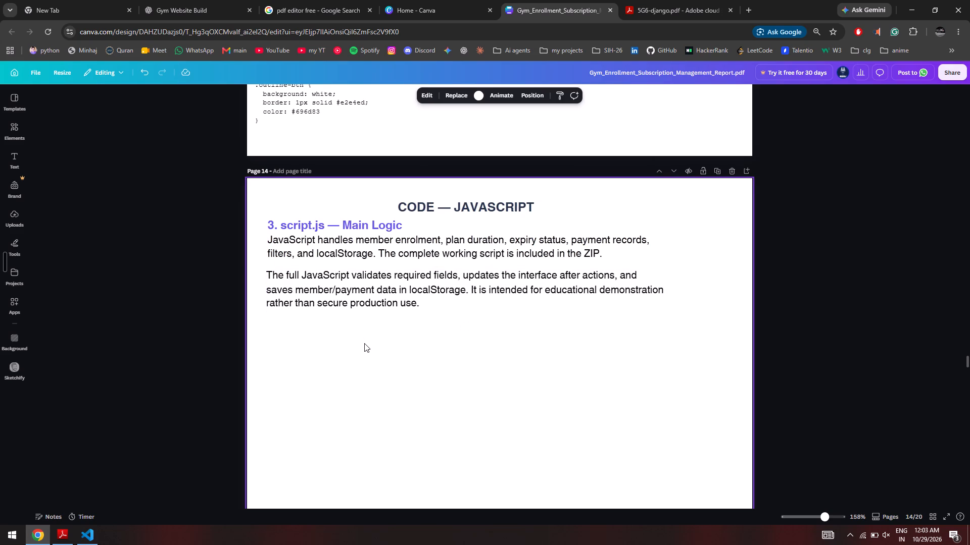
Switch to VS Code, open script.js and run Format Document on it.
key("alt+Tab")
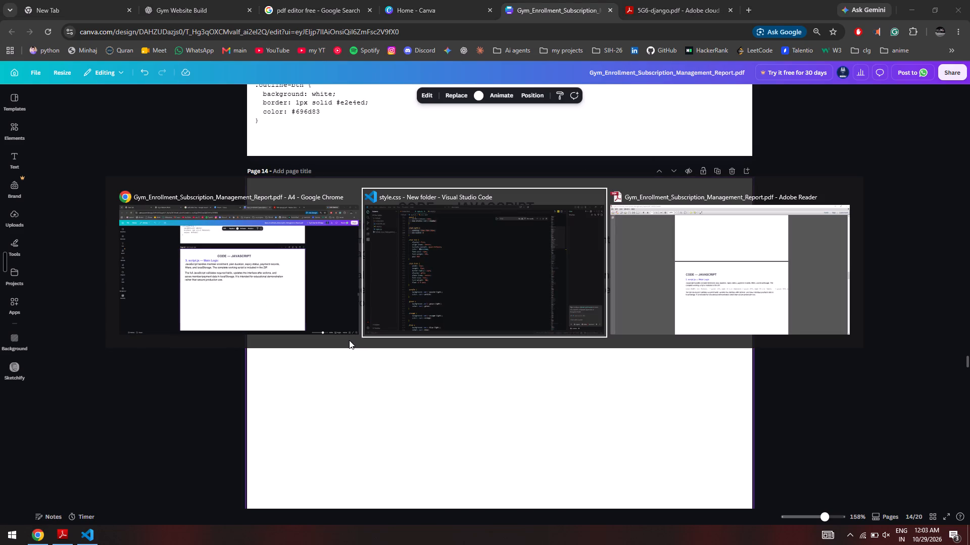
left_click(282, 25)
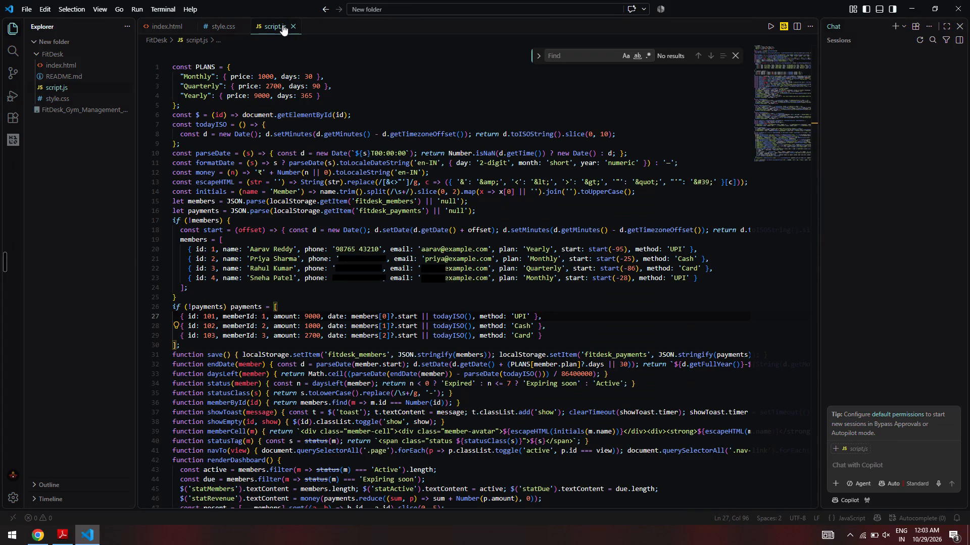
right_click(602, 317)
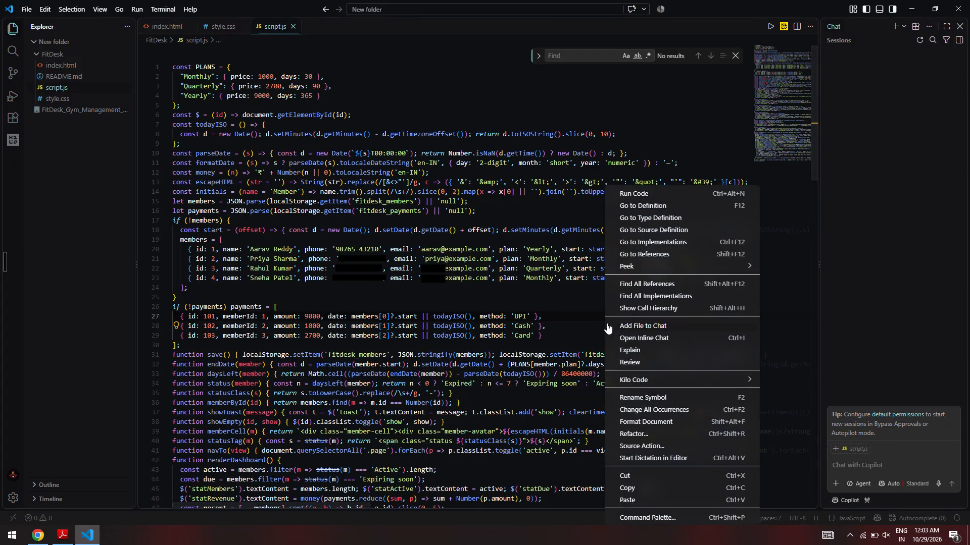
left_click(647, 419)
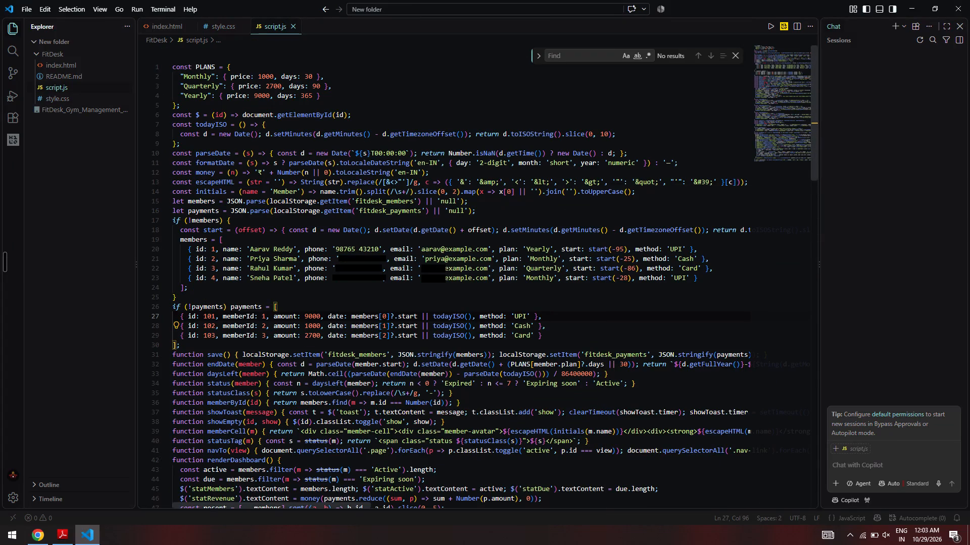
Turn on word wrap in the script.js editor.
key("alt+z")
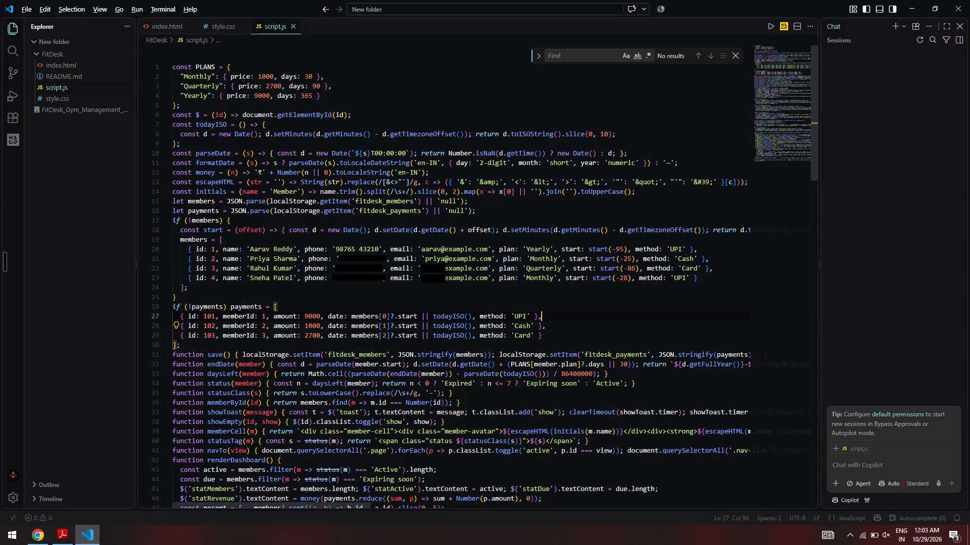
key("alt+z")
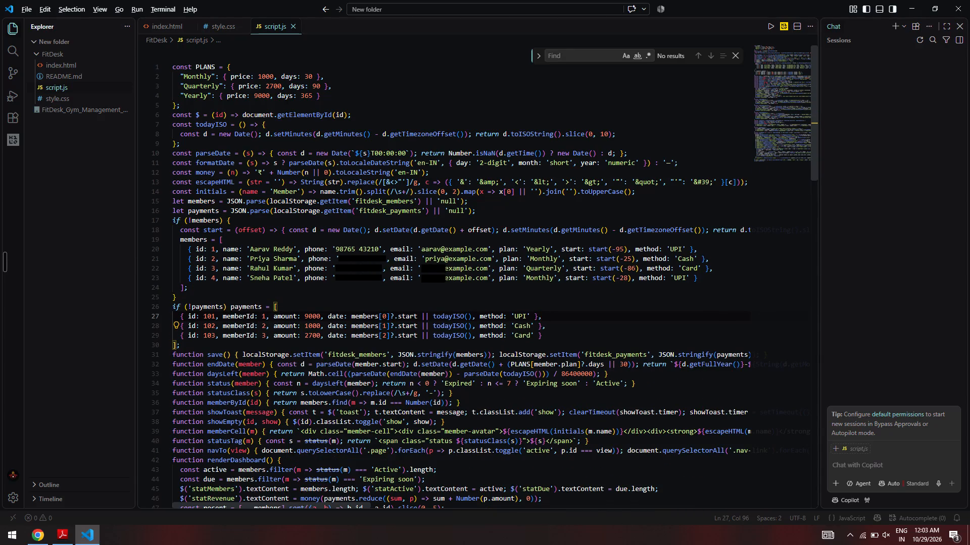
key("alt+z")
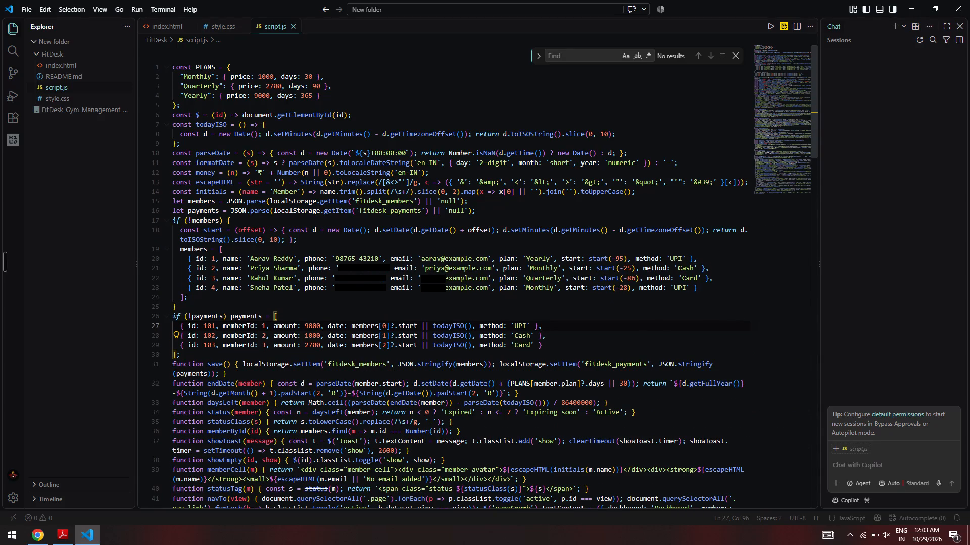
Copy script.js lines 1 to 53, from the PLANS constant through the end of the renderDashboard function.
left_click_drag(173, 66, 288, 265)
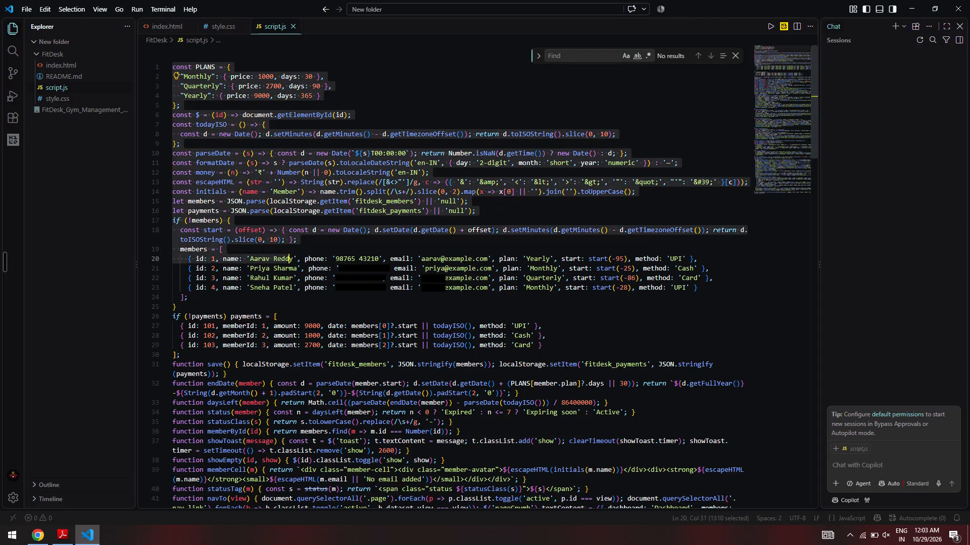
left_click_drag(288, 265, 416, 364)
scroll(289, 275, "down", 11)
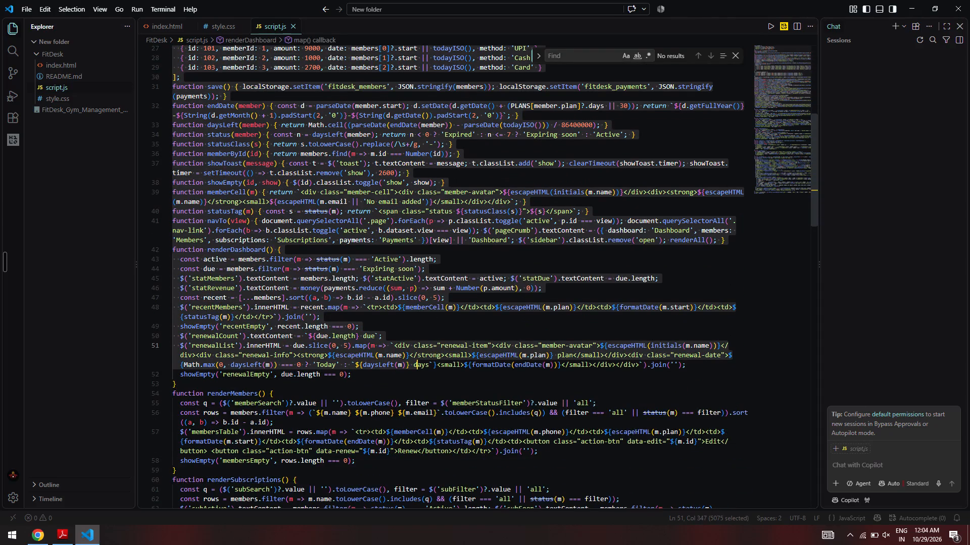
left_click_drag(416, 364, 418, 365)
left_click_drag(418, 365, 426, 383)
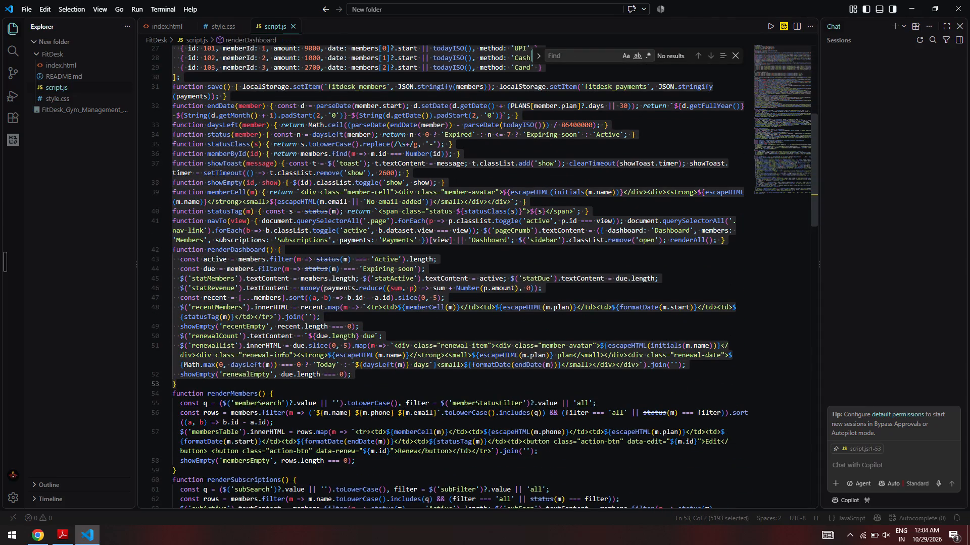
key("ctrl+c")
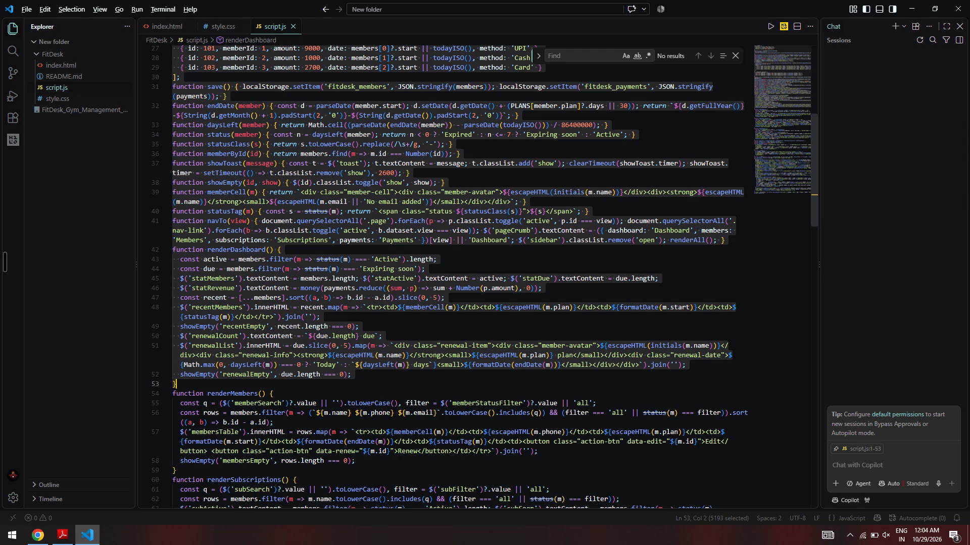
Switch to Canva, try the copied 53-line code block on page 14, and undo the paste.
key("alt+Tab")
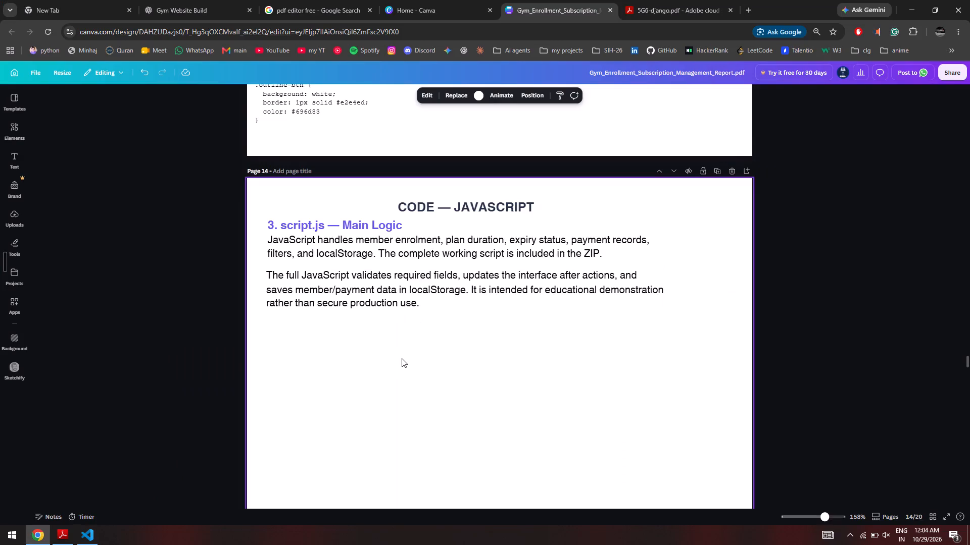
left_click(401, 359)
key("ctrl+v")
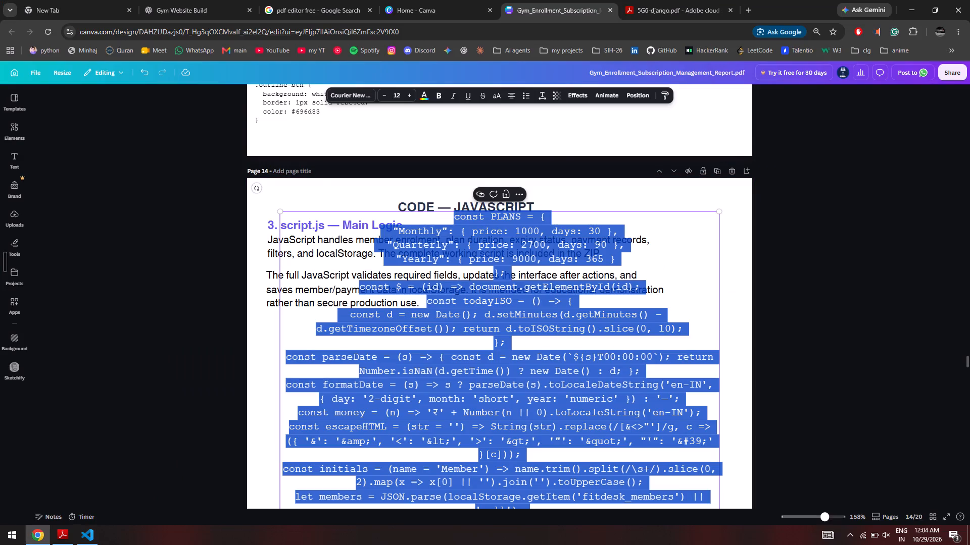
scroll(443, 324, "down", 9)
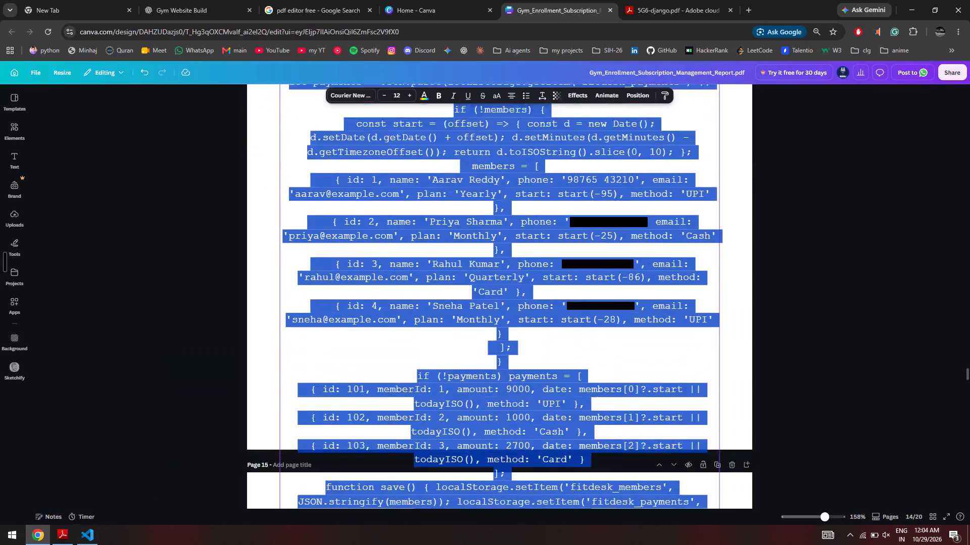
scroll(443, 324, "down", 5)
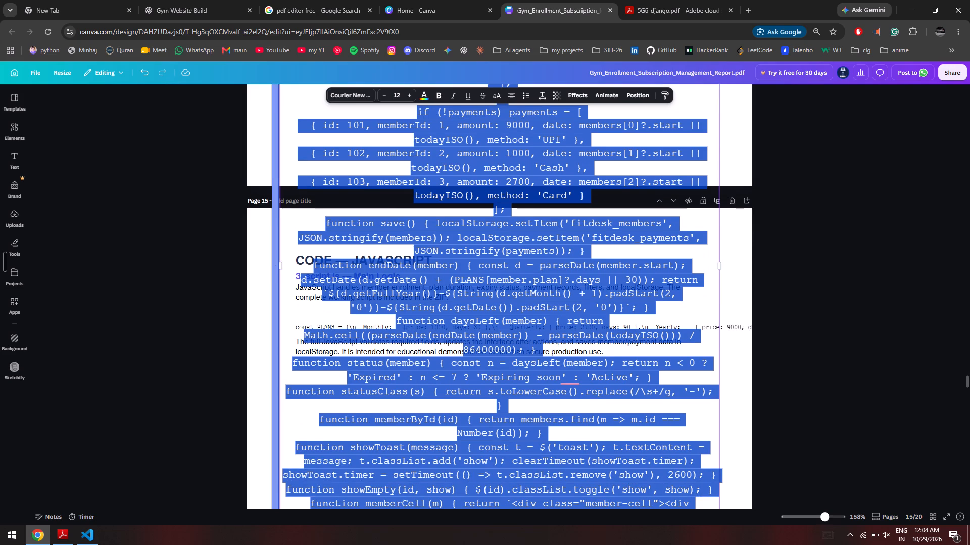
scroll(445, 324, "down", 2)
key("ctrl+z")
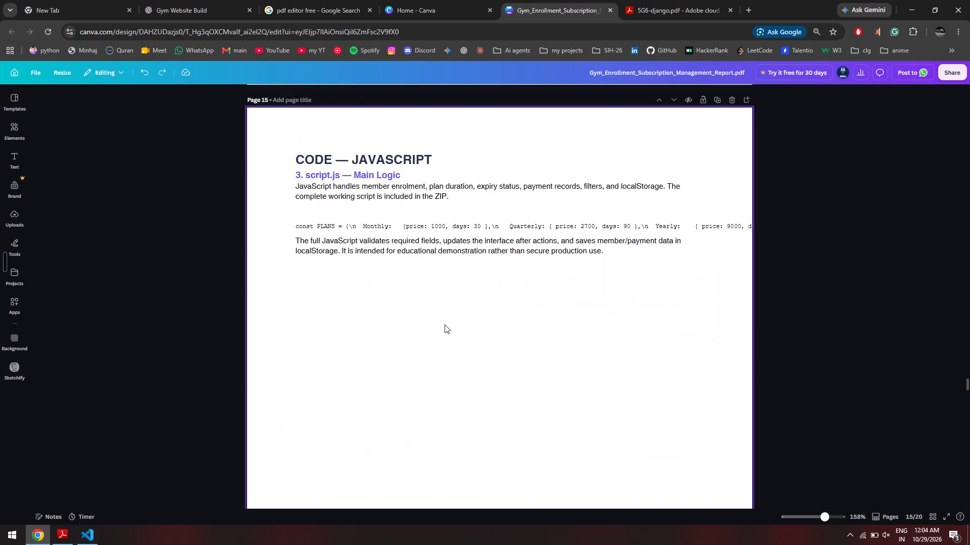
Delete all the old JavaScript headings, paragraphs and code fragments on page 15 to leave the page blank.
left_click_drag(401, 356, 412, 163)
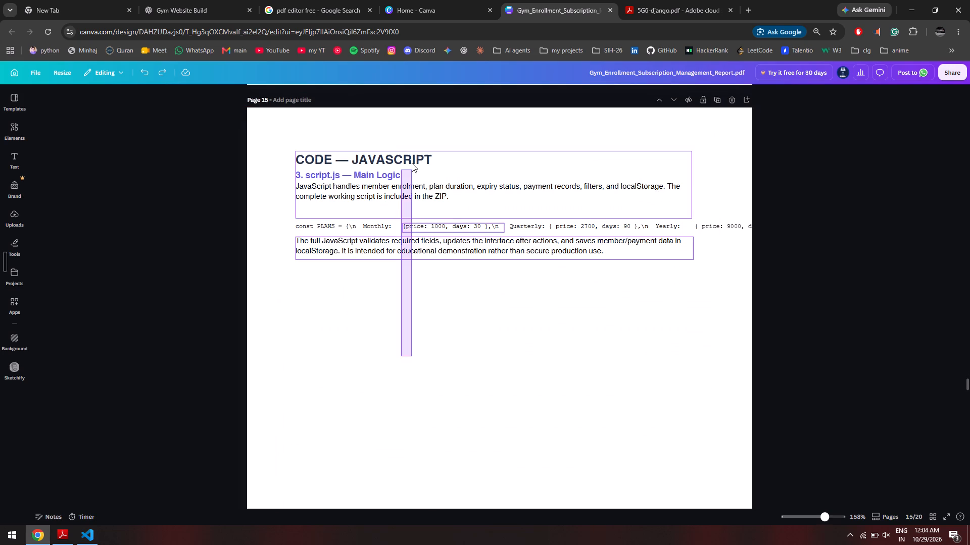
left_click_drag(412, 163, 413, 140)
key("Delete")
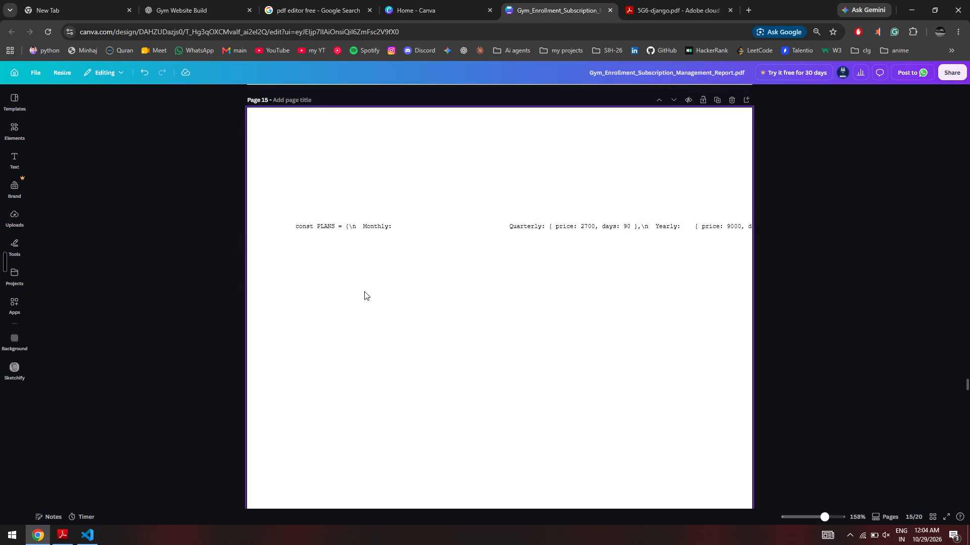
left_click_drag(271, 259, 792, 172)
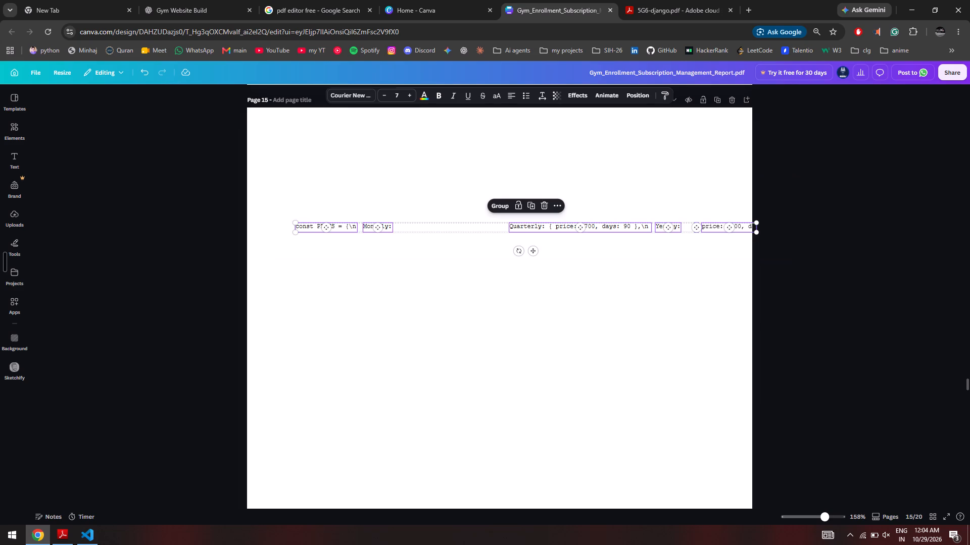
Duplicate the blank page 15 twice to make room for more JavaScript code.
right_click(584, 197)
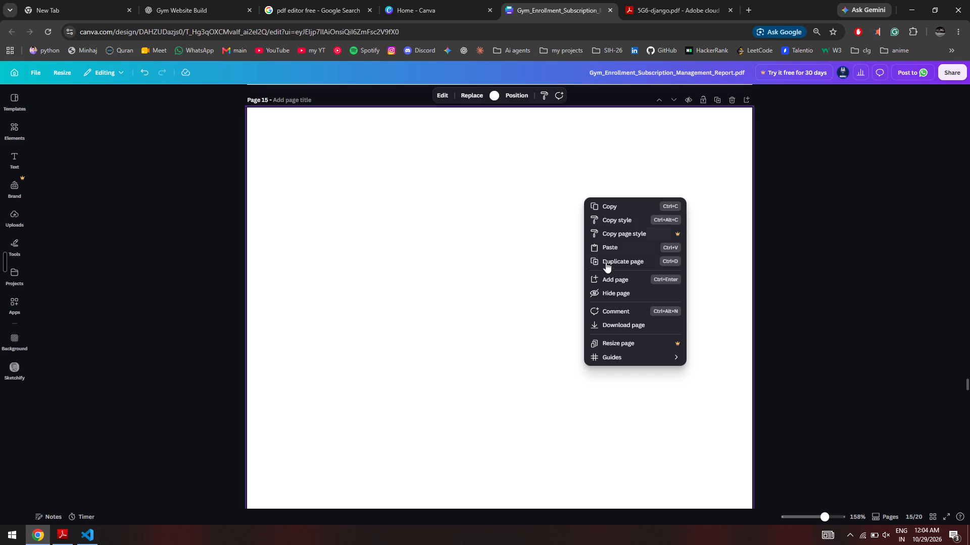
left_click(611, 257)
right_click(611, 257)
left_click(520, 291)
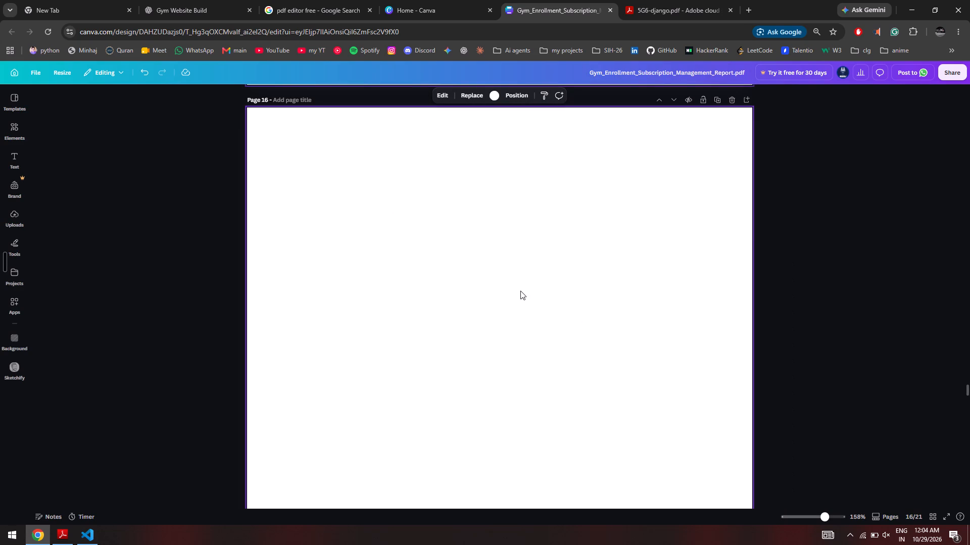
right_click(532, 281)
left_click(561, 345)
Switch to VS Code and copy script.js lines 1 to 30, from the PLANS constant through the payments array.
scroll(561, 345, "down", 6, "ctrl")
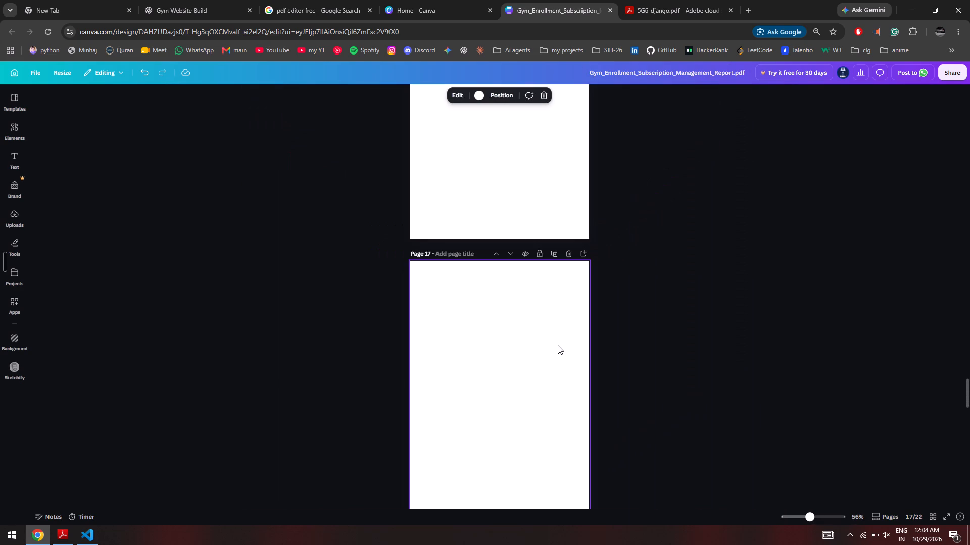
scroll(558, 345, "down", 8)
scroll(558, 345, "up", 12)
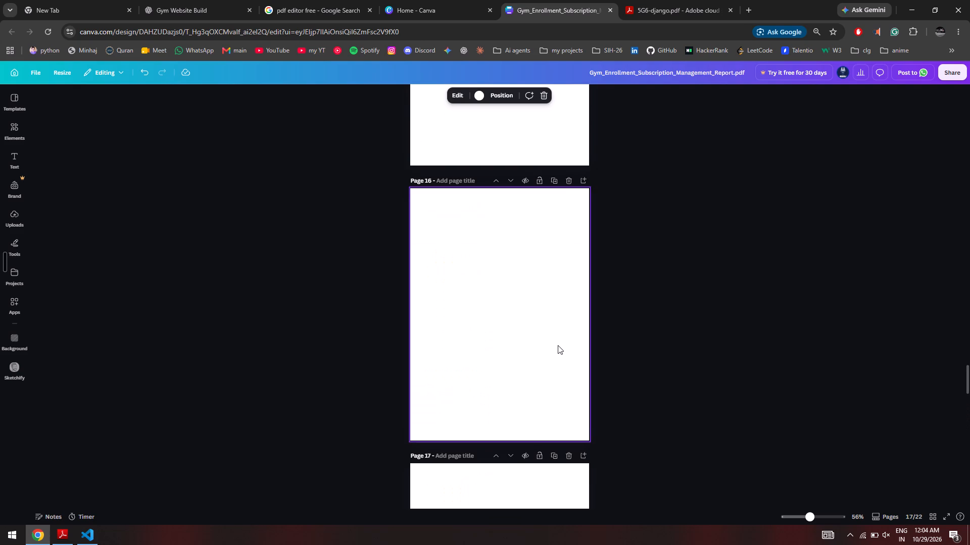
scroll(558, 345, "up", 9)
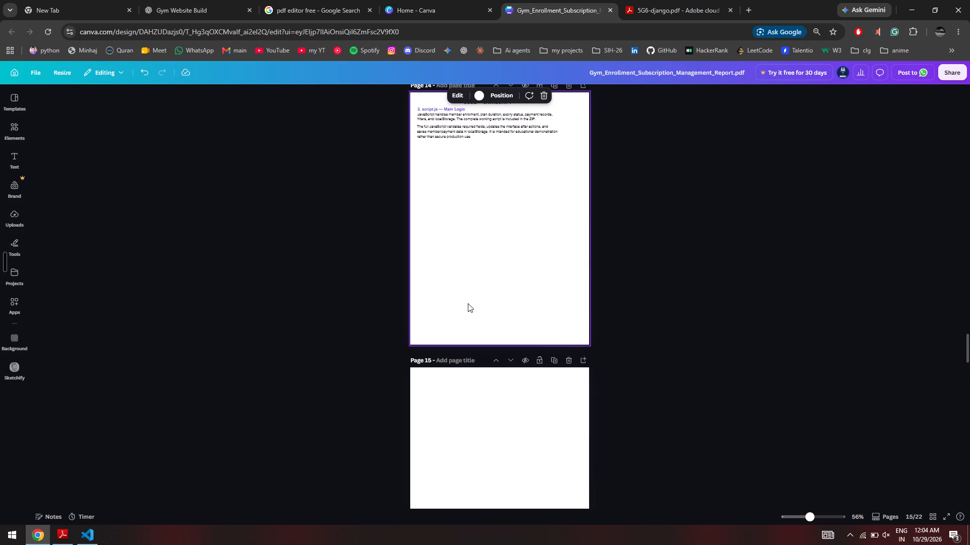
key("alt+Tab")
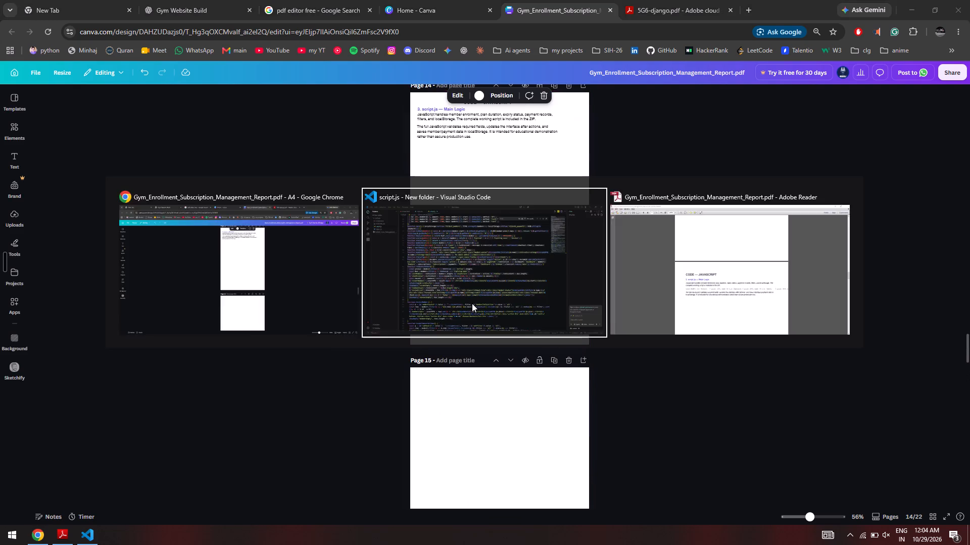
scroll(362, 303, "up", 17)
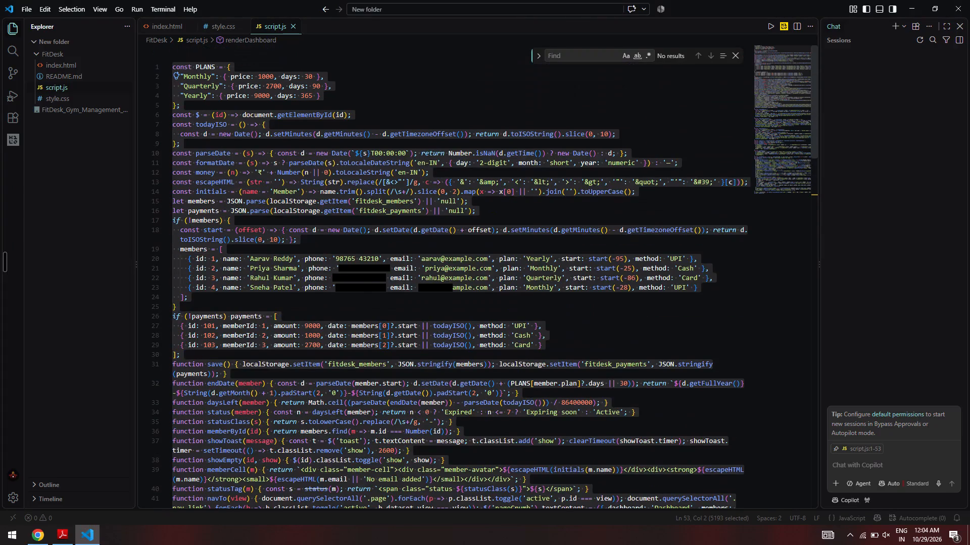
left_click(203, 57)
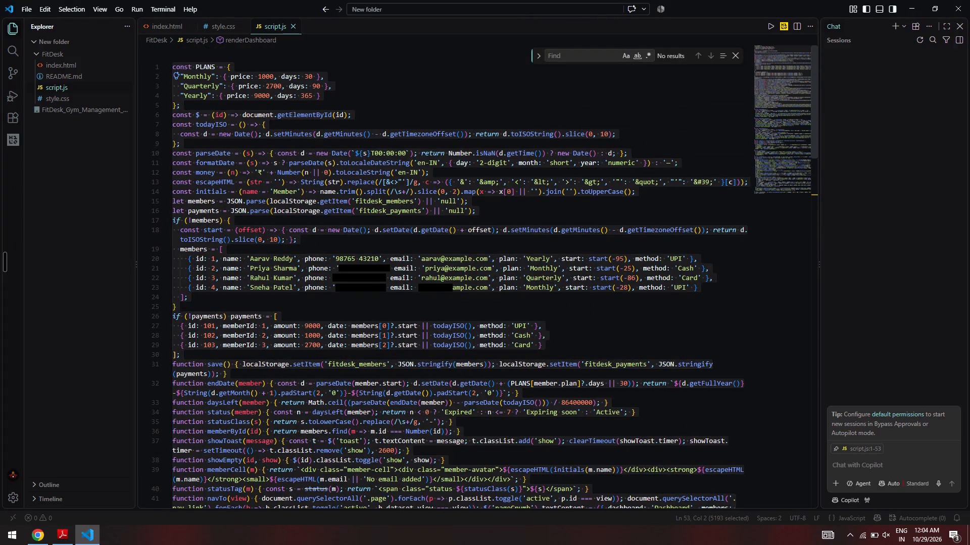
left_click_drag(172, 66, 366, 388)
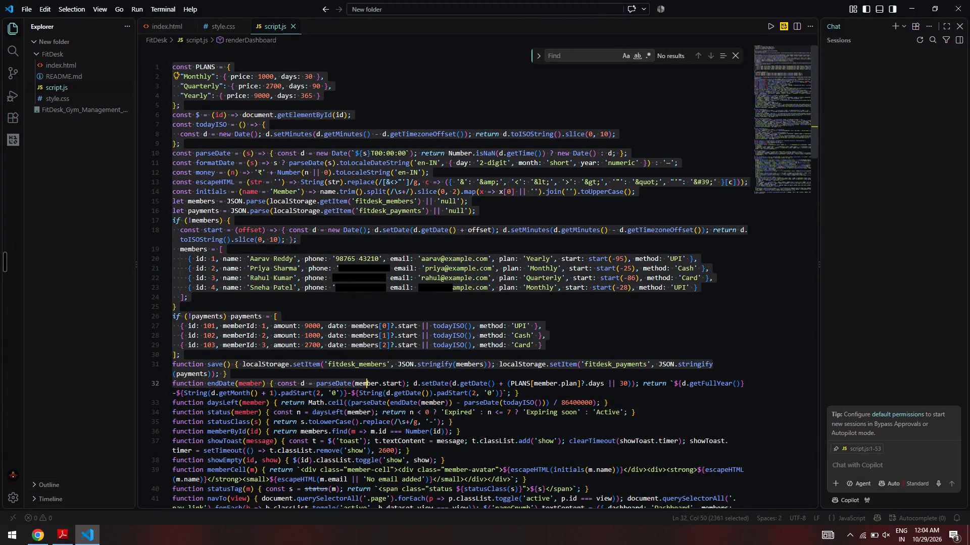
left_click_drag(366, 388, 537, 350)
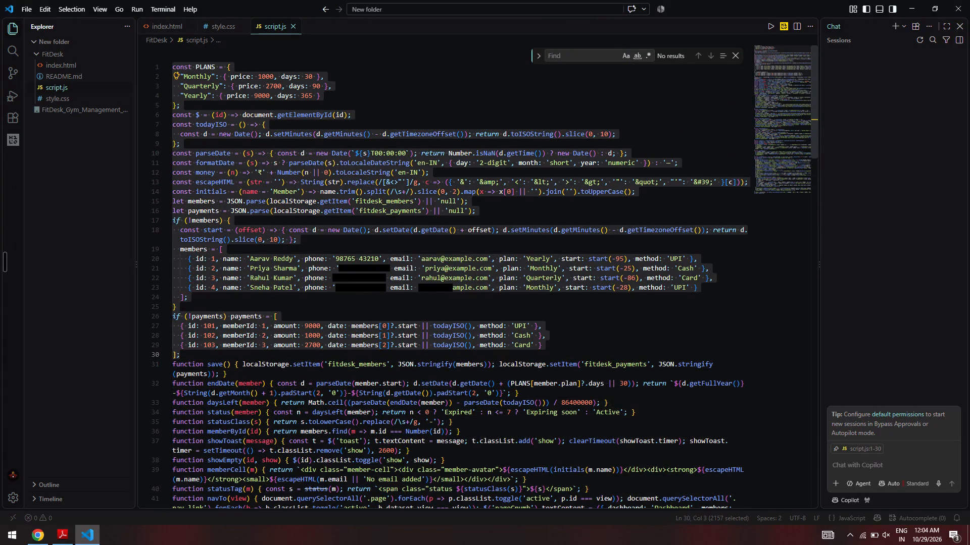
key("ctrl+c")
Switch back to Canva and paste the copied code onto page 14 as a text block.
key("alt+Tab")
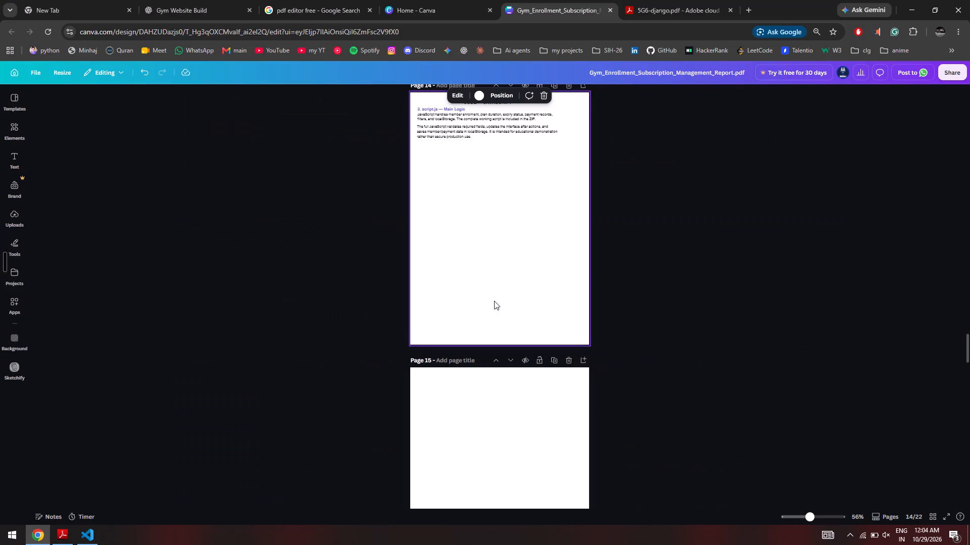
scroll(490, 285, "up", 3, "ctrl")
scroll(490, 285, "up", 4)
left_click(487, 286)
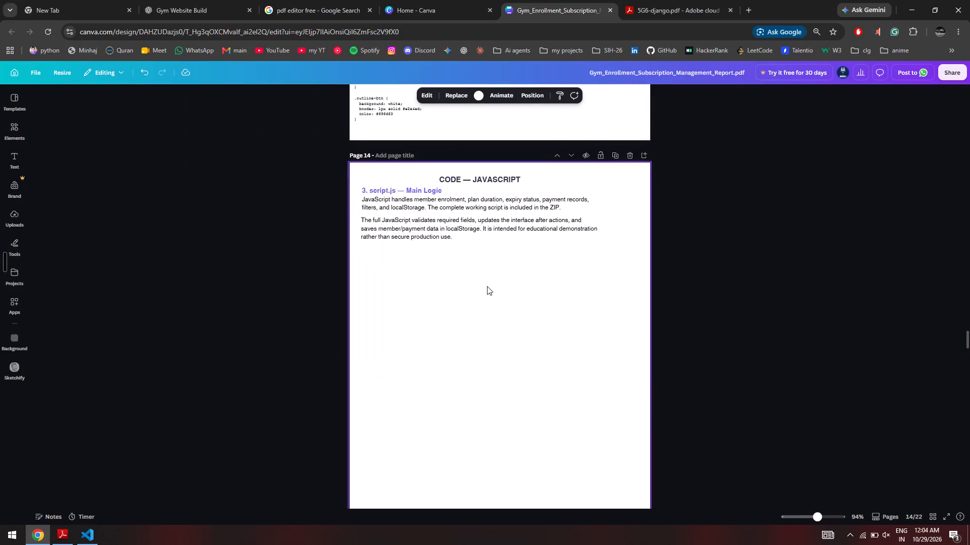
key("ctrl+v")
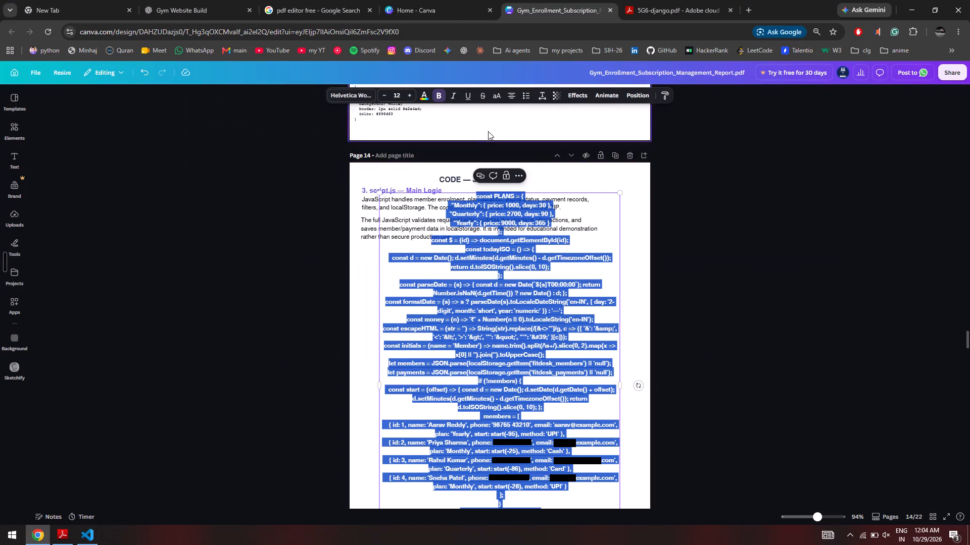
Left-align the pasted code block on page 14 and reduce its font size to 9.
left_click(512, 99)
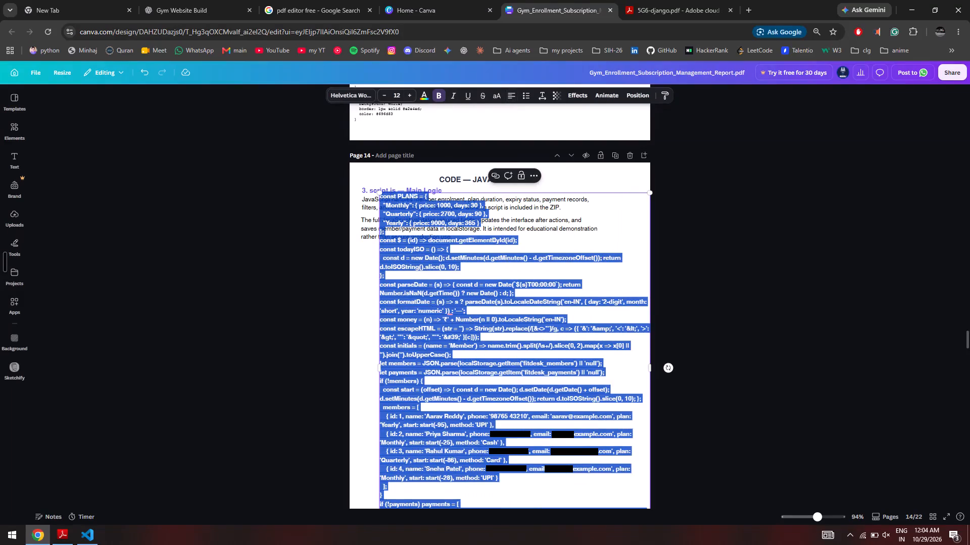
double_click(385, 97)
left_click(385, 97)
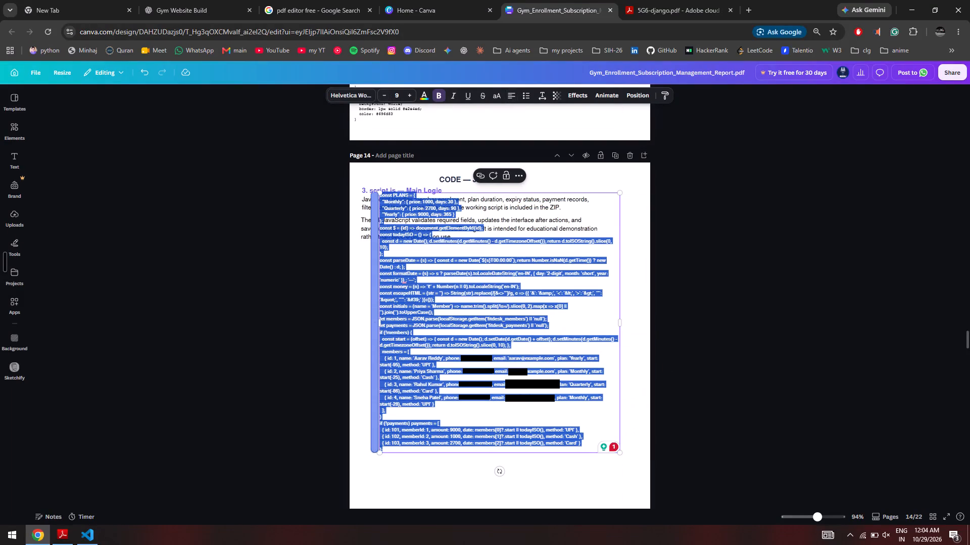
Move the code block directly below the "The full JavaScript validates" paragraph on page 14, aligned with its left edge.
left_click(435, 290)
left_click_drag(534, 192, 519, 229)
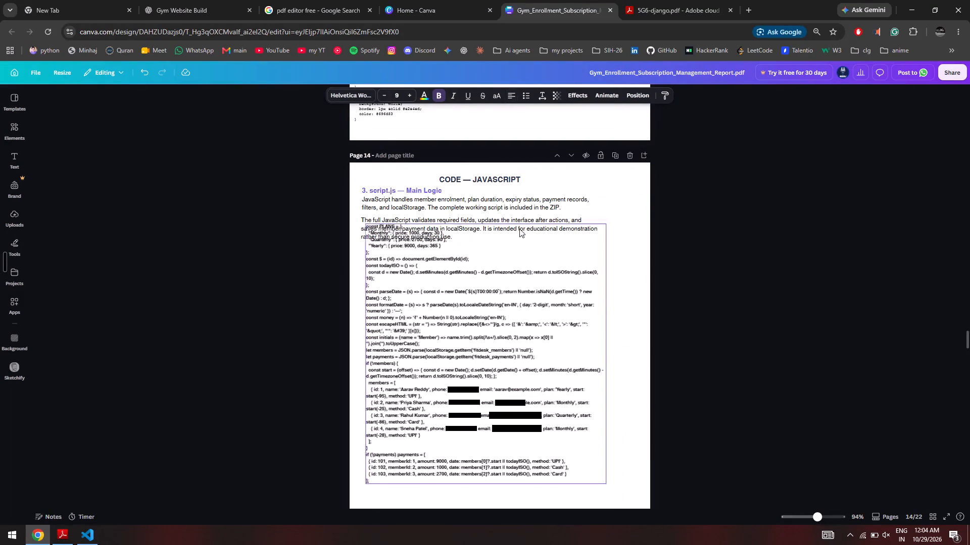
left_click_drag(519, 229, 515, 245)
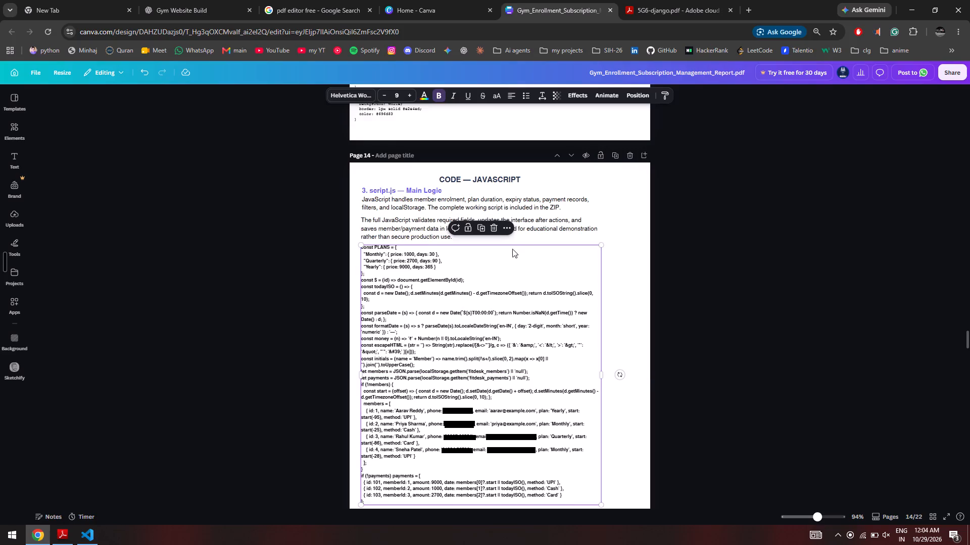
Widen the code block on page 14 to the page's right edge so the long lines wrap less.
scroll(534, 285, "down", 4)
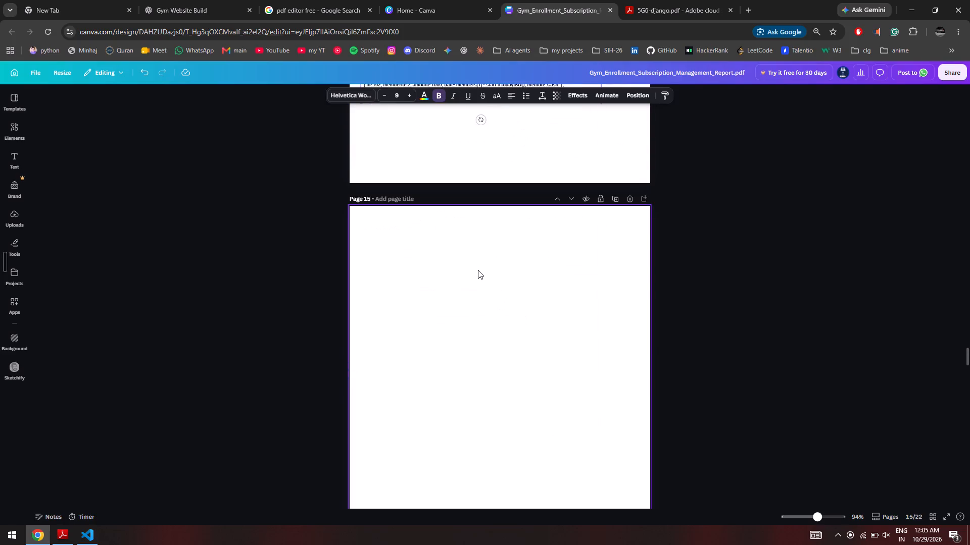
scroll(478, 270, "up", 5)
left_click(550, 337)
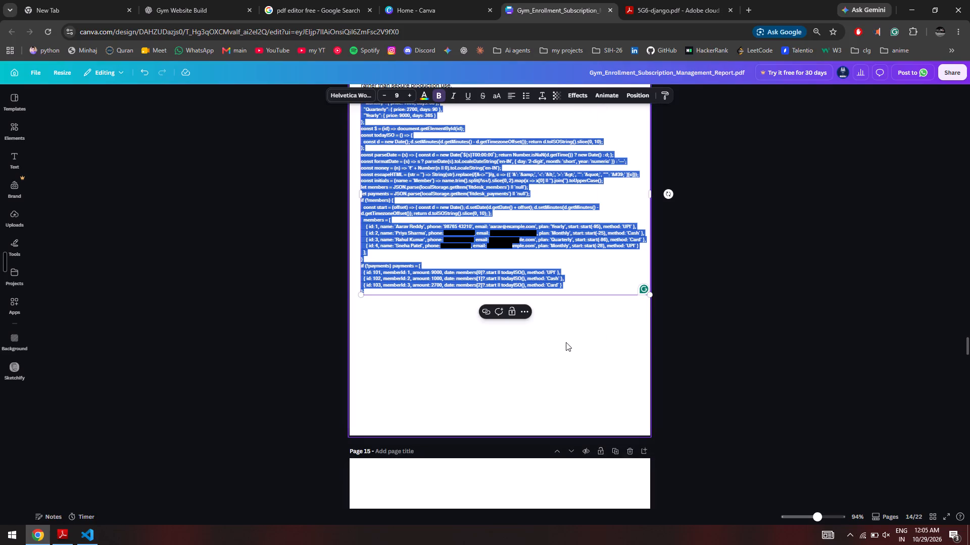
left_click(725, 364)
scroll(726, 364, "up", 4)
scroll(725, 364, "down", 2)
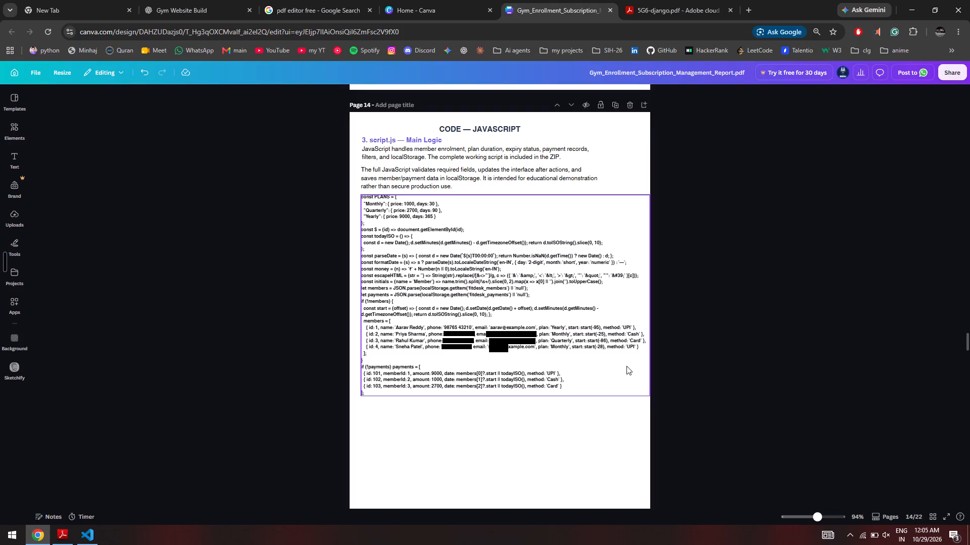
left_click(564, 384)
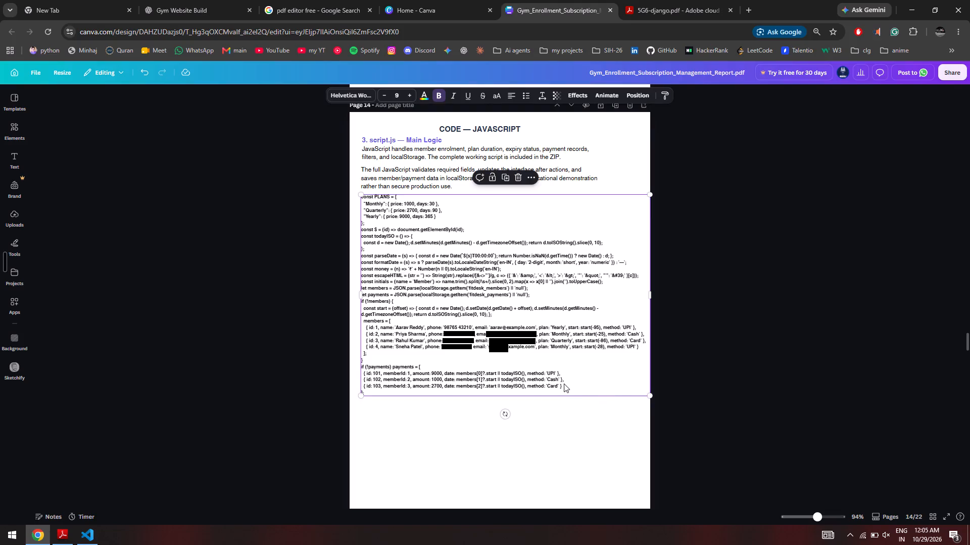
Switch to VS Code and copy the script.js functions from save() through statusTag().
key("alt+Tab")
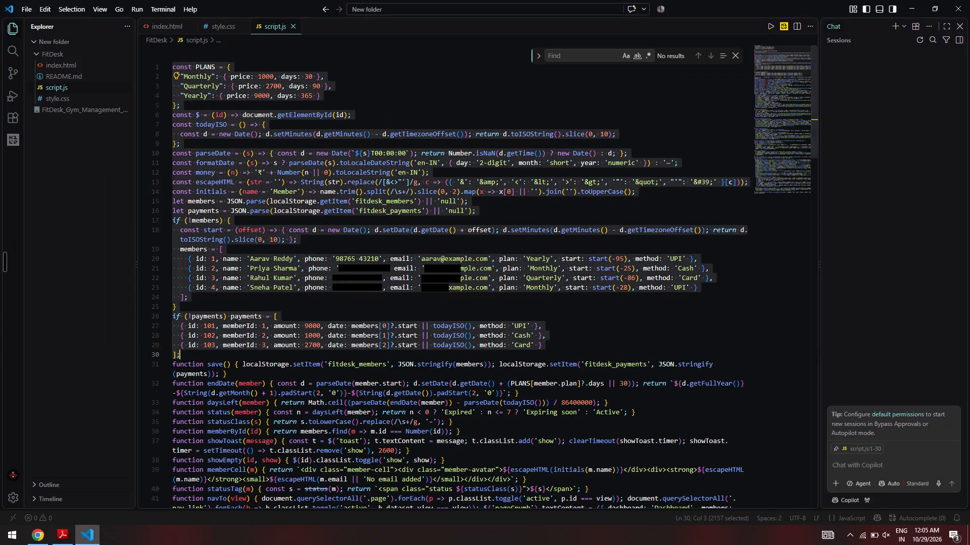
scroll(207, 326, "down", 4)
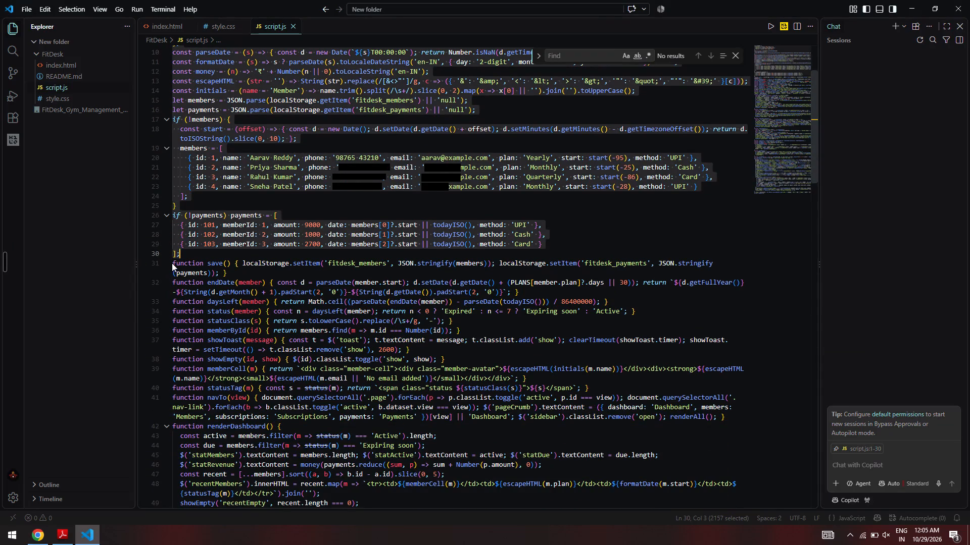
left_click_drag(172, 263, 235, 317)
left_click_drag(173, 262, 327, 389)
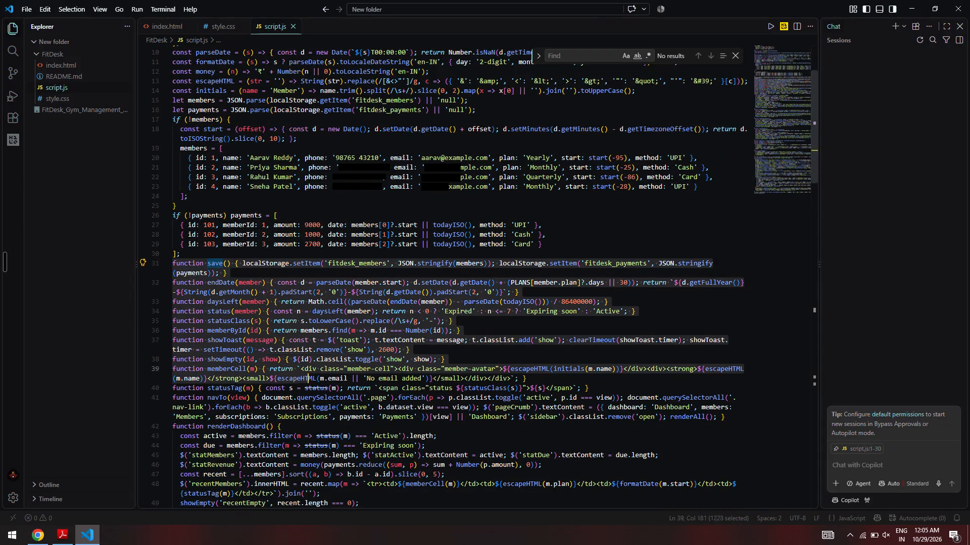
left_click_drag(327, 389, 473, 407)
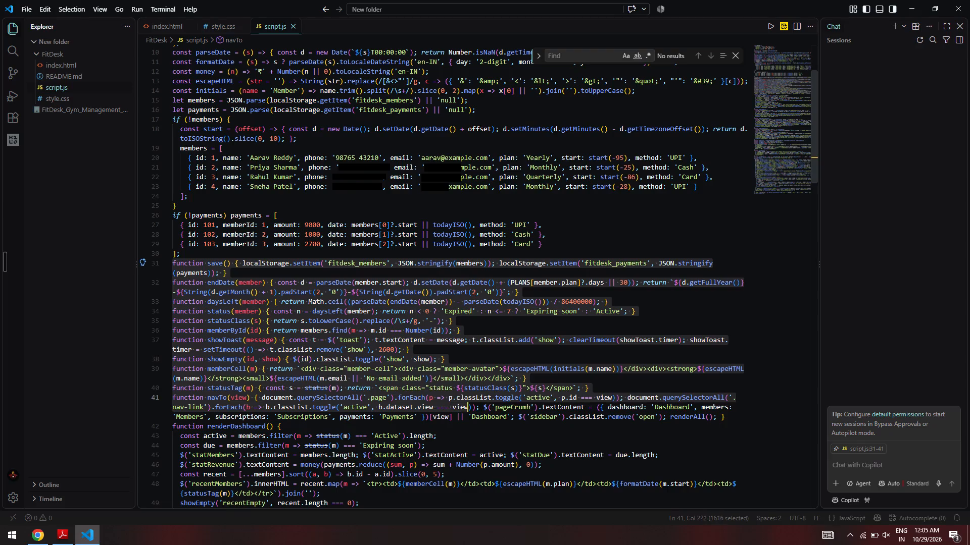
left_click_drag(473, 407, 605, 389)
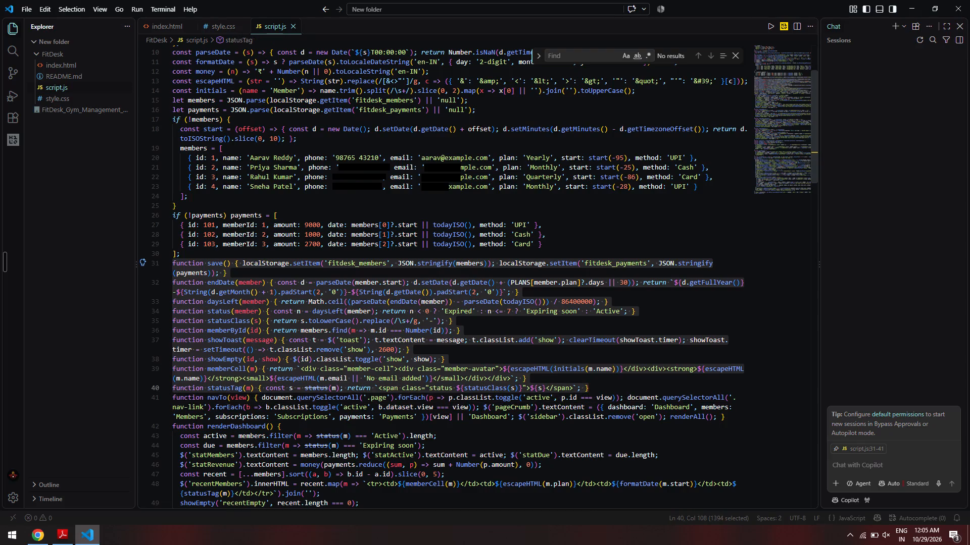
key("ctrl+c")
Switch back to Canva, remove the bold from the whole page 14 code block and set its font size to 8.
key("alt+Tab")
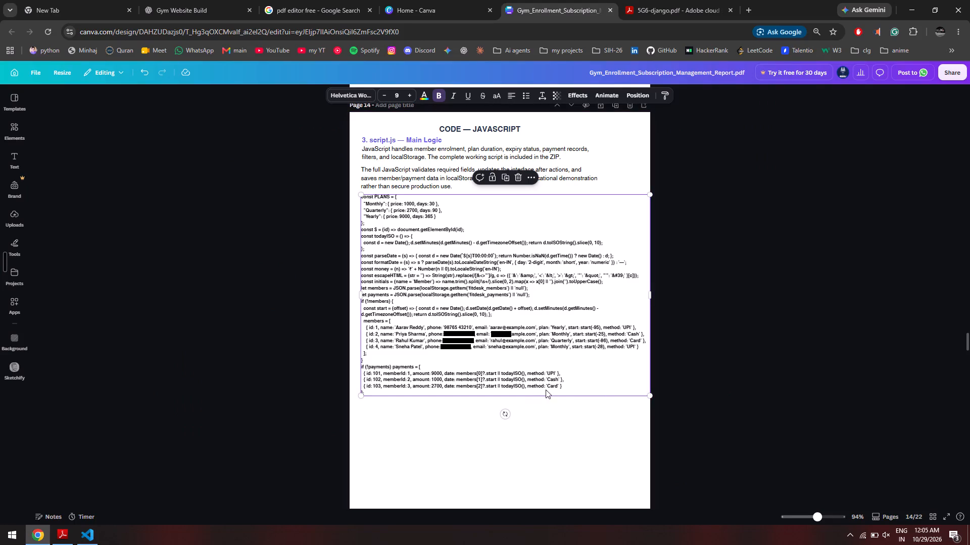
left_click(566, 385)
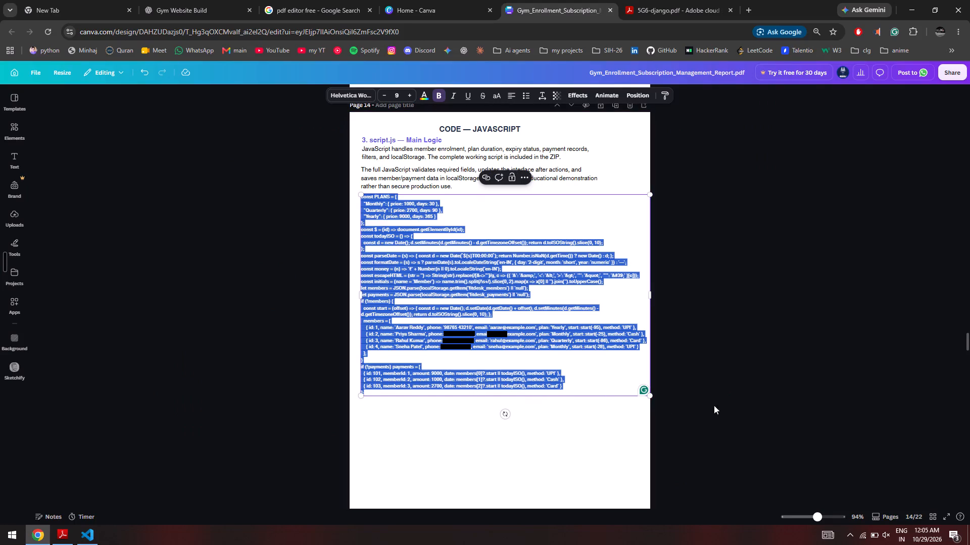
scroll(760, 404, "up", 4, "ctrl")
left_click(572, 387)
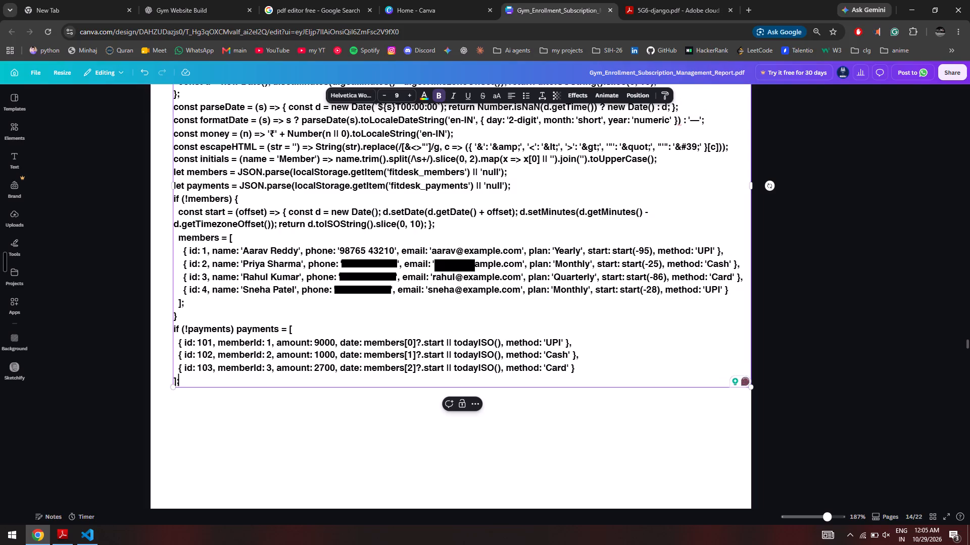
left_click(561, 379)
scroll(561, 379, "up", 5)
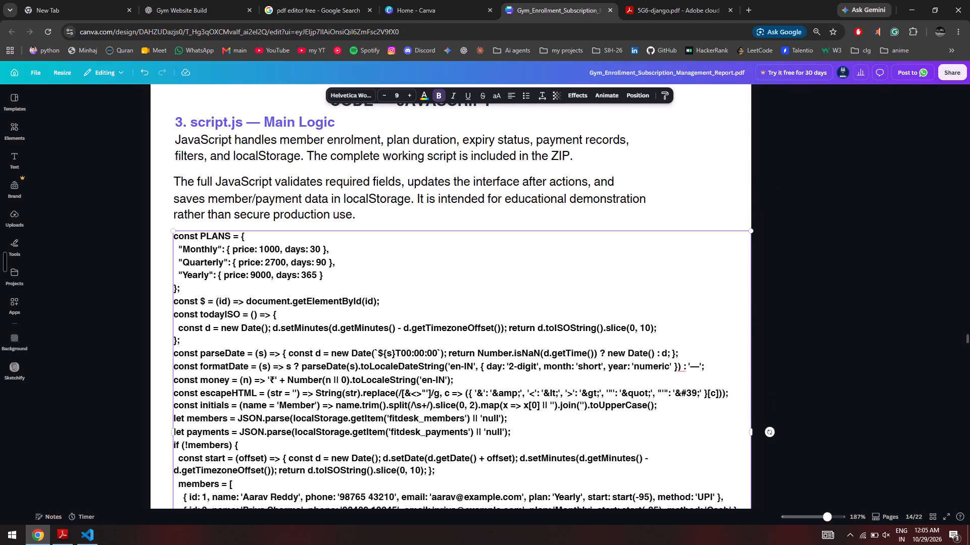
left_click(307, 335)
key("ctrl+a")
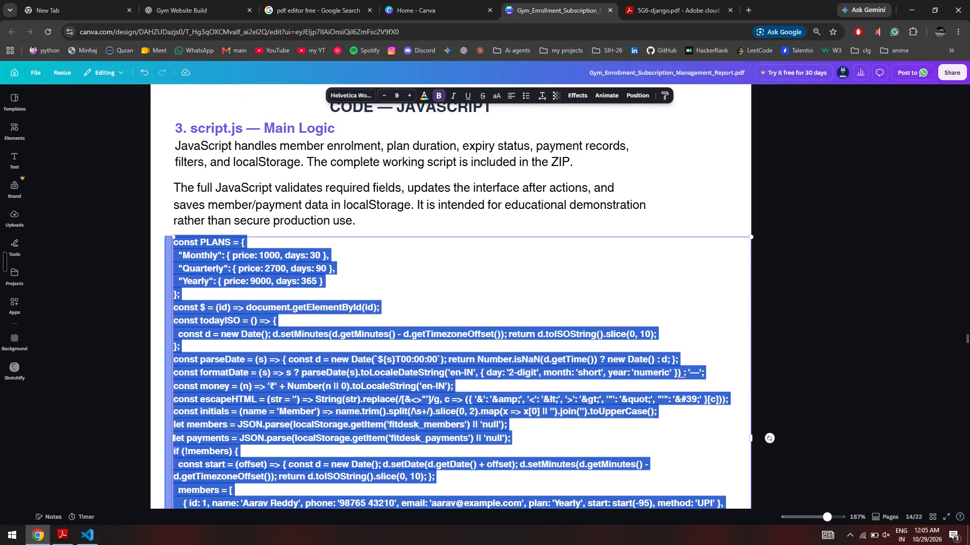
left_click(441, 97)
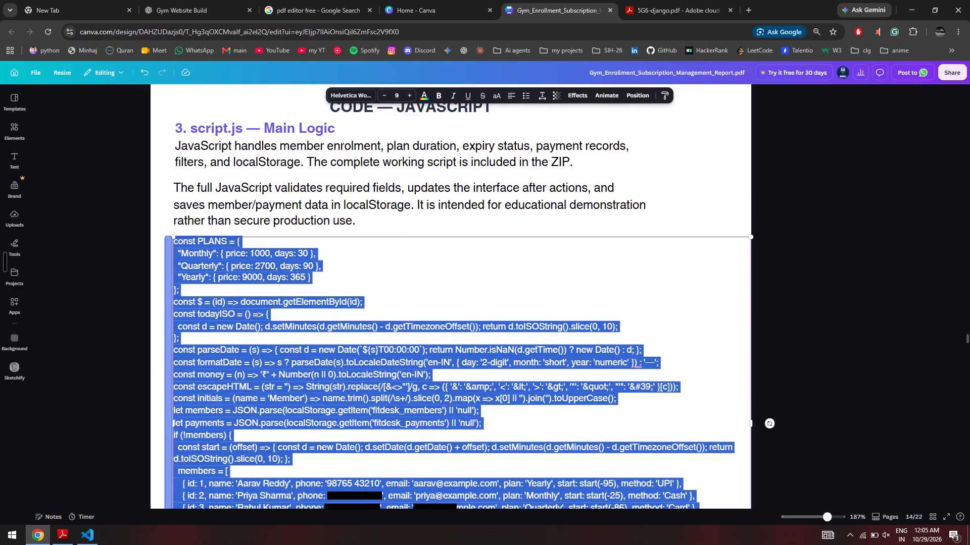
left_click(386, 98)
scroll(387, 322, "down", 5)
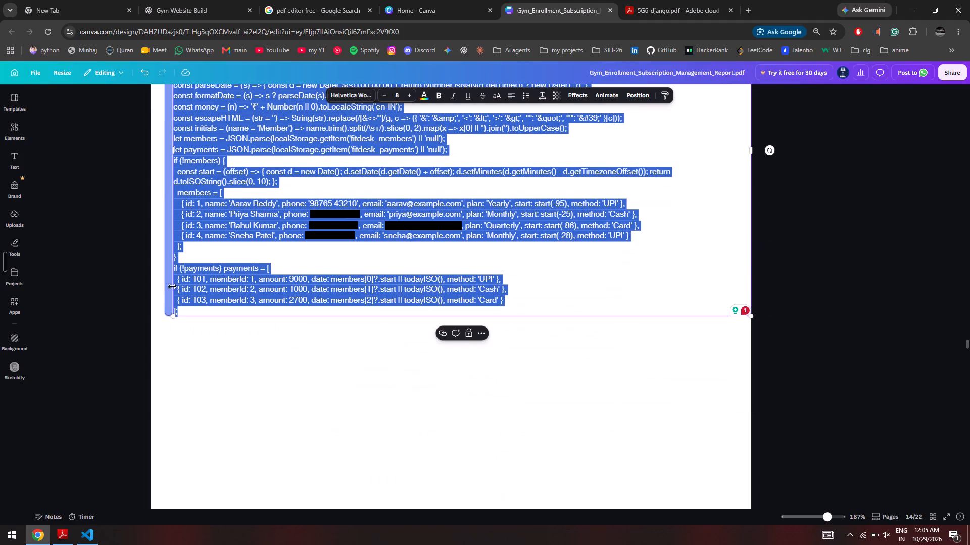
Paste the copied functions on a new line at the end of the page 14 code block.
left_click(184, 307)
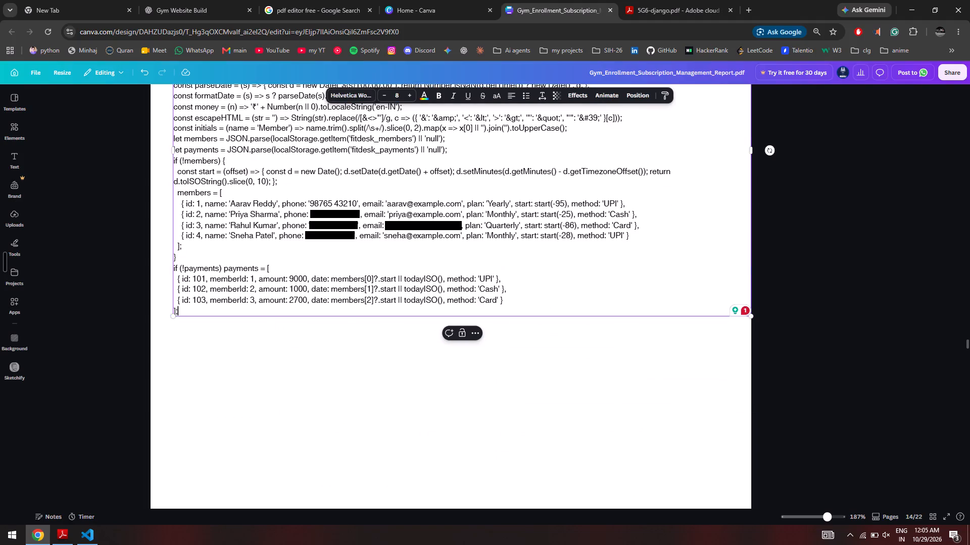
key("Return")
key("ctrl+v")
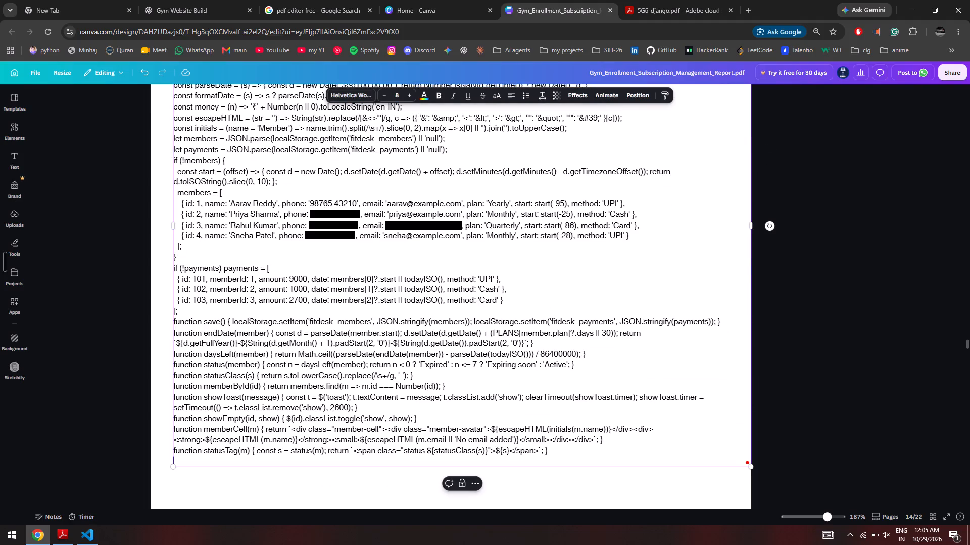
Switch to VS Code and copy script.js from the navTo() function through the opening line of renderSubscriptions().
key("alt+Tab")
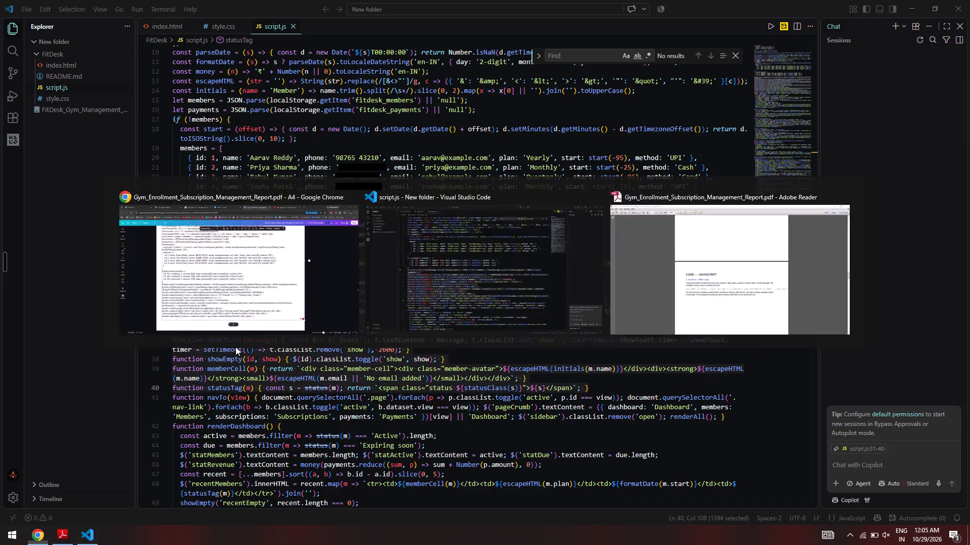
scroll(235, 347, "down", 5)
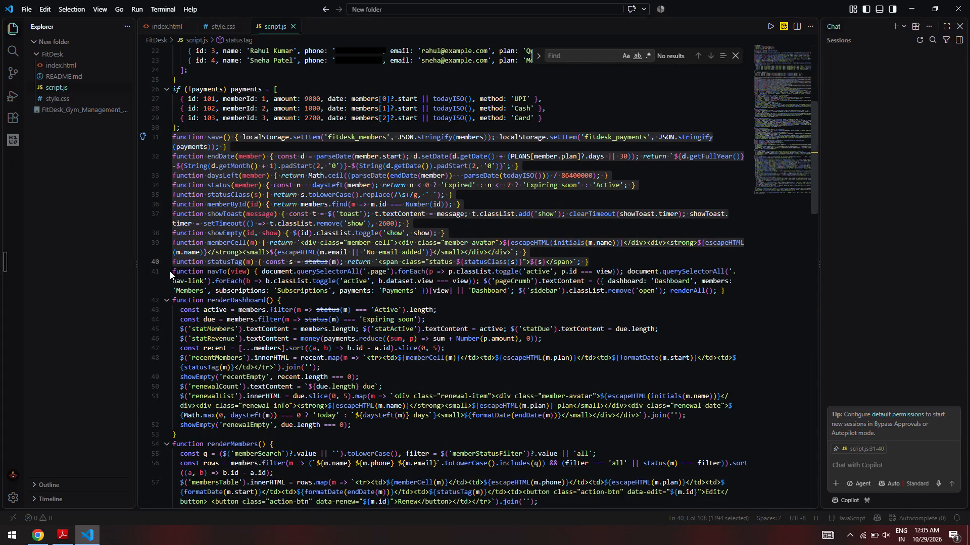
left_click_drag(172, 270, 247, 330)
left_click_drag(173, 271, 367, 309)
scroll(286, 319, "down", 4)
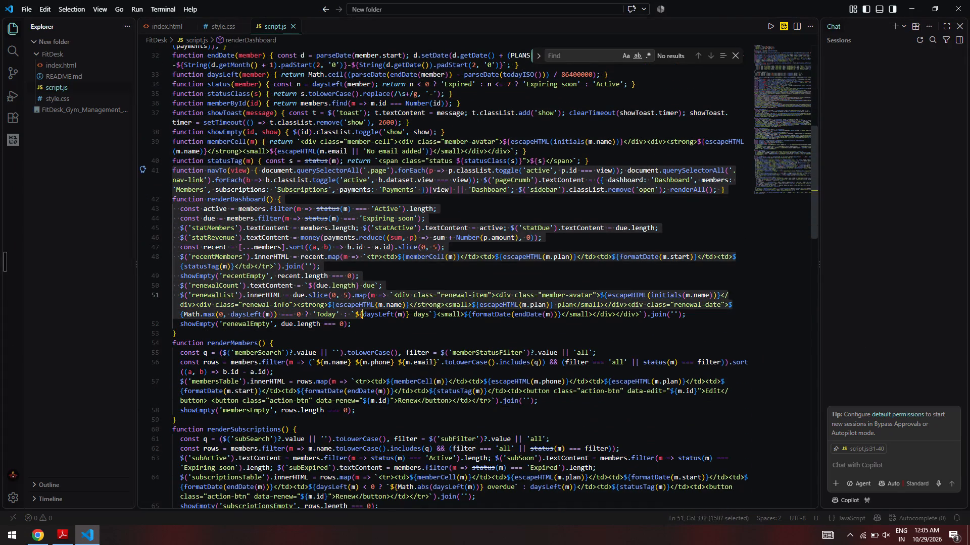
left_click_drag(367, 309, 461, 283)
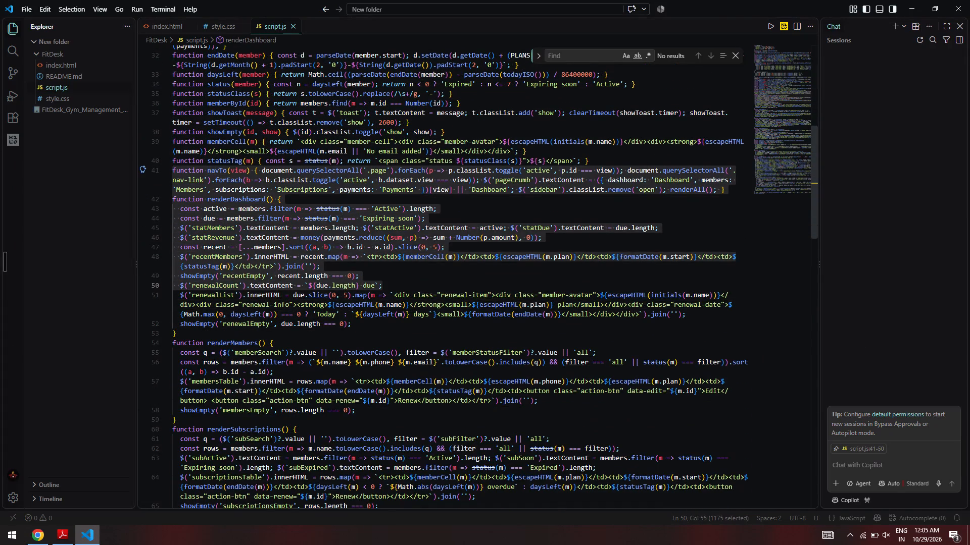
left_click(172, 170)
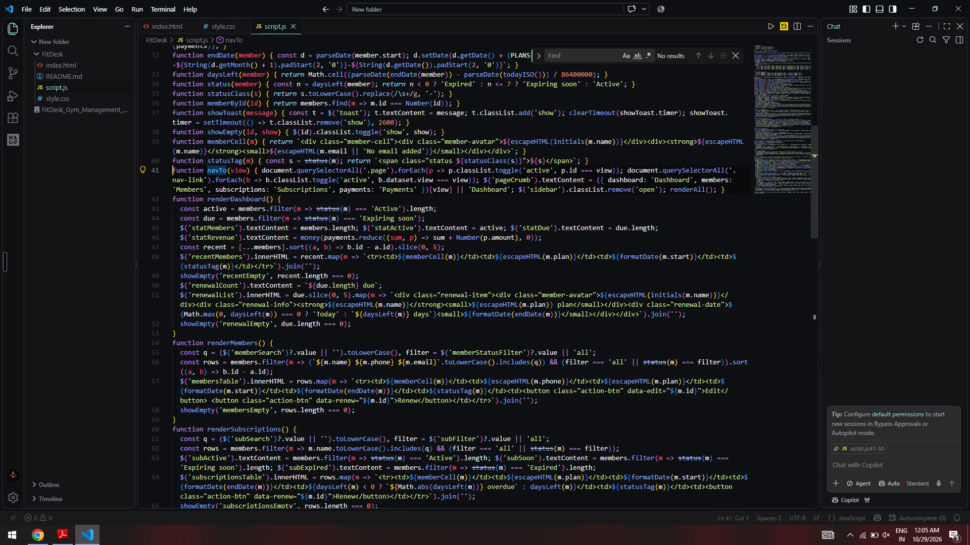
left_click_drag(172, 170, 447, 441)
scroll(427, 420, "down", 3)
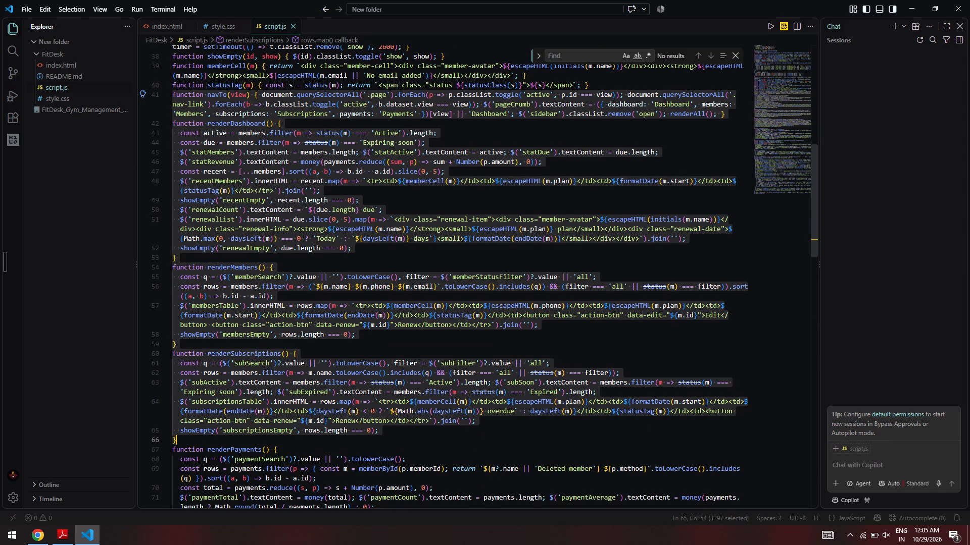
left_click_drag(447, 441, 407, 351)
key("ctrl+c")
Switch back to Canva and paste the copied code at the end of the page 14 code block.
key("alt+Tab")
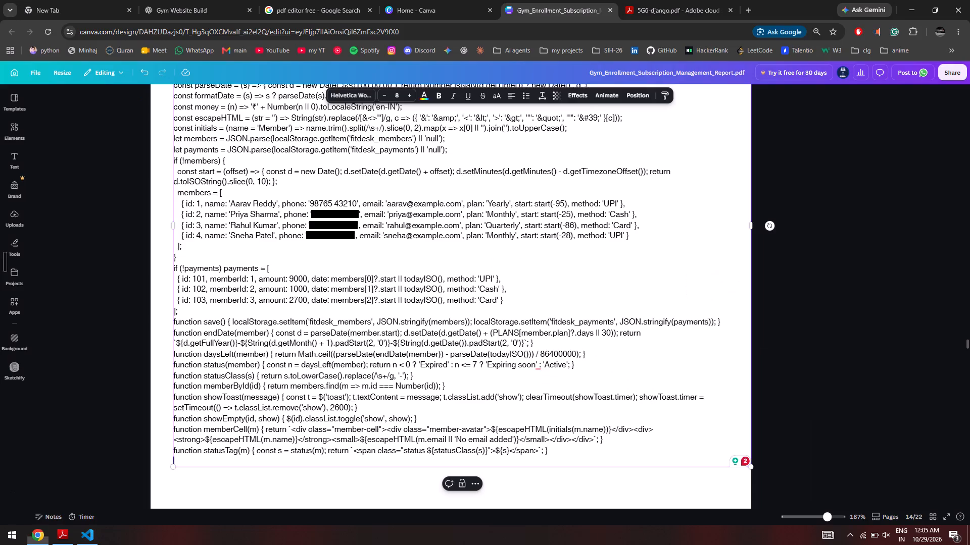
key("ctrl+v")
Move the overflowing code, from renderMembers() onward, out of the page 14 block into a new text block on page 15.
scroll(399, 358, "down", 3)
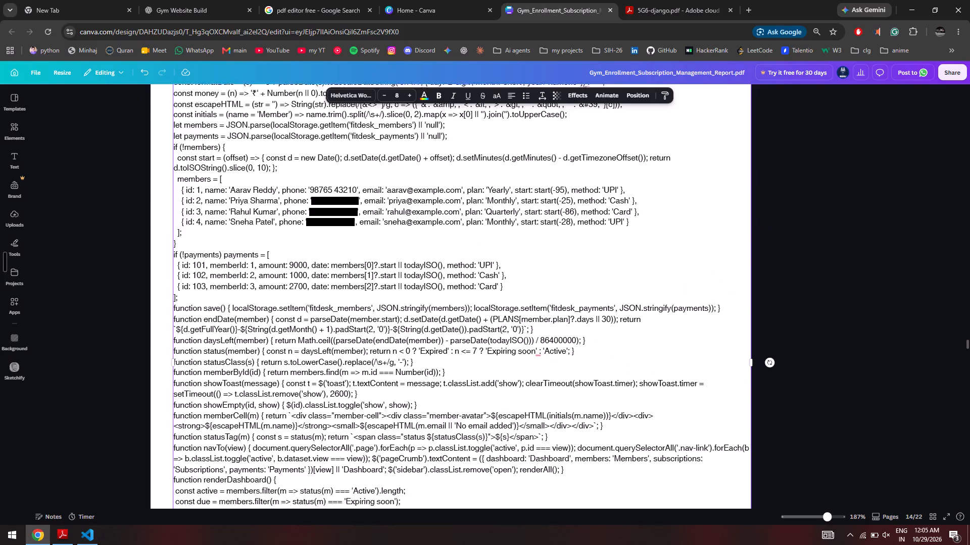
scroll(397, 360, "down", 2)
scroll(271, 365, "down", 2)
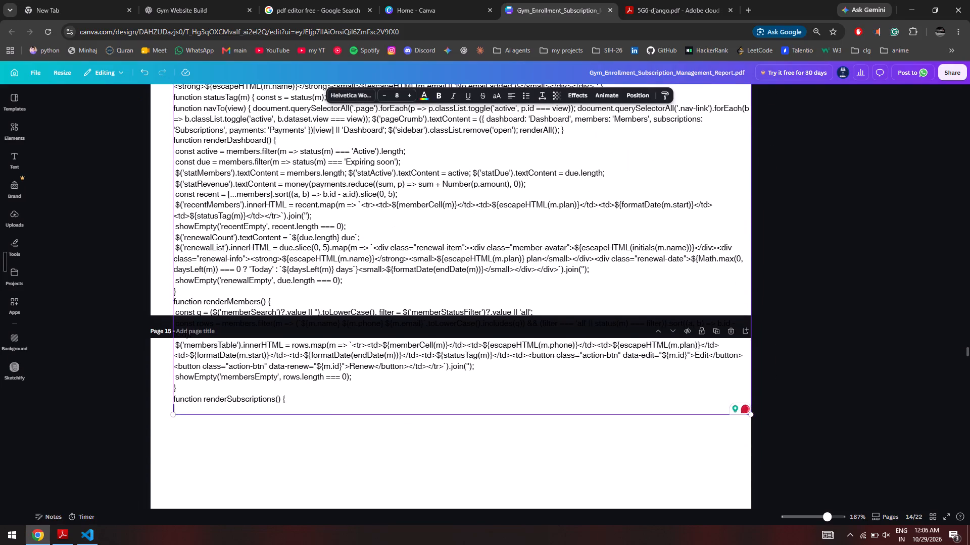
left_click_drag(173, 304, 316, 408)
key("ctrl+c")
left_click(294, 434)
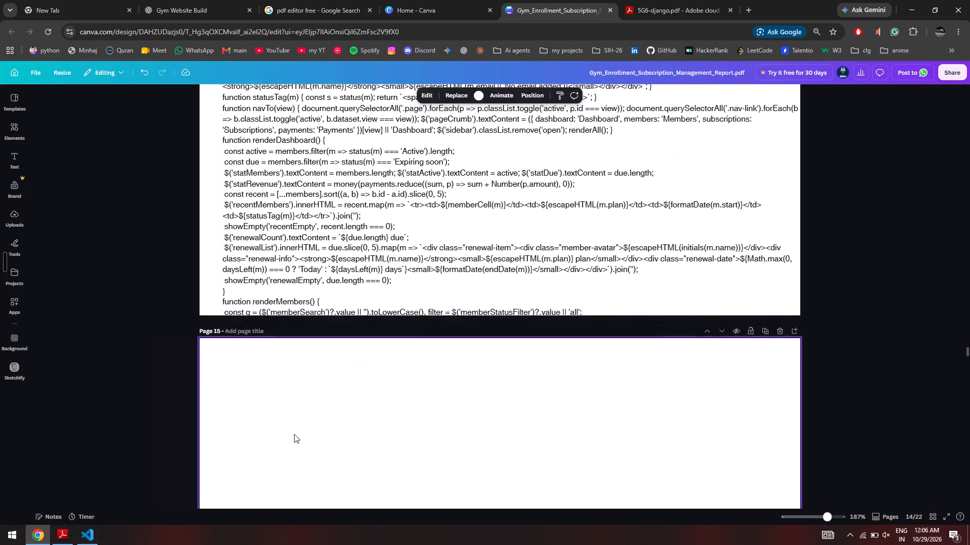
left_click(242, 300)
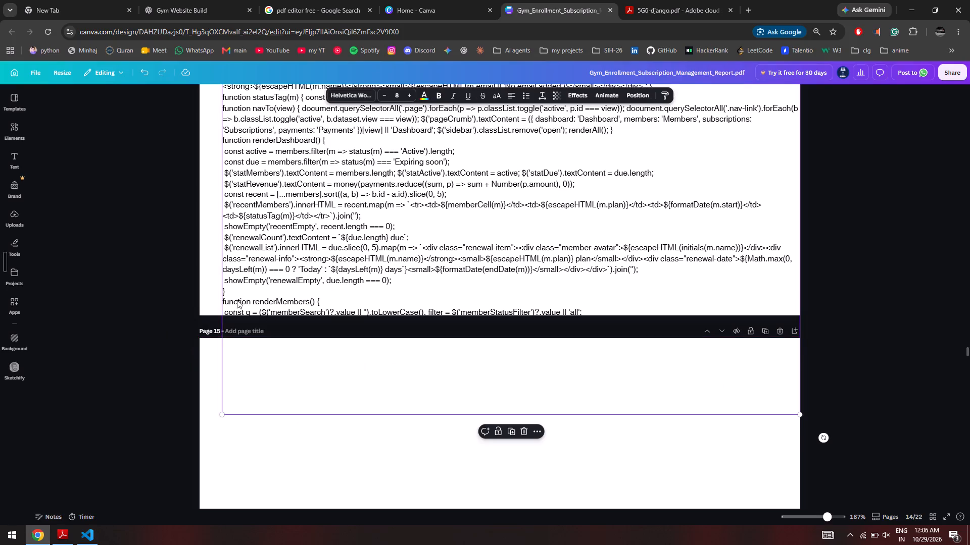
left_click(227, 301)
left_click(225, 302)
scroll(224, 310, "down", 10)
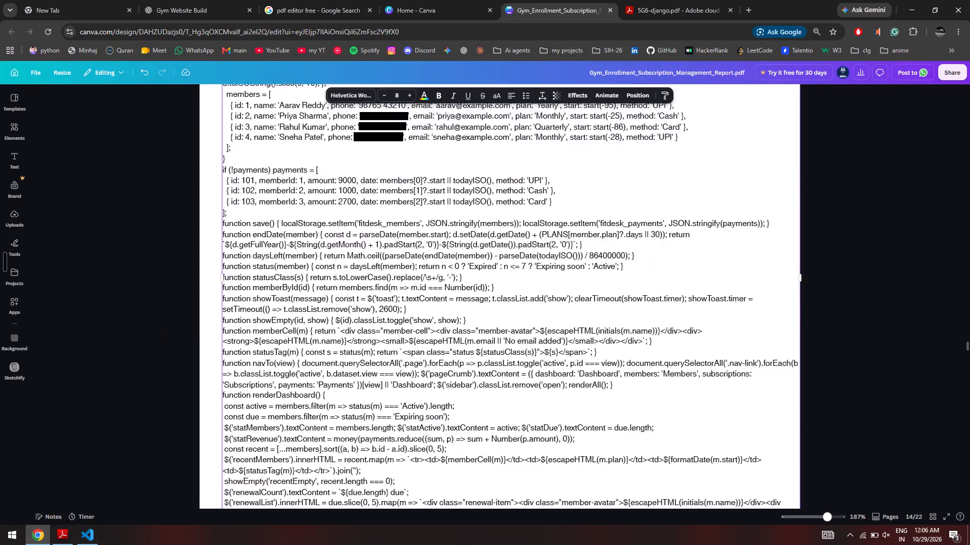
scroll(225, 316, "down", 6)
scroll(226, 172, "up", 2)
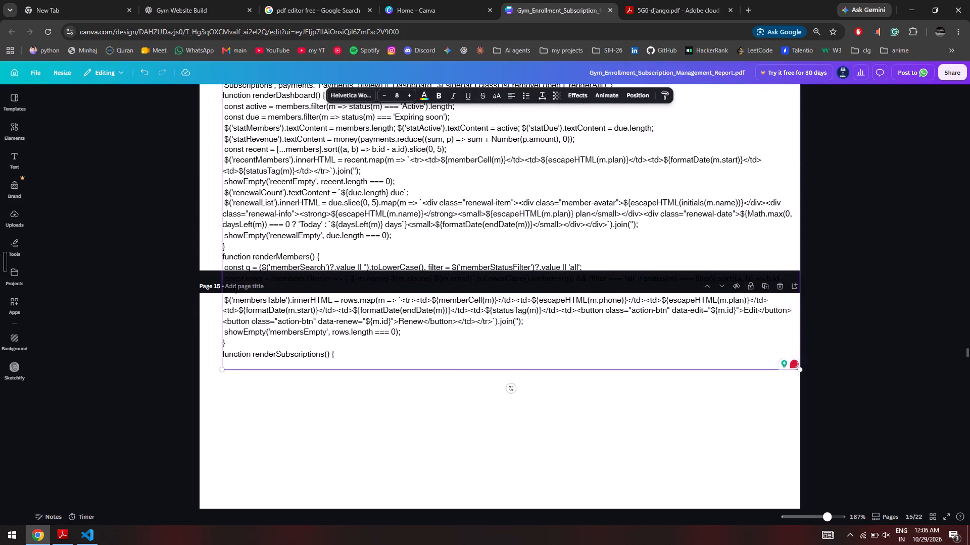
left_click_drag(223, 257, 371, 393)
key("ctrl+c")
key("BackSpace")
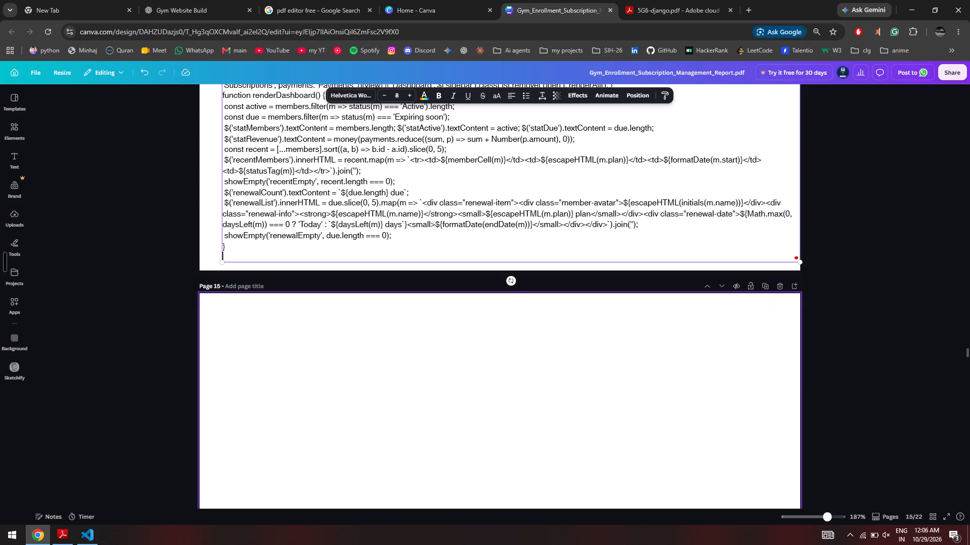
left_click(408, 339)
key("ctrl+v")
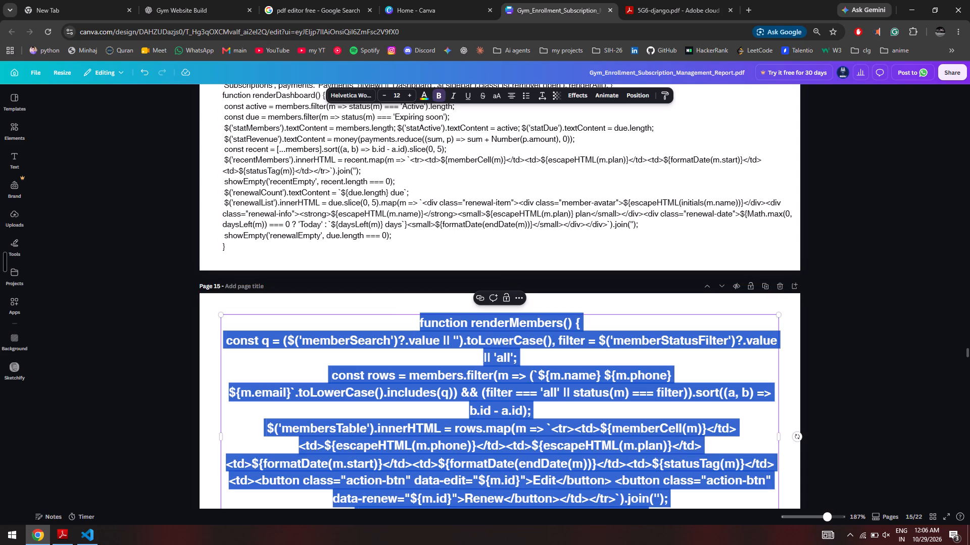
Format the page 15 code block as non-bold, font size 8 and left-aligned.
left_click(442, 97)
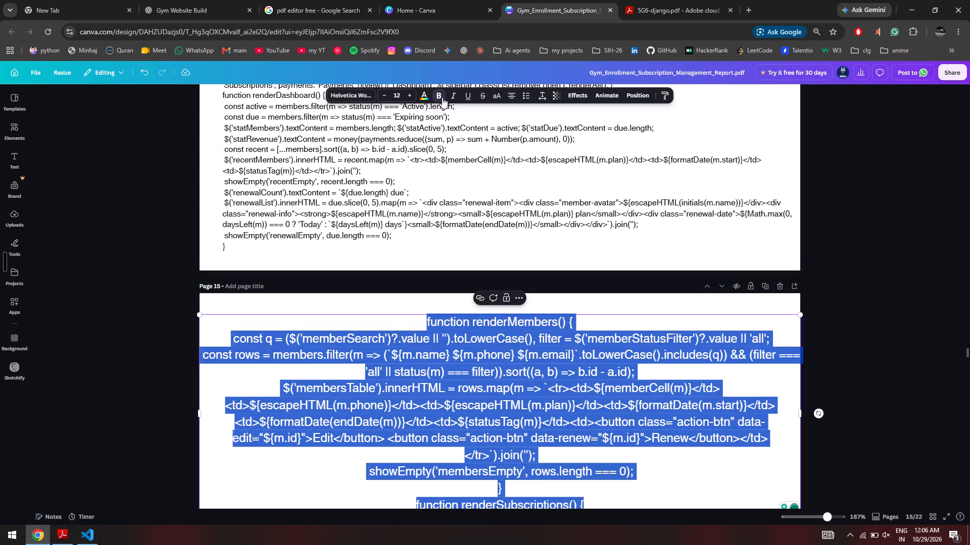
double_click(383, 98)
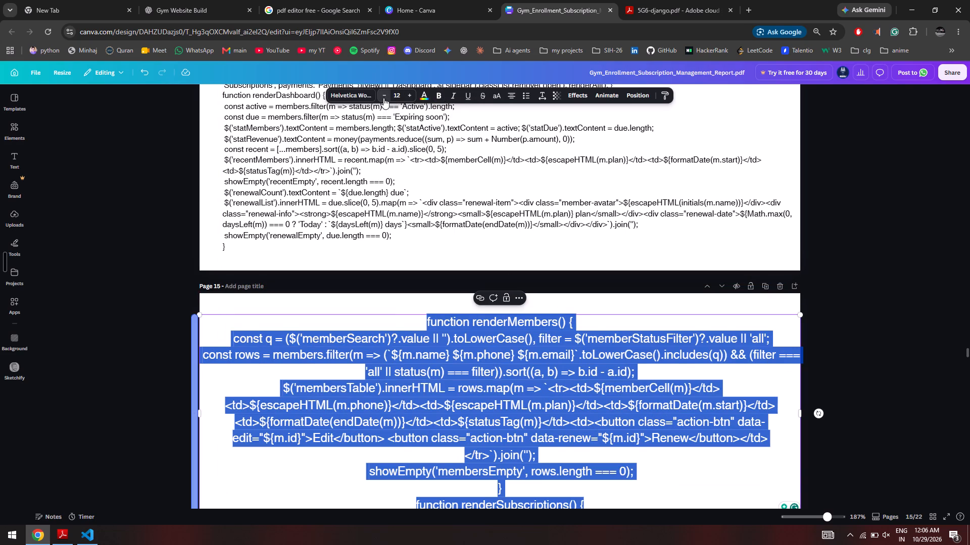
left_click(383, 98)
left_click(383, 98)
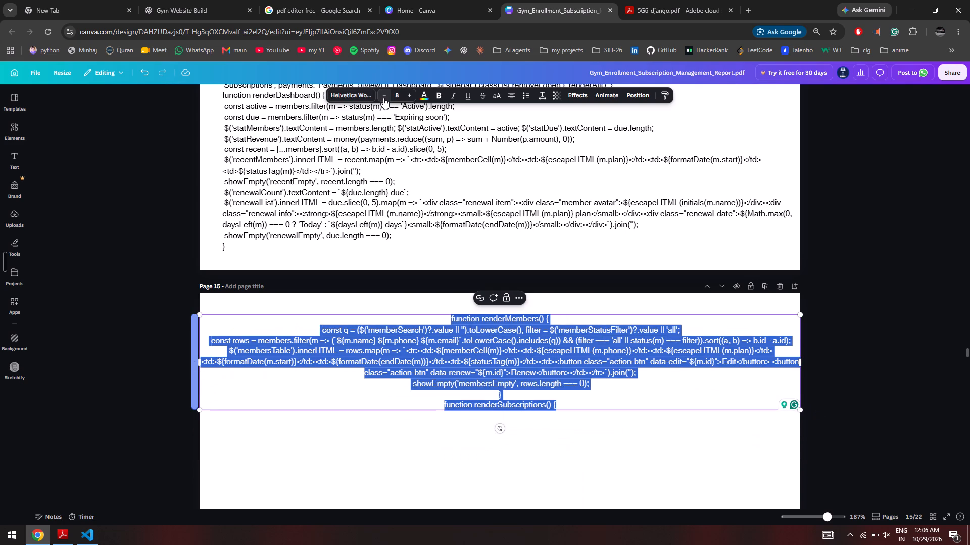
left_click(508, 97)
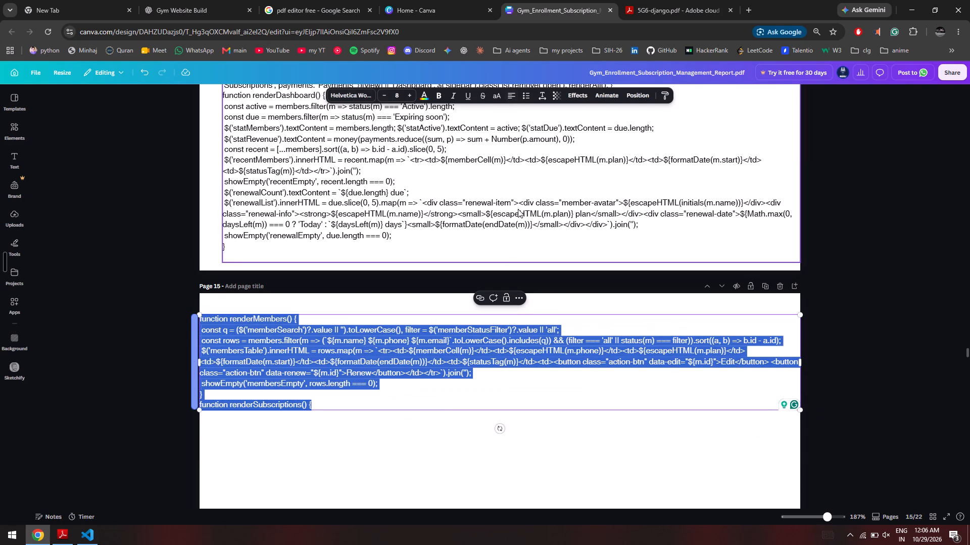
Move the page 15 code block up near the page's top edge and narrow it to fit within the page width.
left_click_drag(556, 410, 563, 408)
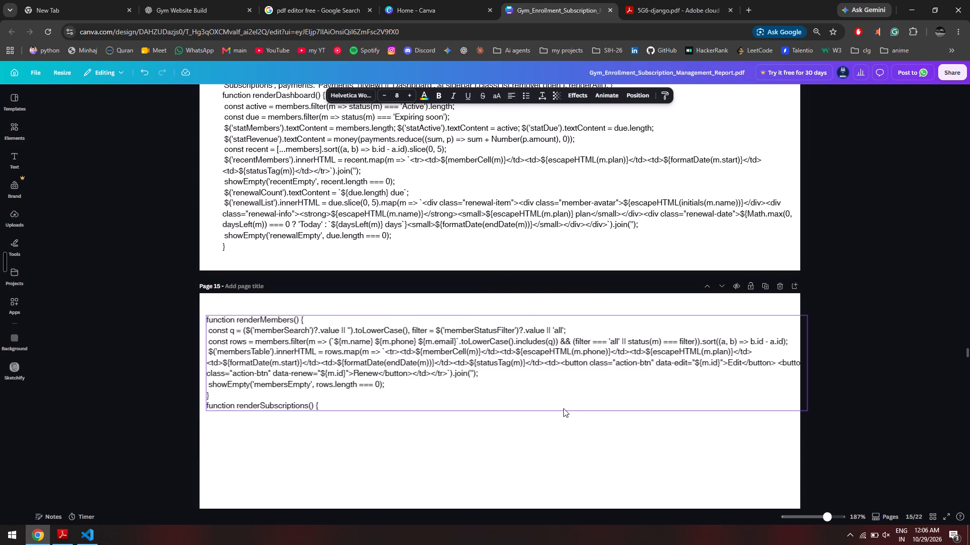
left_click_drag(563, 408, 557, 402)
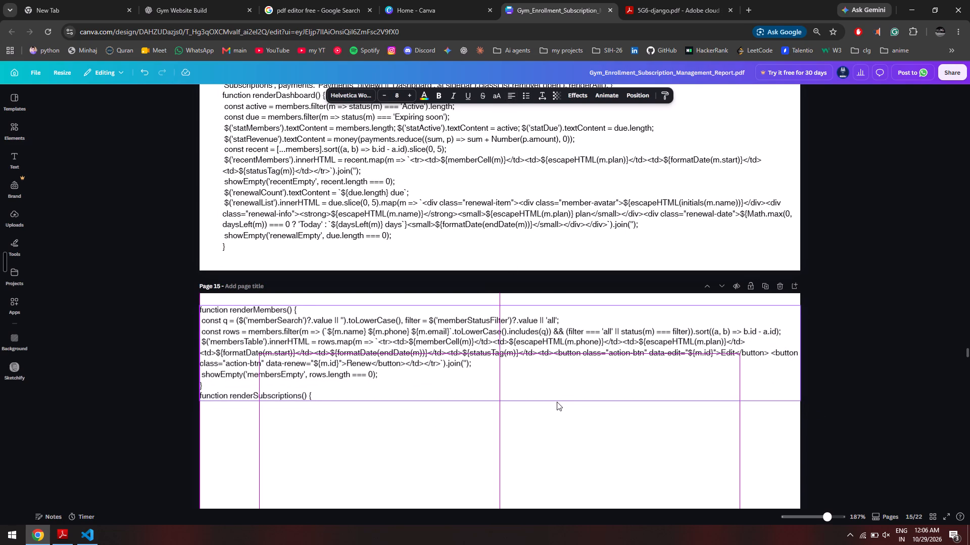
left_click_drag(557, 402, 560, 399)
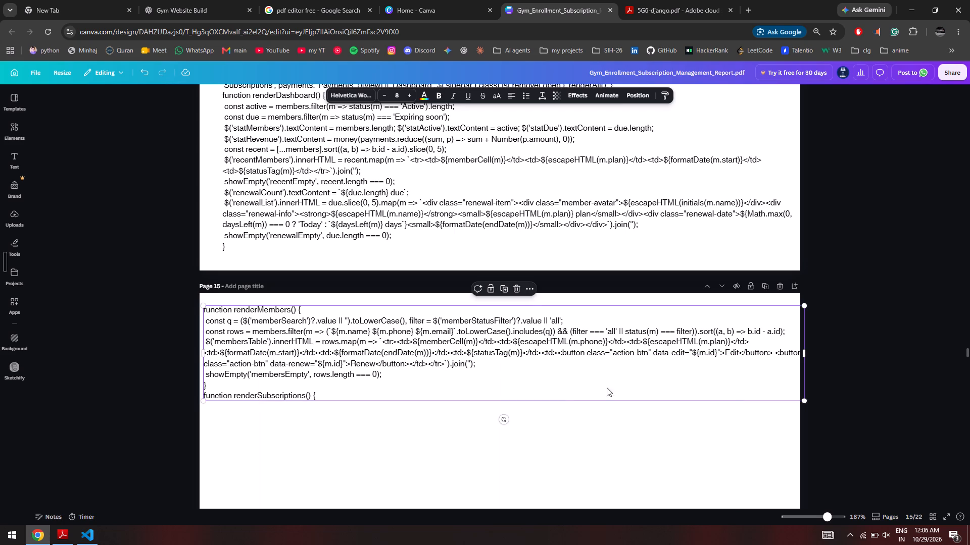
left_click_drag(806, 345, 795, 346)
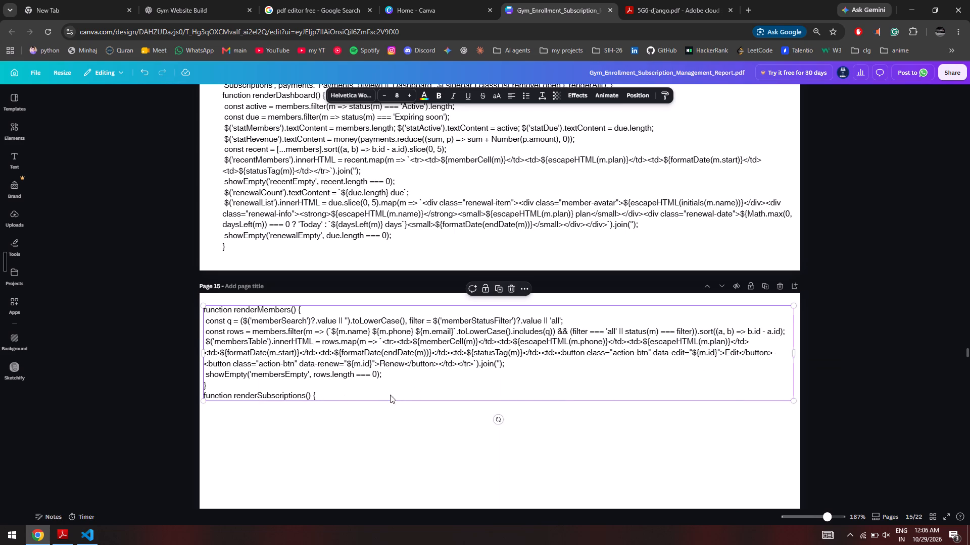
left_click_drag(400, 386, 401, 380)
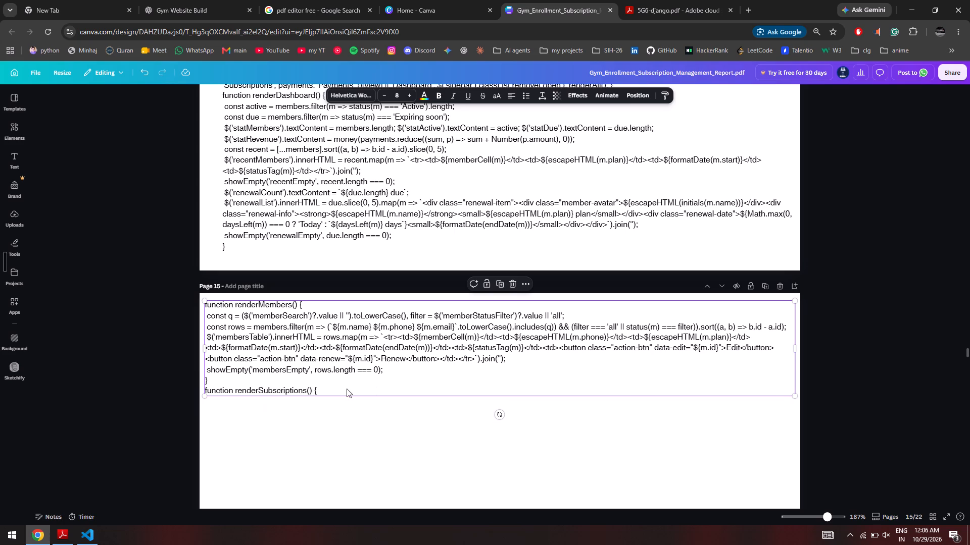
Append script.js code from VS Code, from the renderSubscriptions() body through the memberPlan listener's 'change', to the page 15 block in Canva.
left_click(324, 389)
left_click(321, 390)
key("Return")
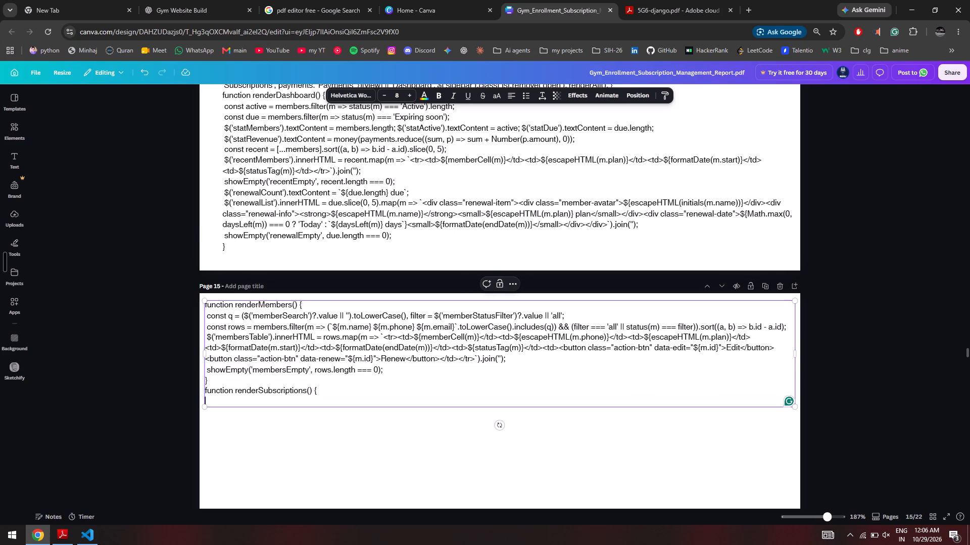
key("alt+Tab")
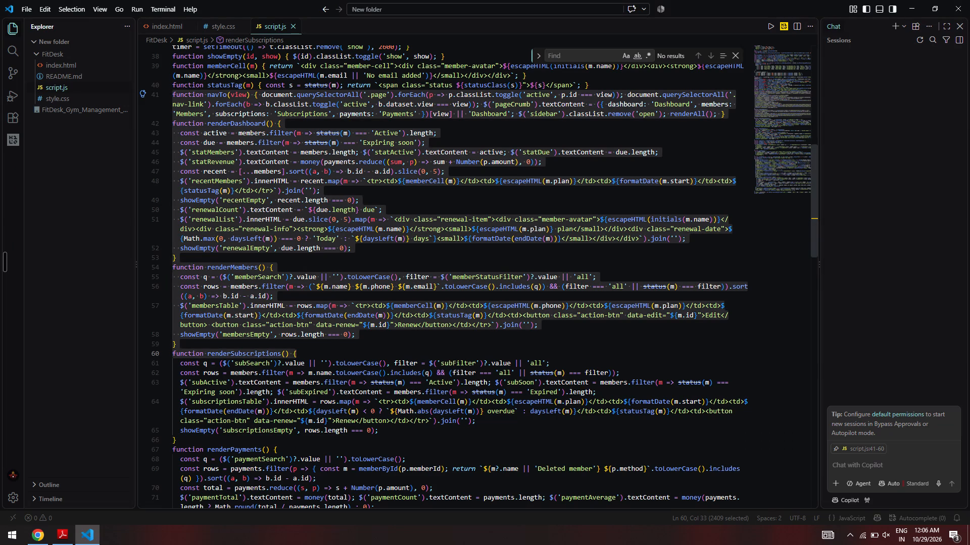
scroll(316, 357, "down", 5)
scroll(232, 322, "down", 3)
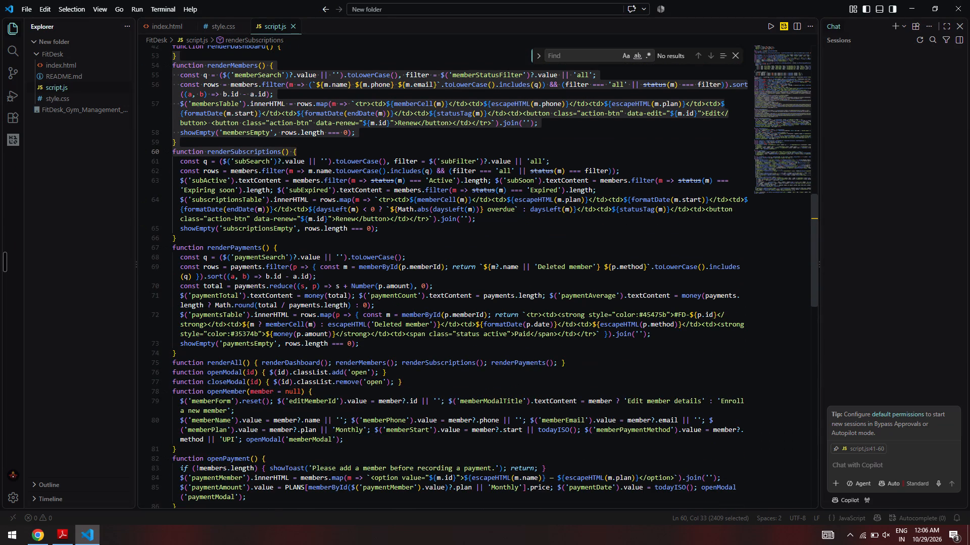
left_click_drag(173, 162, 296, 339)
scroll(293, 332, "down", 5)
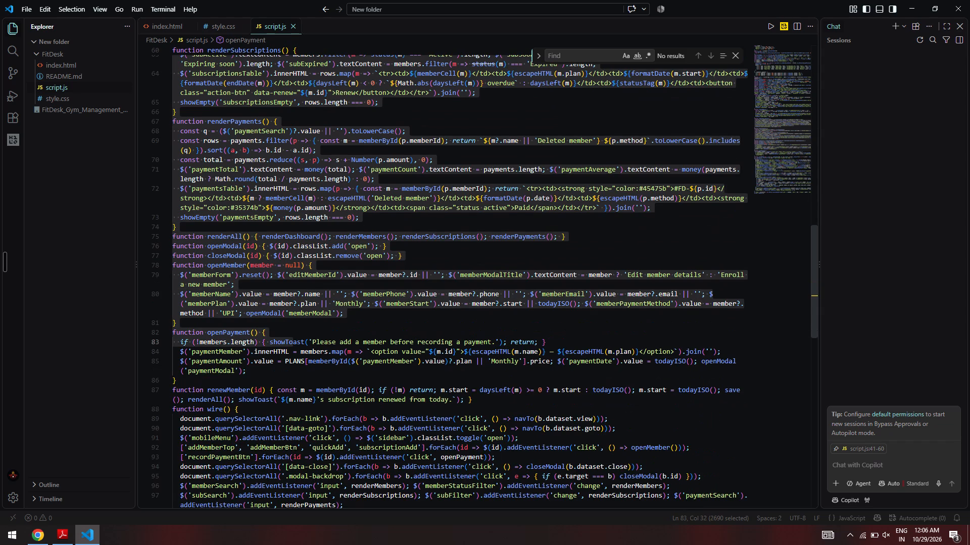
left_click_drag(296, 339, 337, 386)
scroll(313, 384, "down", 5)
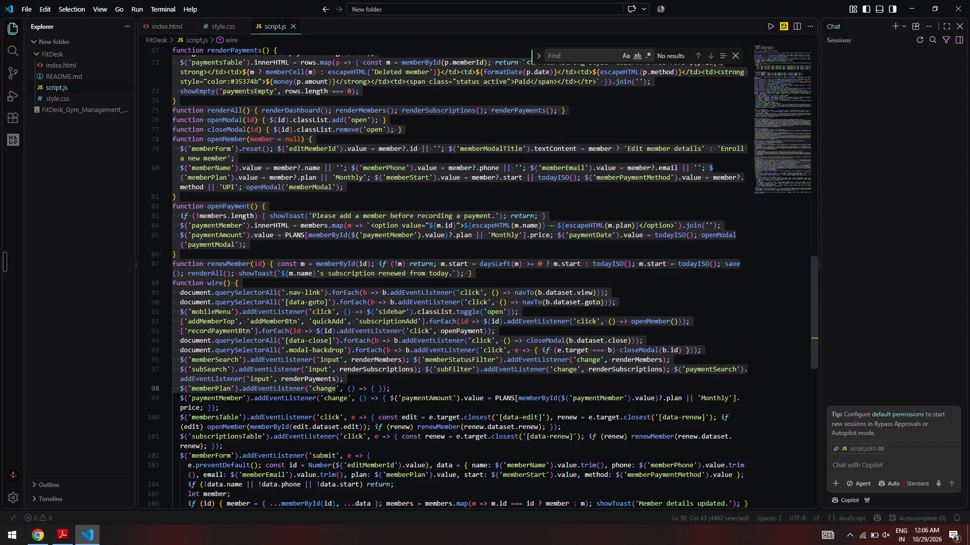
key("ctrl+c")
key("alt+Tab")
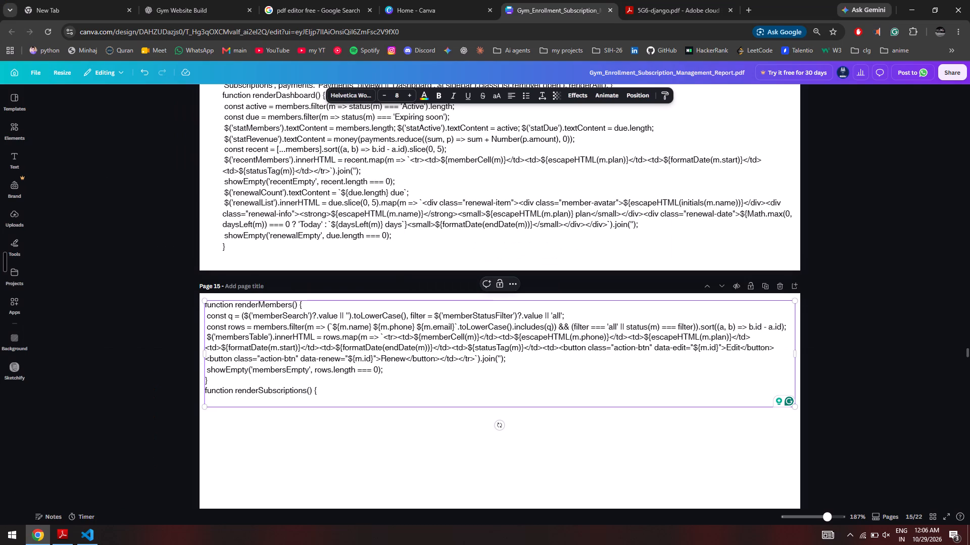
key("ctrl+v")
scroll(370, 379, "down", 5)
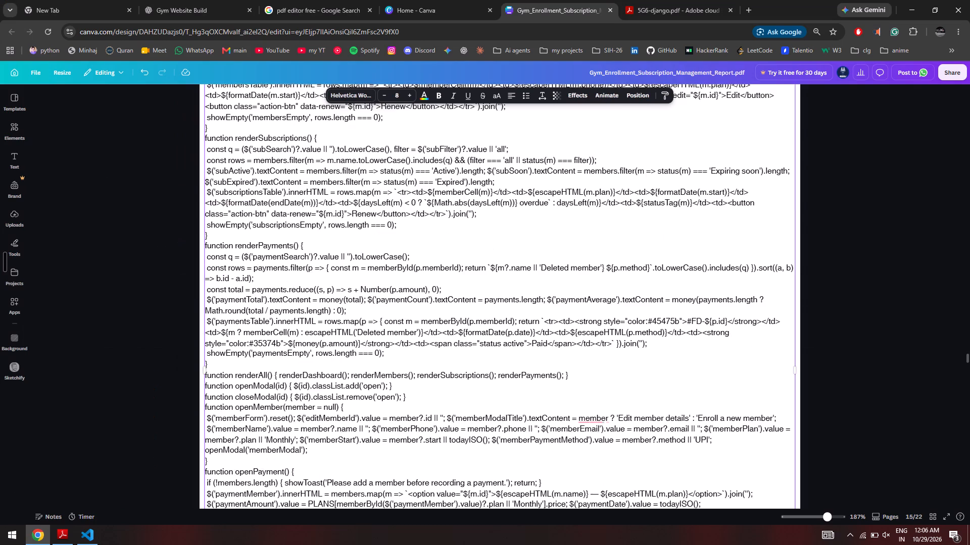
scroll(370, 379, "down", 6)
Copy the rest of script.js from VS Code, starting at the paymentMember listener on line 99, and paste it at the end of the page 15 block.
key("alt+Tab")
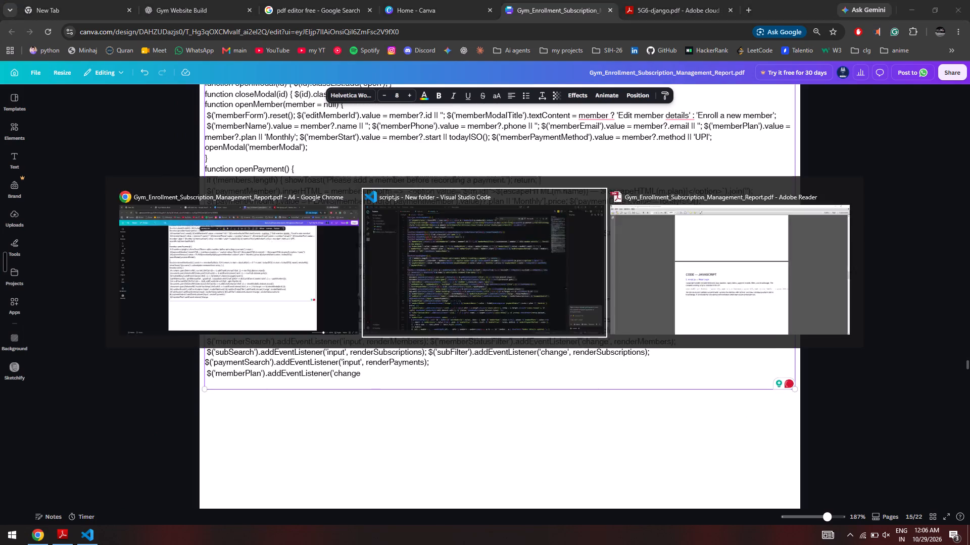
scroll(251, 359, "down", 6)
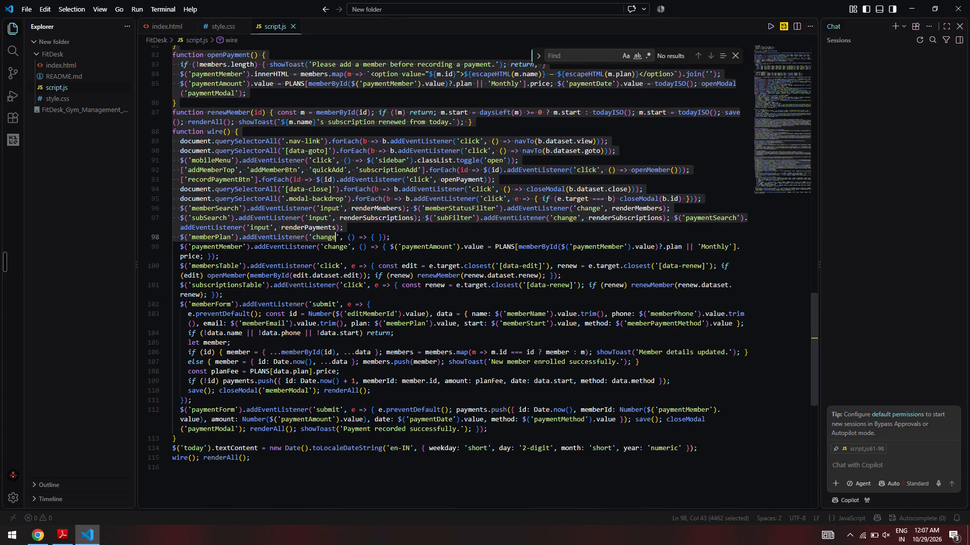
left_click_drag(173, 246, 275, 503)
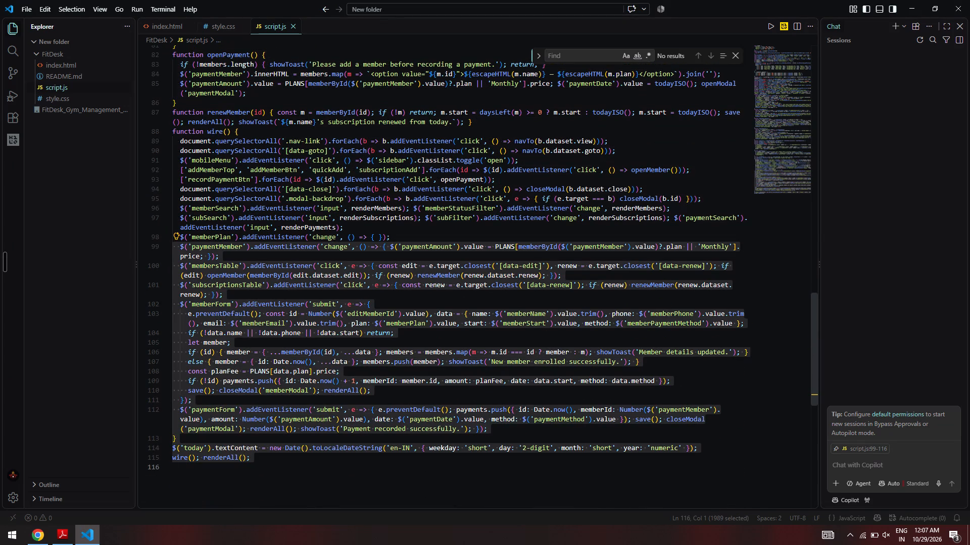
key("ctrl+c")
key("alt+Tab")
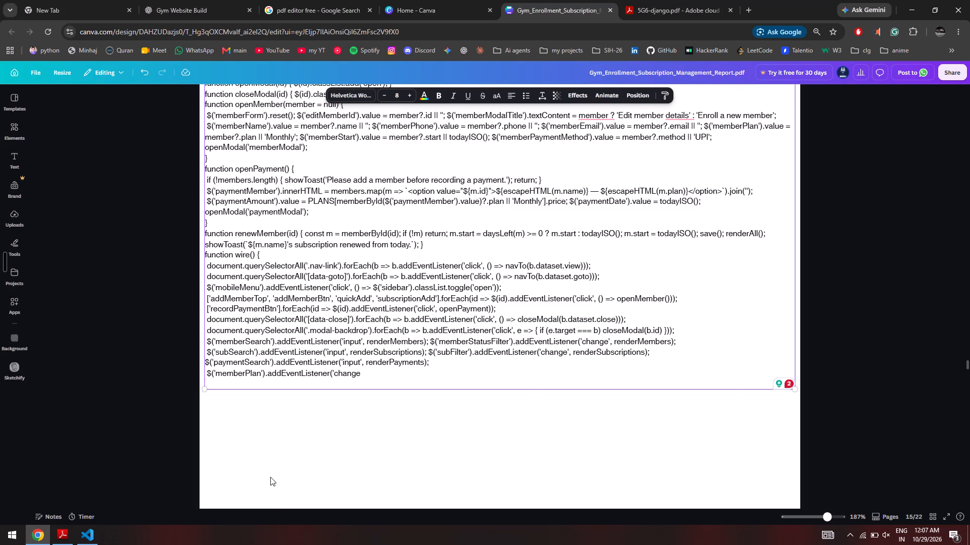
key("ctrl+v")
scroll(270, 477, "down", 6)
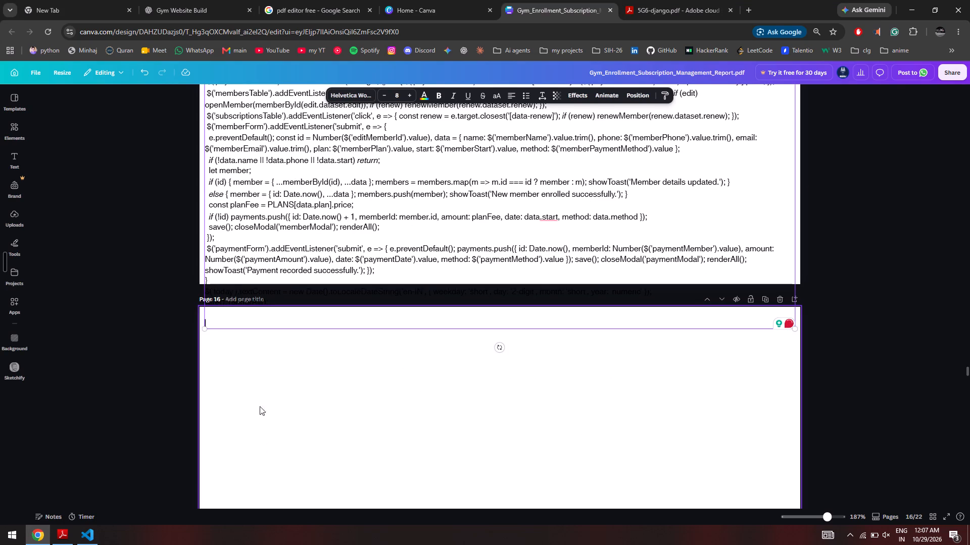
Move the overflowing code, from wire()'s closing brace to the final renderAll() call, out of the page 15 block into a new text block on page 16.
left_click(208, 280)
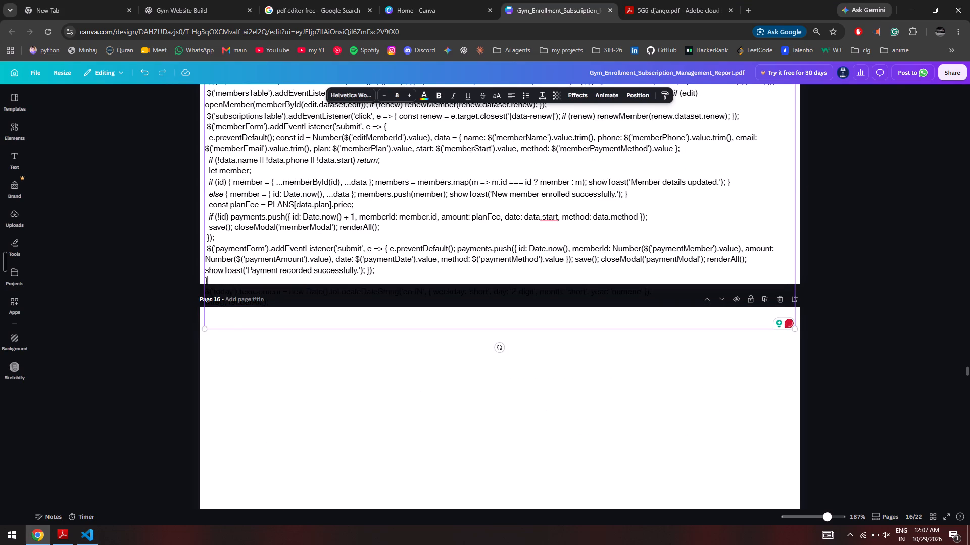
left_click_drag(205, 280, 244, 352)
key("ctrl+c")
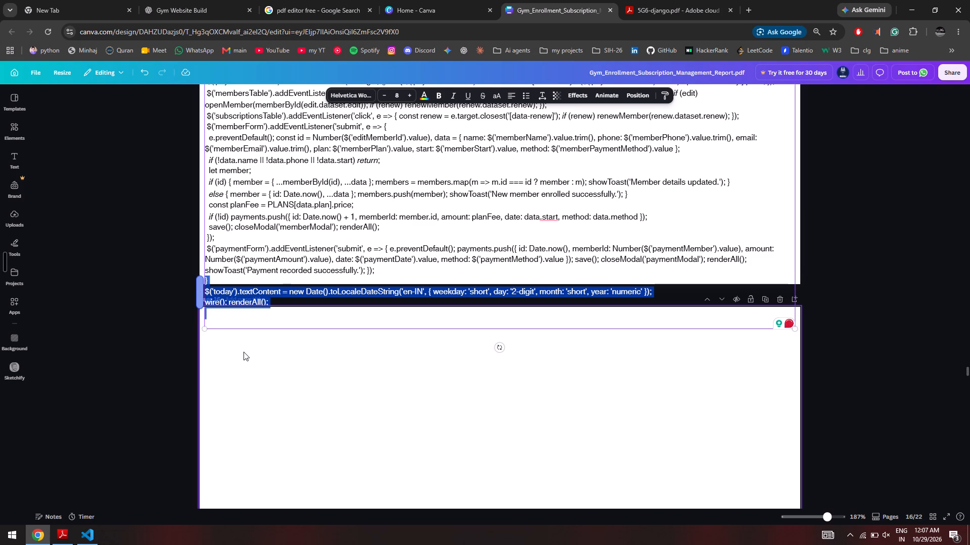
key("BackSpace")
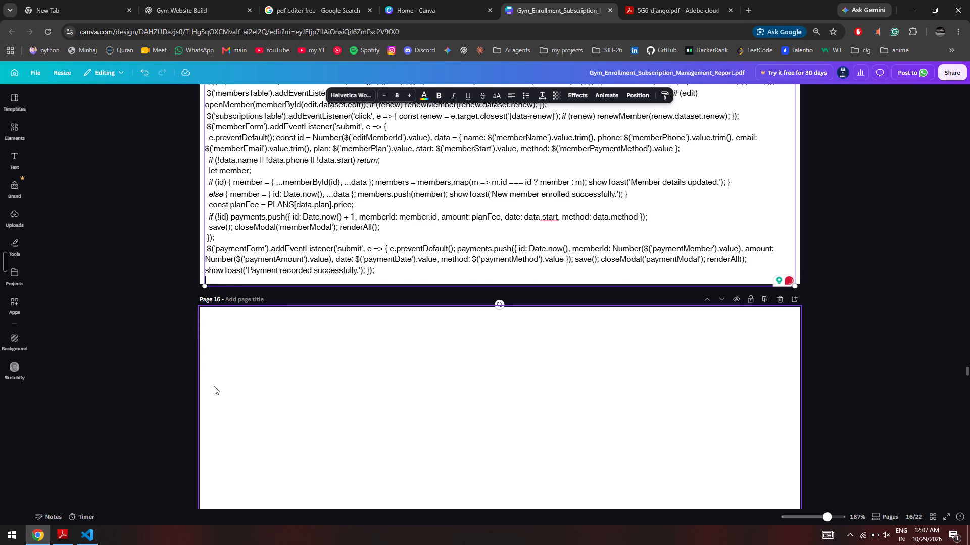
left_click(214, 386)
key("ctrl+v")
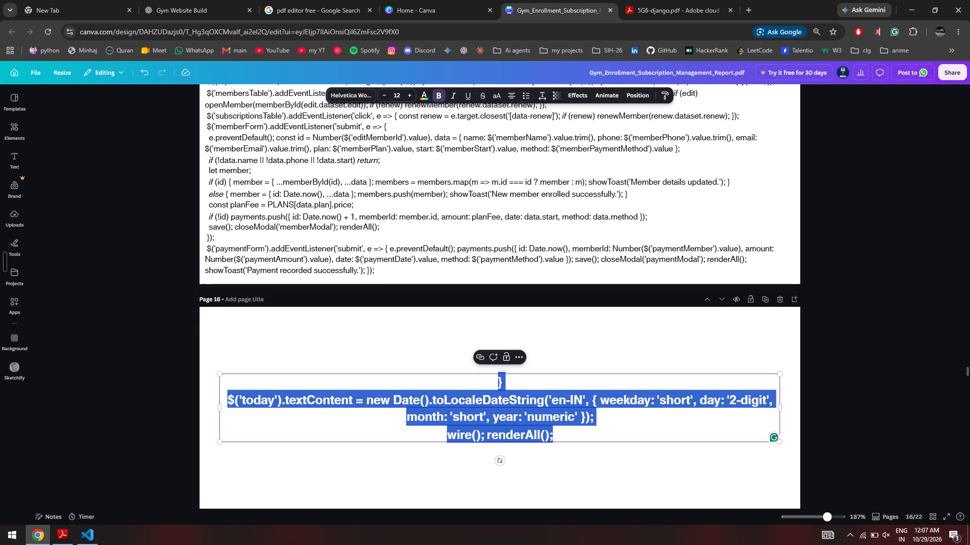
Format the page 16 code block as left-aligned, font size 8 and non-bold, and move it up toward the page's top edge.
left_click(509, 94)
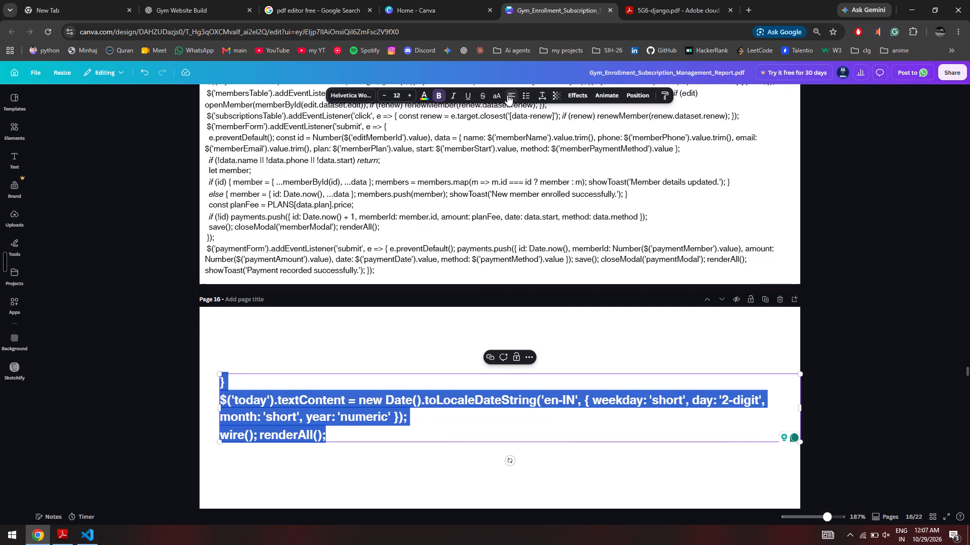
double_click(381, 94)
double_click(381, 94)
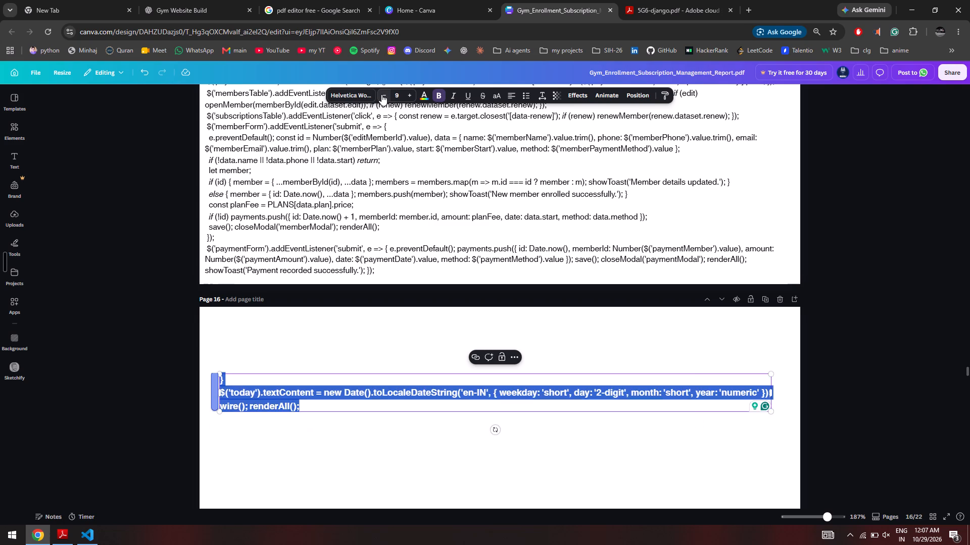
left_click(438, 94)
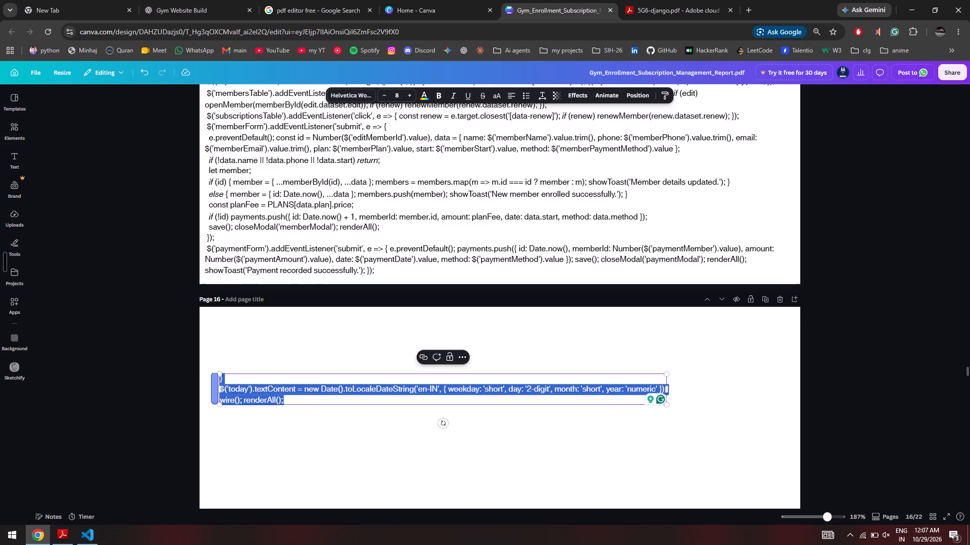
left_click_drag(356, 372, 348, 338)
Review the code layout across pages 14 to 16, checking how the page 15 block fills its page.
scroll(348, 338, "up", 8)
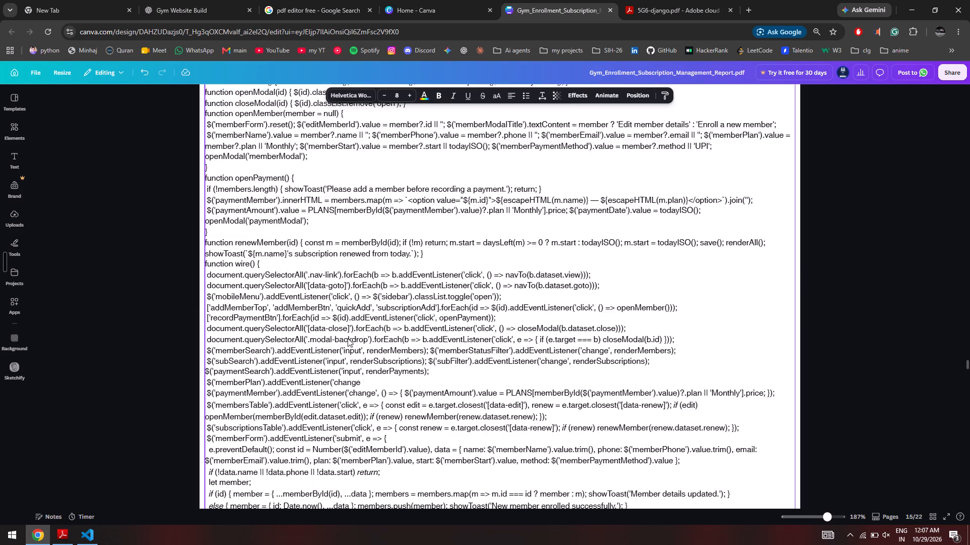
scroll(348, 338, "up", 1)
scroll(252, 302, "up", 2)
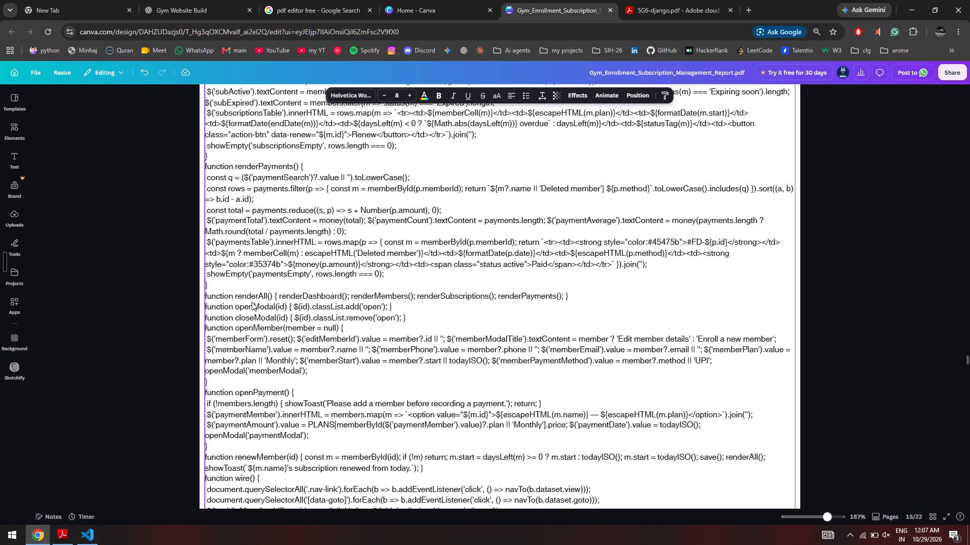
scroll(252, 302, "up", 3)
scroll(252, 302, "down", 3)
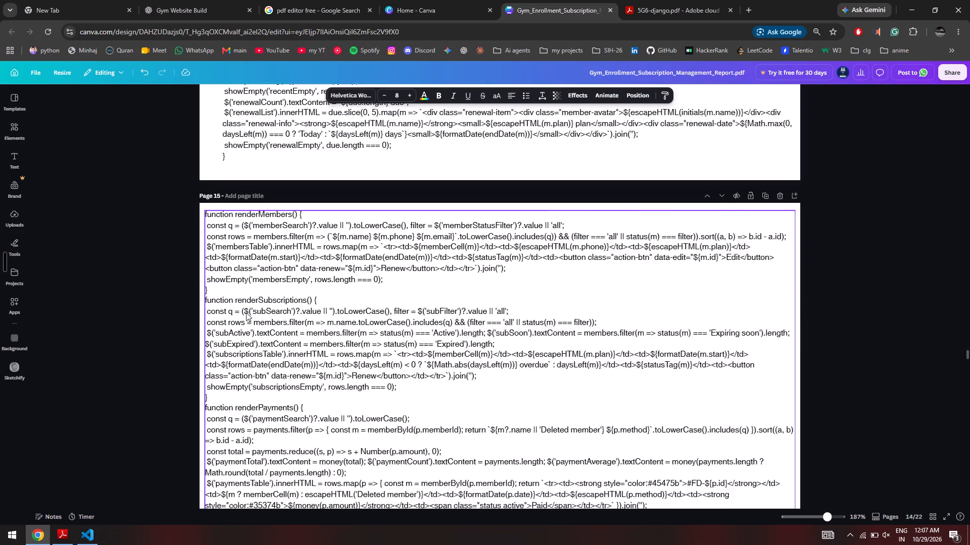
scroll(246, 312, "up", 2)
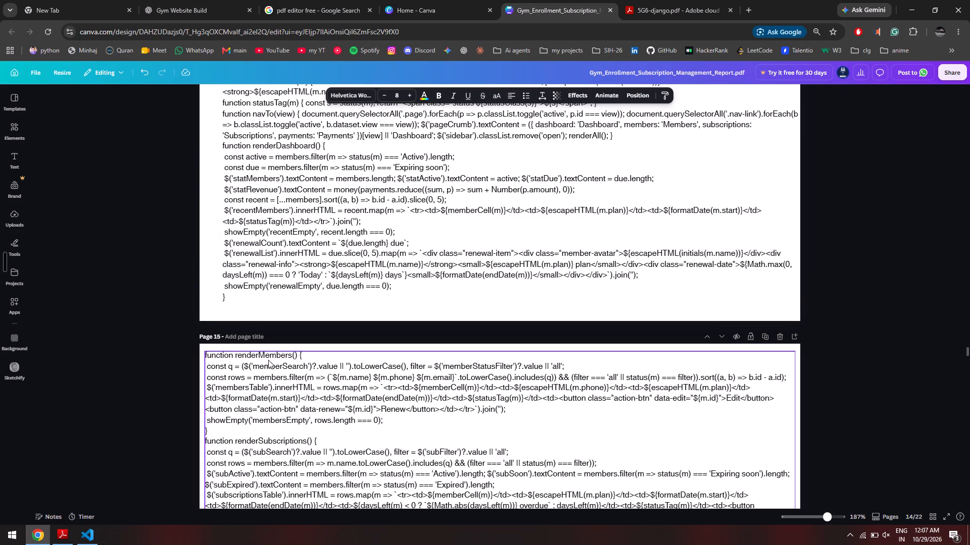
left_click(281, 359)
left_click(302, 355)
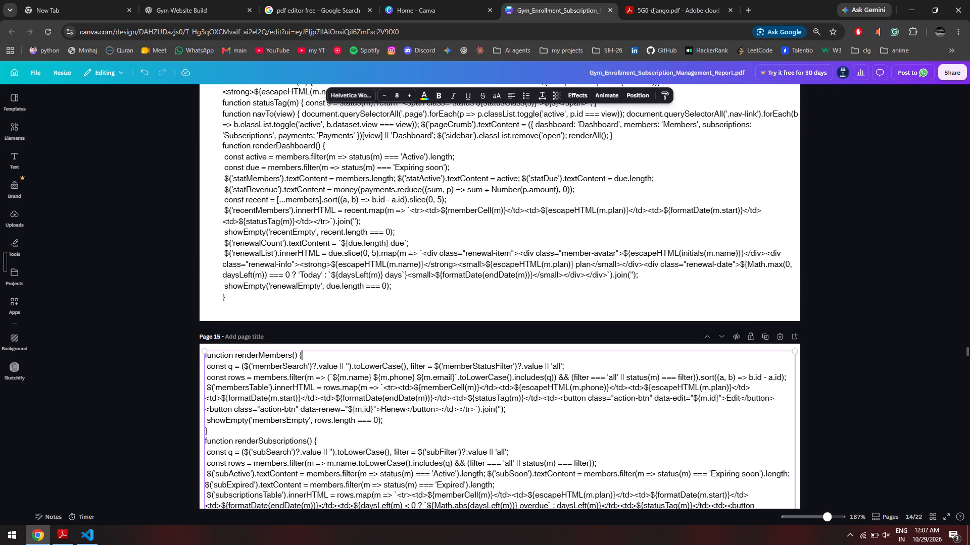
scroll(302, 355, "down", 6)
scroll(302, 355, "up", 3)
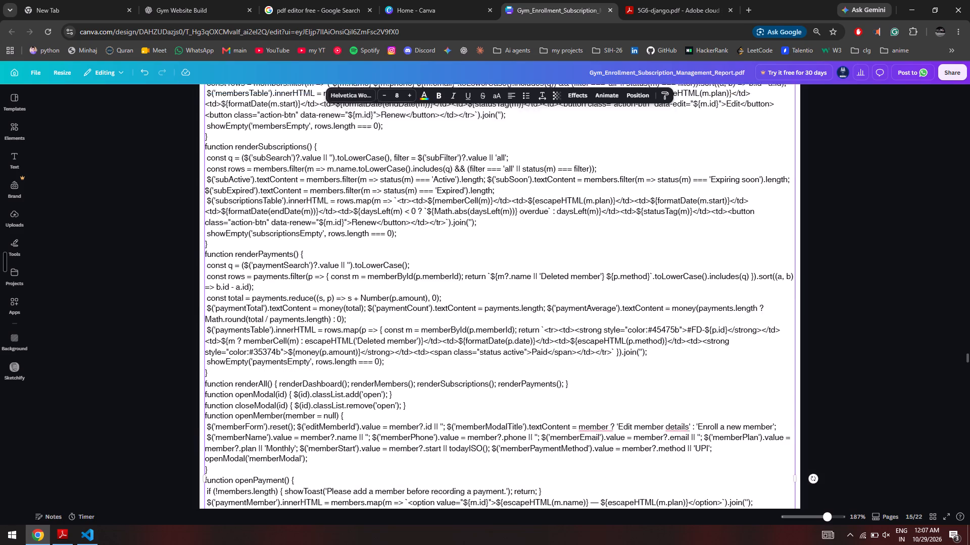
scroll(302, 355, "up", 1)
scroll(302, 355, "down", 14)
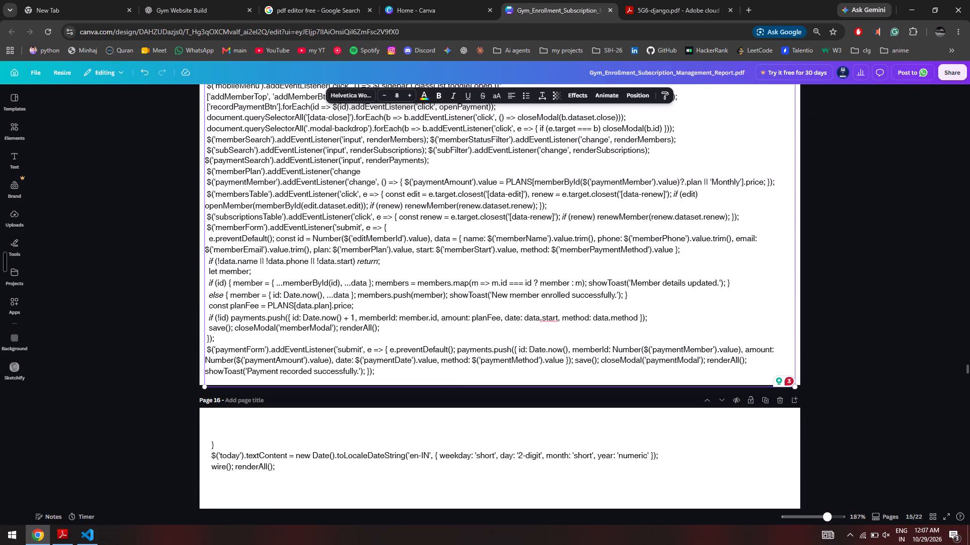
Reduce all the code text in the page 15 block to font size 7.6.
left_click(302, 355)
key("ctrl+a")
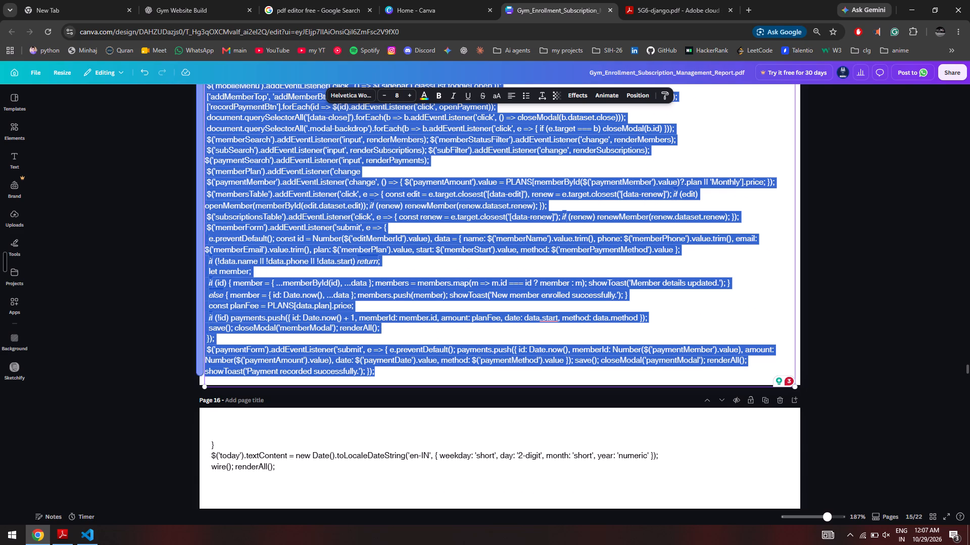
left_click(387, 96)
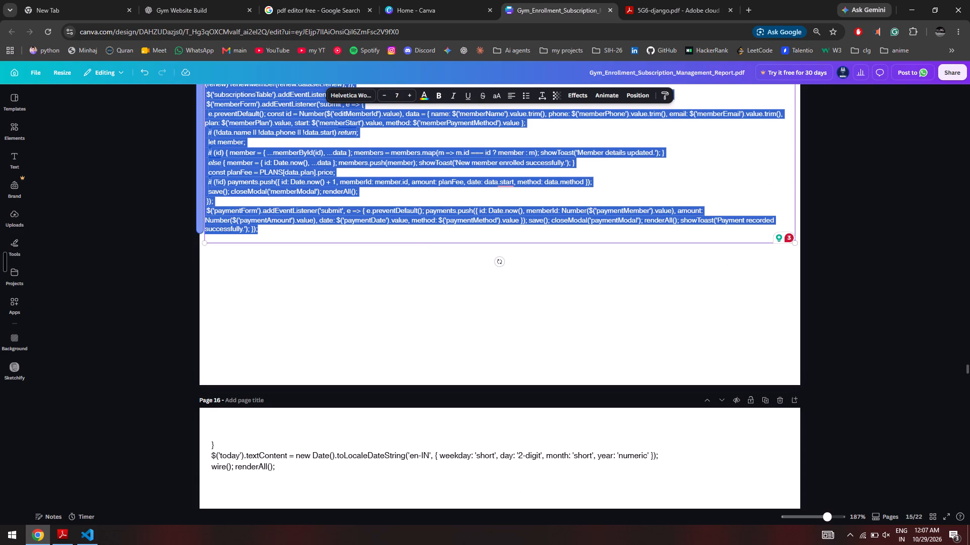
left_click(400, 96)
left_click(400, 96)
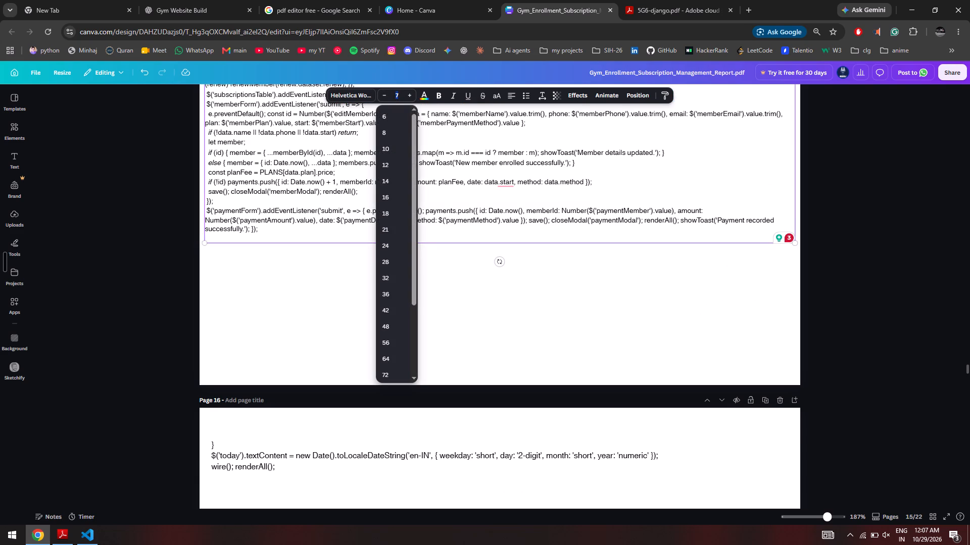
key("7")
type(".6")
key("Return")
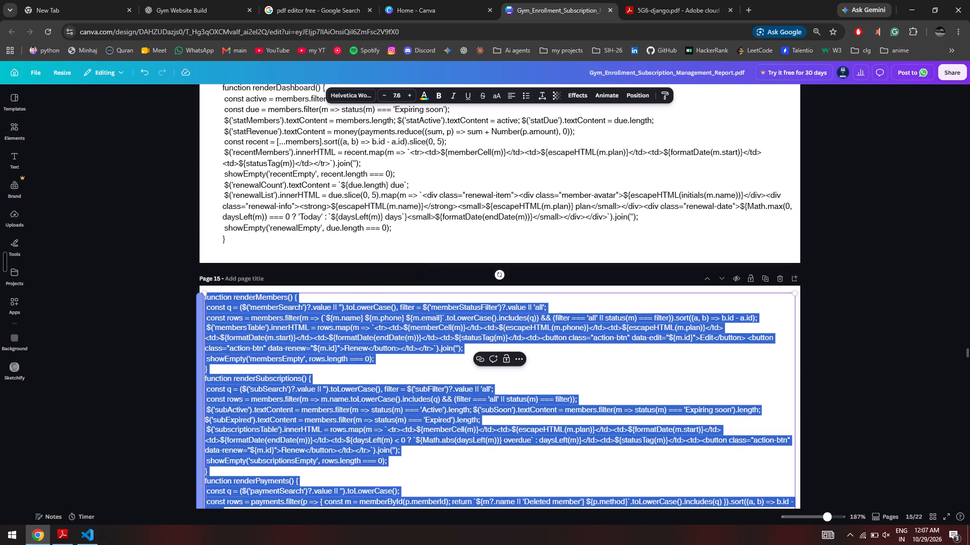
scroll(400, 99, "down", 15)
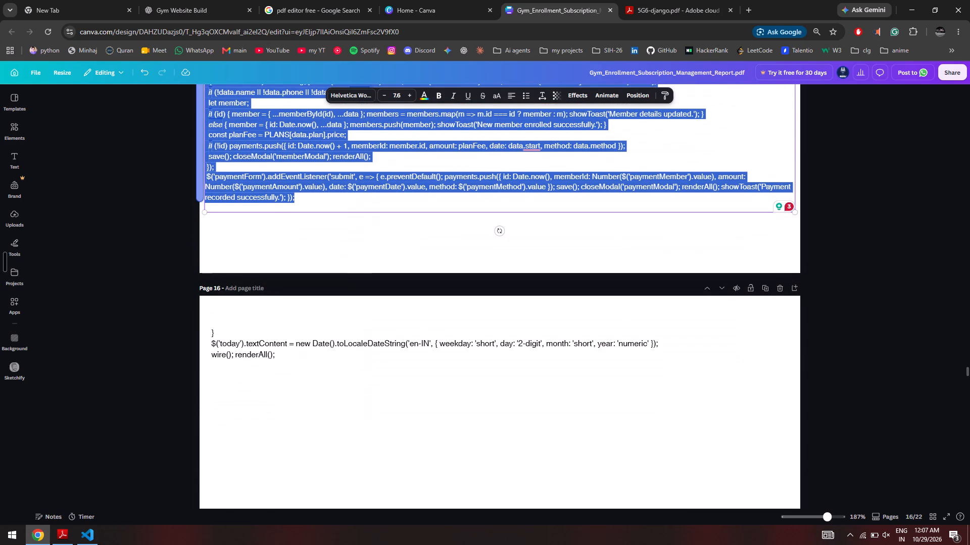
left_click(307, 203)
left_click(307, 203)
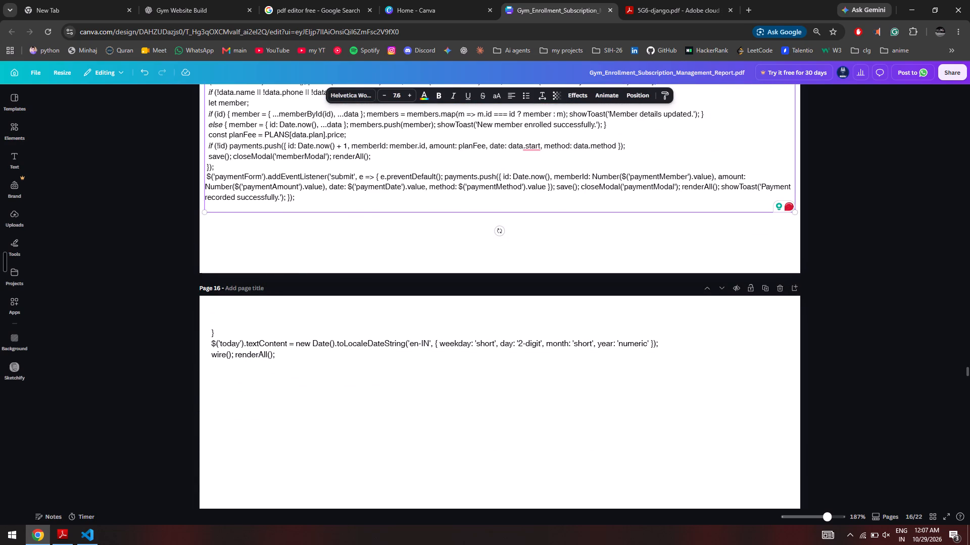
Move the page 16 code block onto page 15, aligned directly beneath the end of the main code block.
left_click(276, 355)
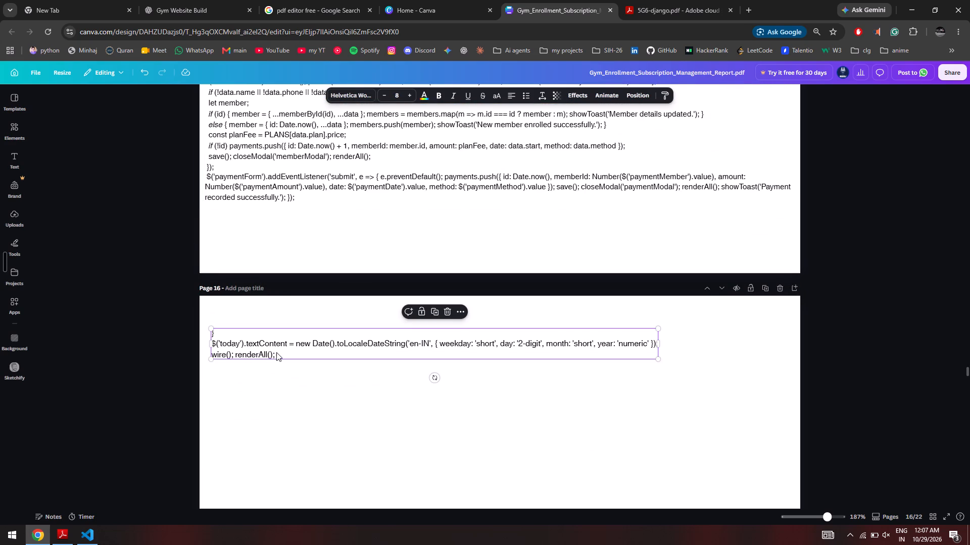
left_click_drag(295, 351, 294, 270)
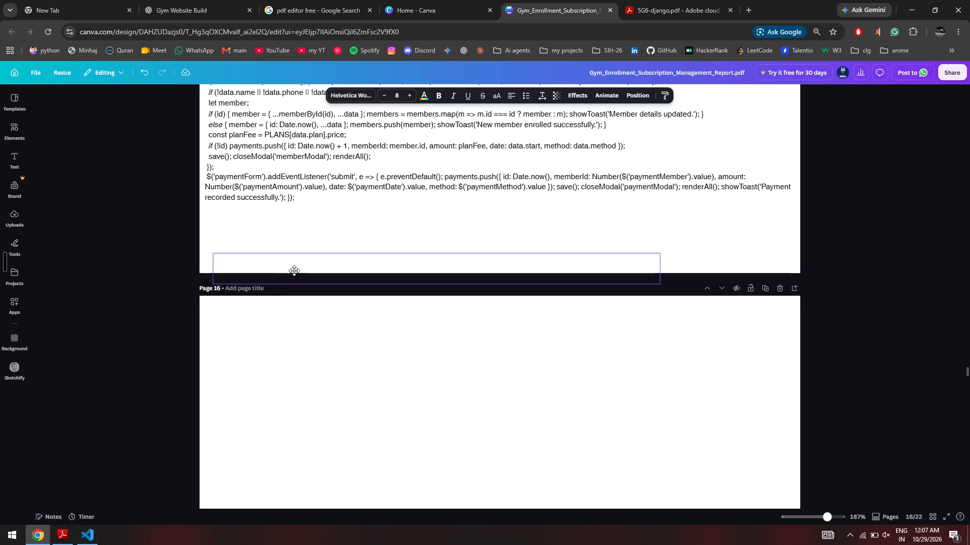
left_click_drag(294, 270, 289, 233)
left_click(273, 258)
left_click_drag(280, 233, 280, 228)
left_click(282, 251)
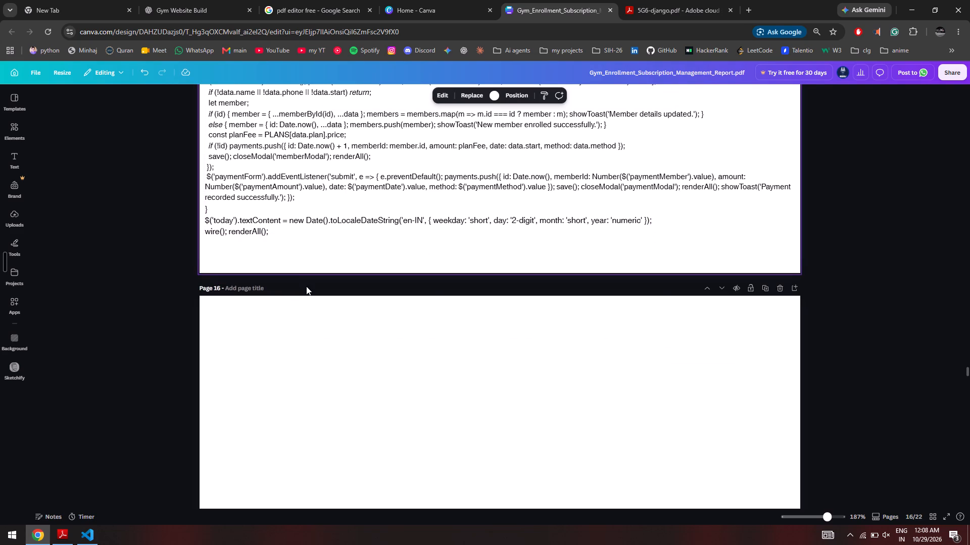
left_click(298, 250)
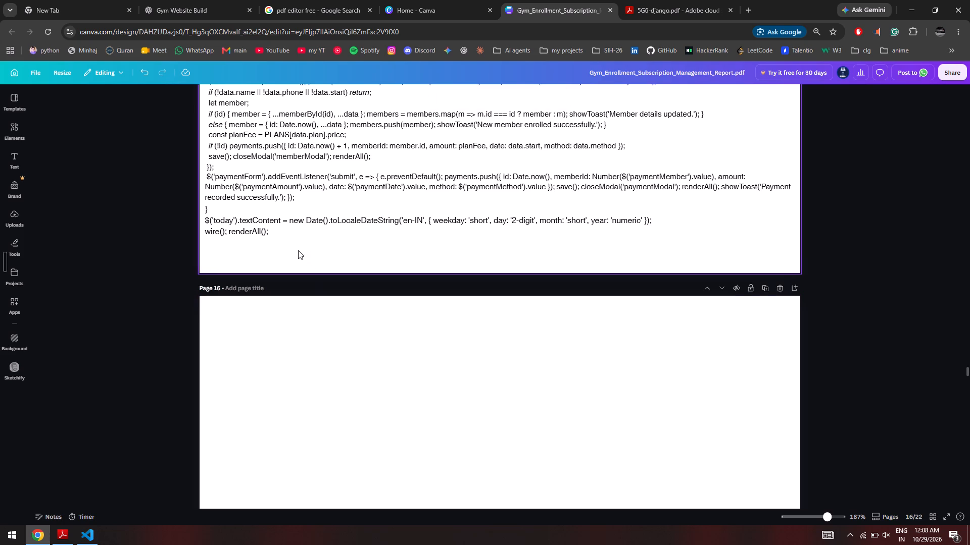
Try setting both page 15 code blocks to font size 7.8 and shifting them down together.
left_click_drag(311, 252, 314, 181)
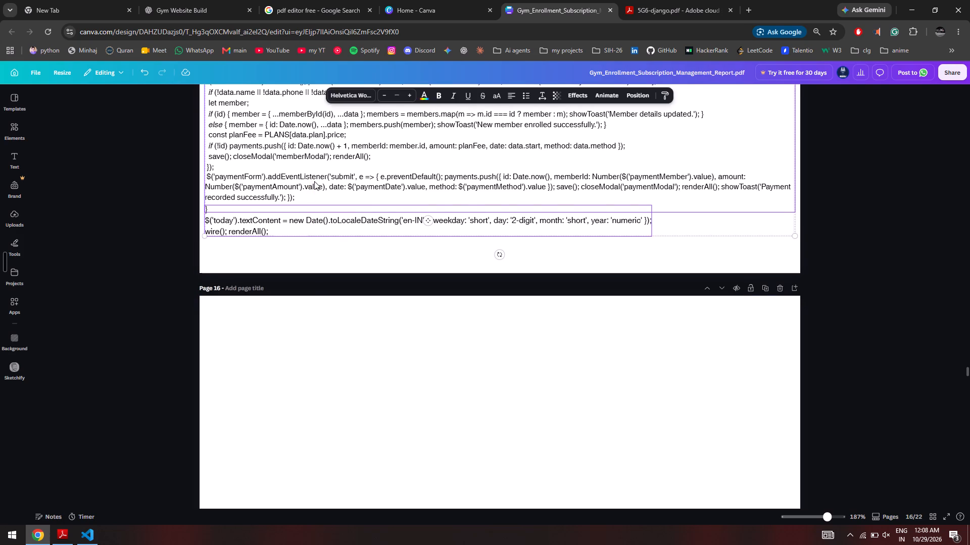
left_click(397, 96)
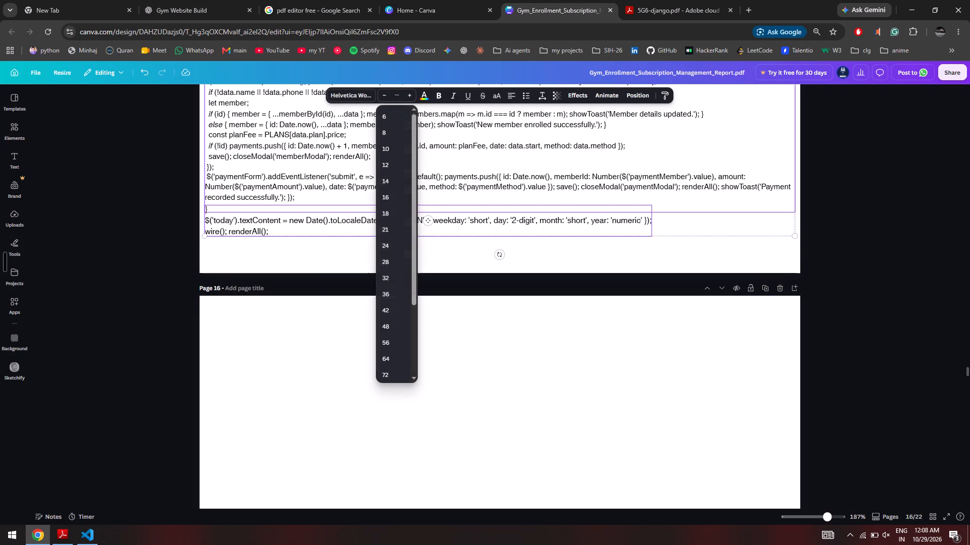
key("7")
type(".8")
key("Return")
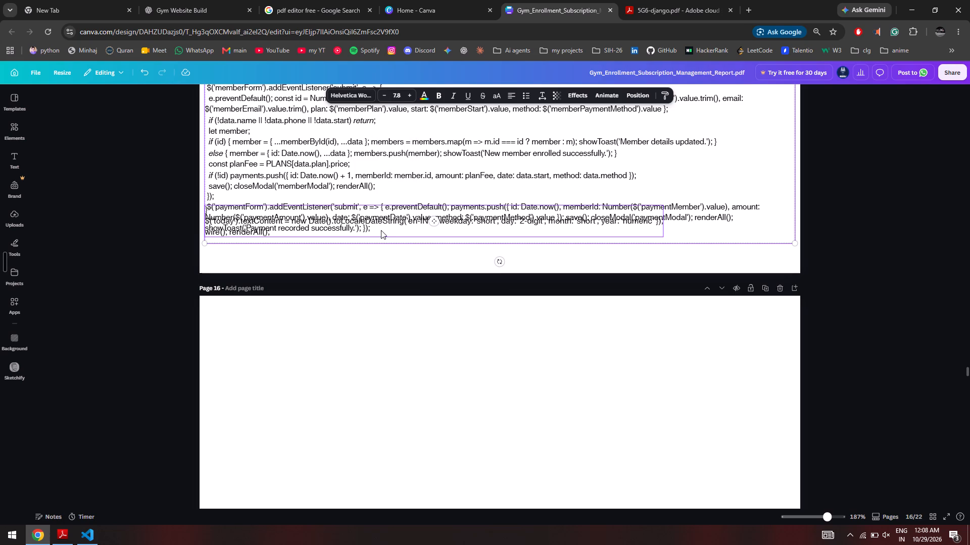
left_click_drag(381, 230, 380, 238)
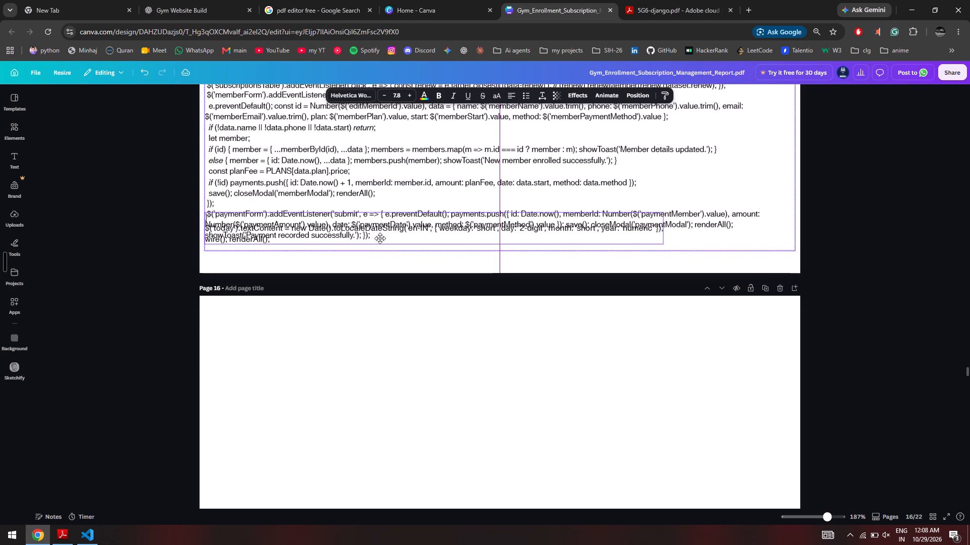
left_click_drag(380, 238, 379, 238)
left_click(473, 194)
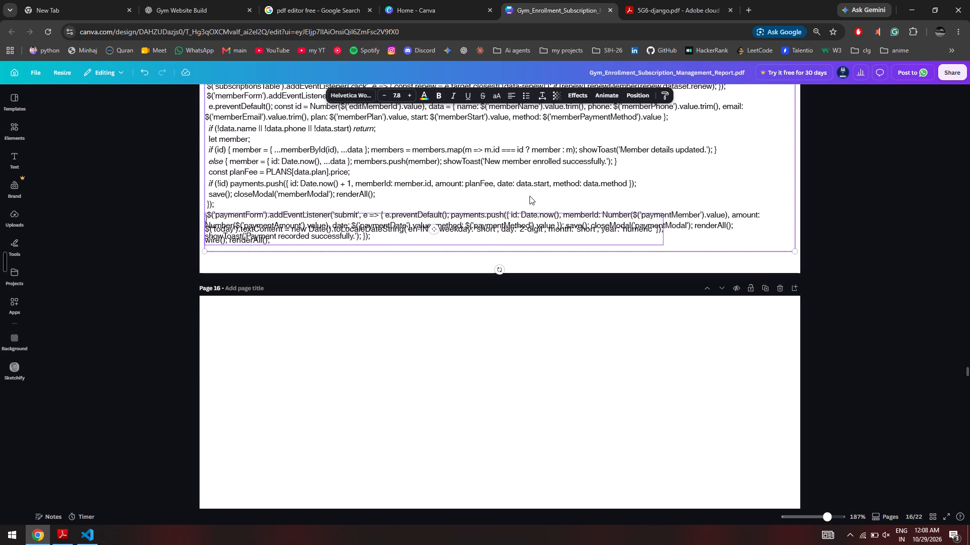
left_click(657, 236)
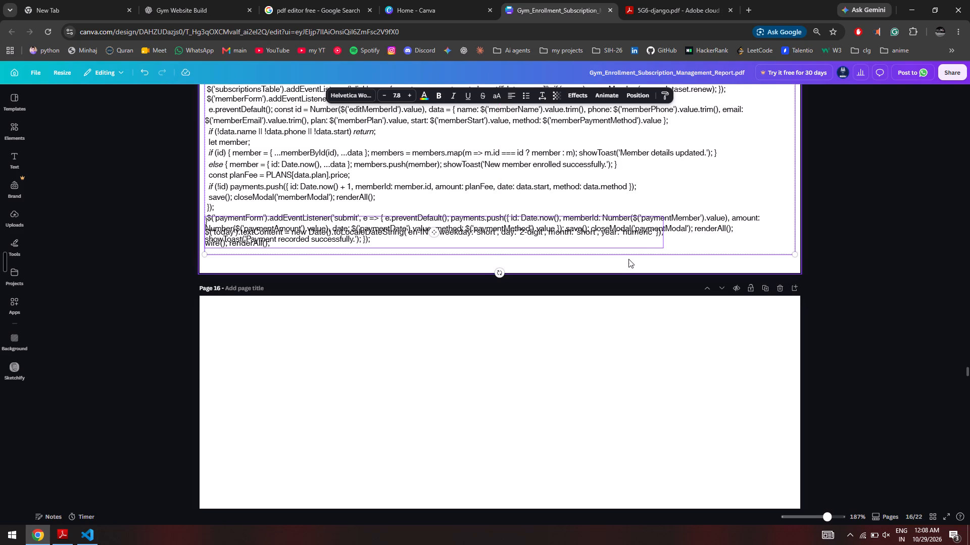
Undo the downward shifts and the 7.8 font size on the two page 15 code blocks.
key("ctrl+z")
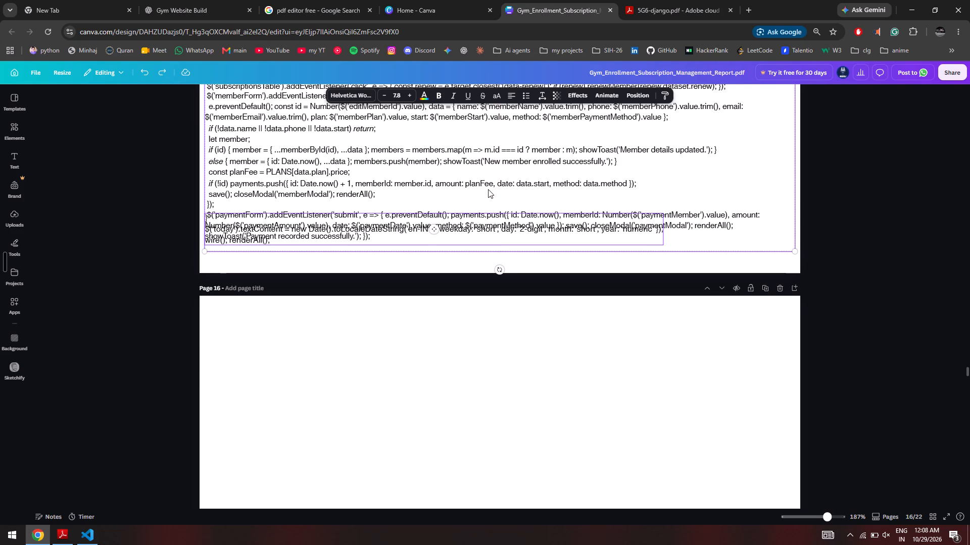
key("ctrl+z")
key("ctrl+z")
Move both page 15 code blocks down together slightly toward the bottom of the page.
left_click(472, 224)
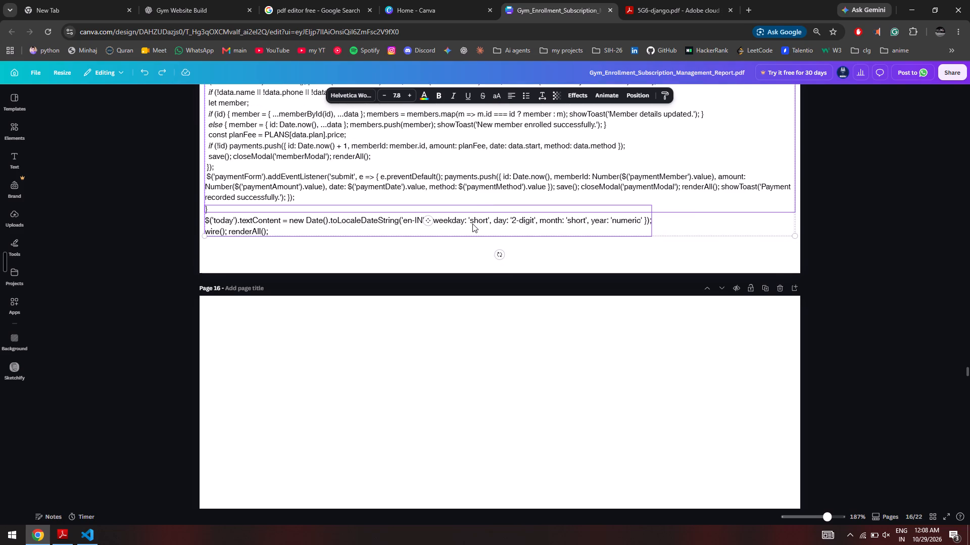
left_click_drag(471, 227, 470, 239)
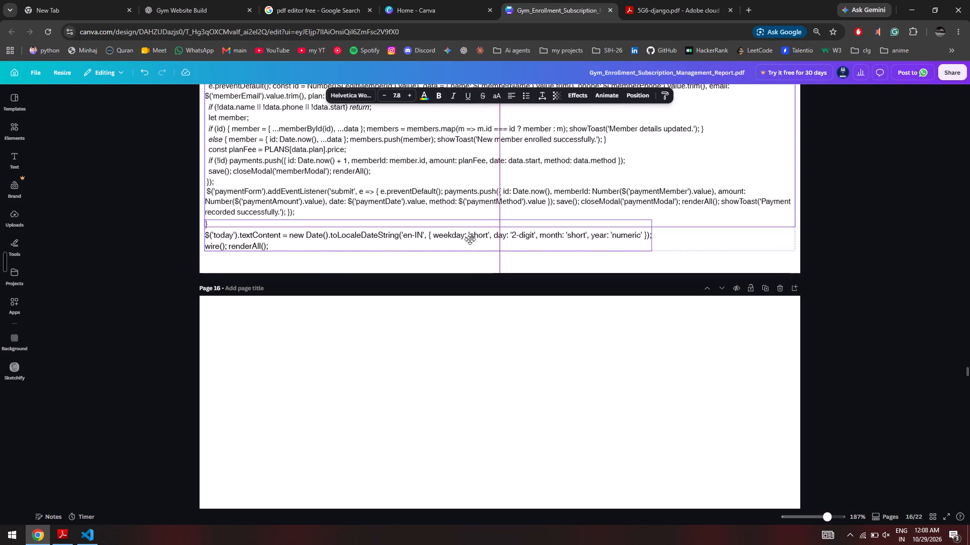
left_click_drag(470, 239, 472, 239)
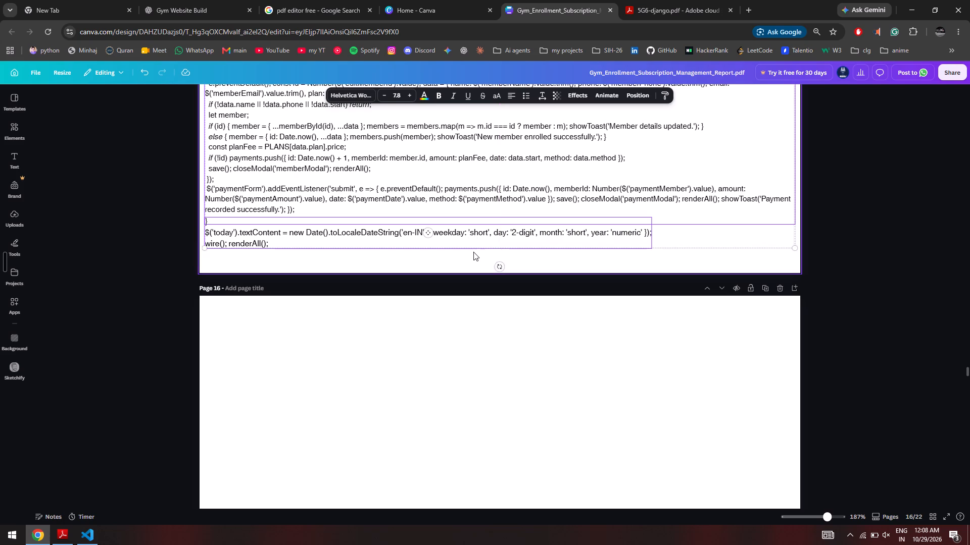
left_click(473, 252)
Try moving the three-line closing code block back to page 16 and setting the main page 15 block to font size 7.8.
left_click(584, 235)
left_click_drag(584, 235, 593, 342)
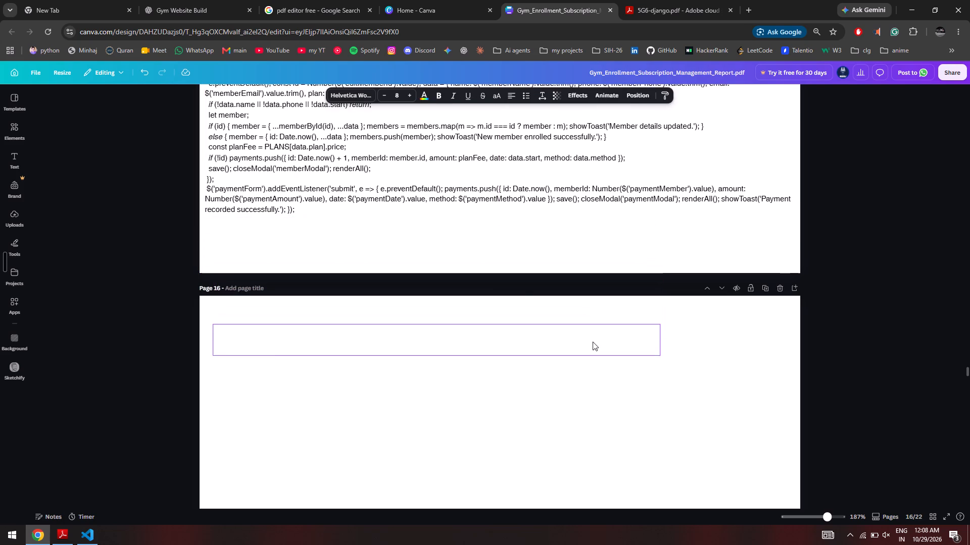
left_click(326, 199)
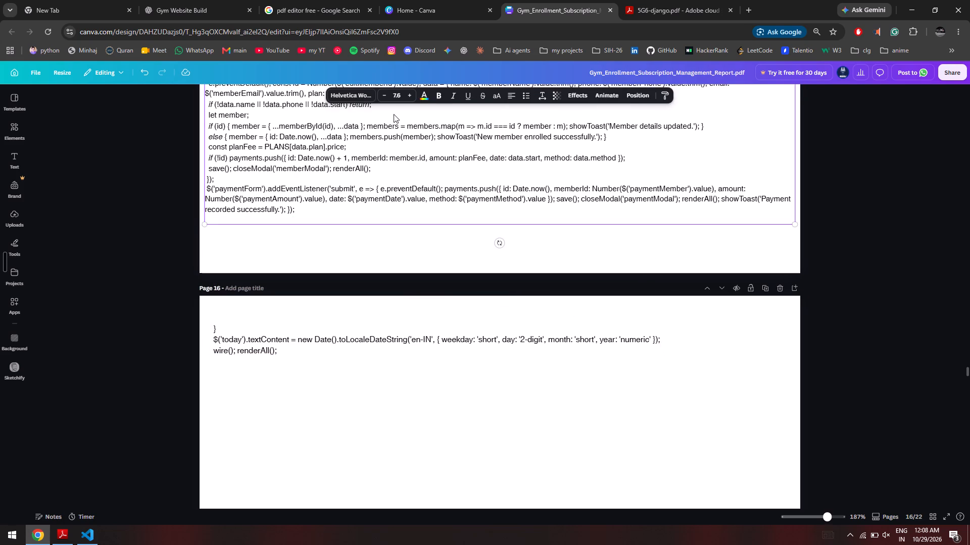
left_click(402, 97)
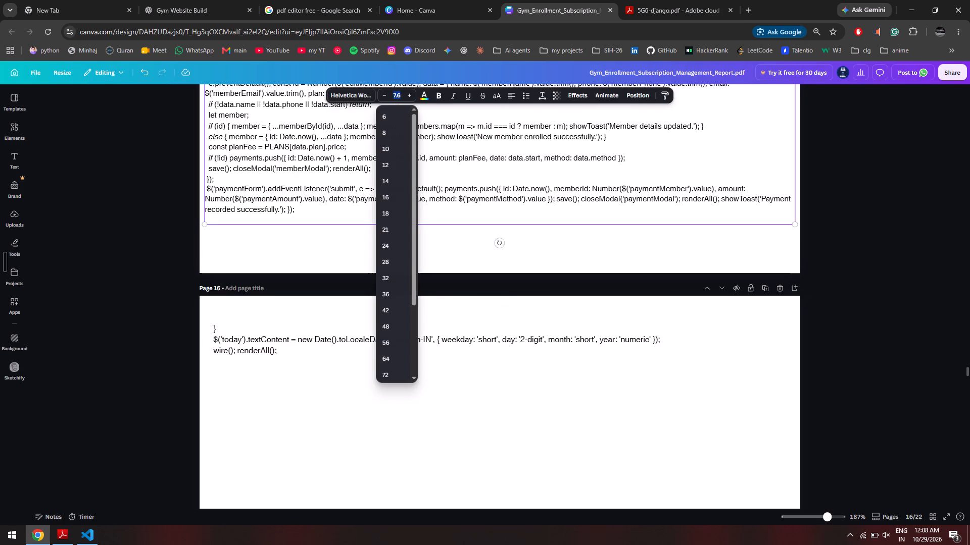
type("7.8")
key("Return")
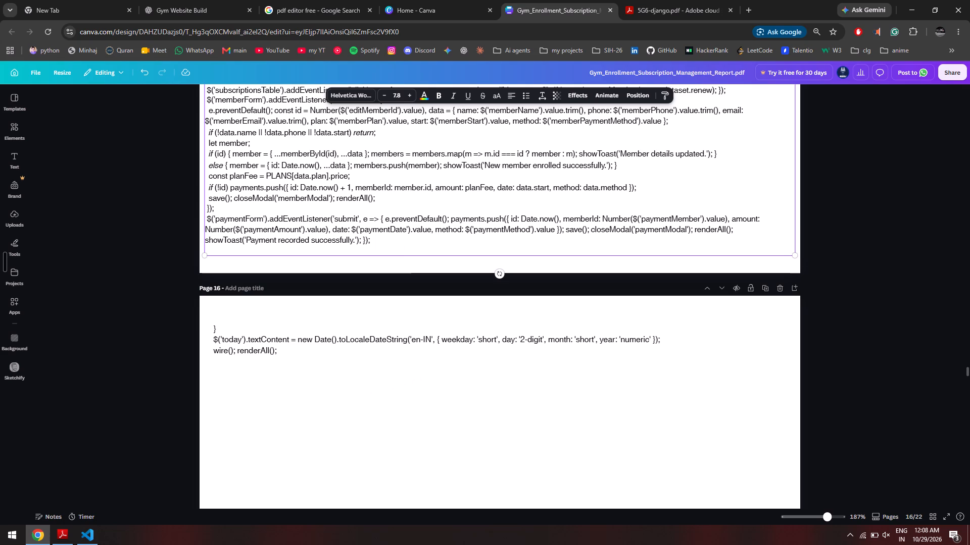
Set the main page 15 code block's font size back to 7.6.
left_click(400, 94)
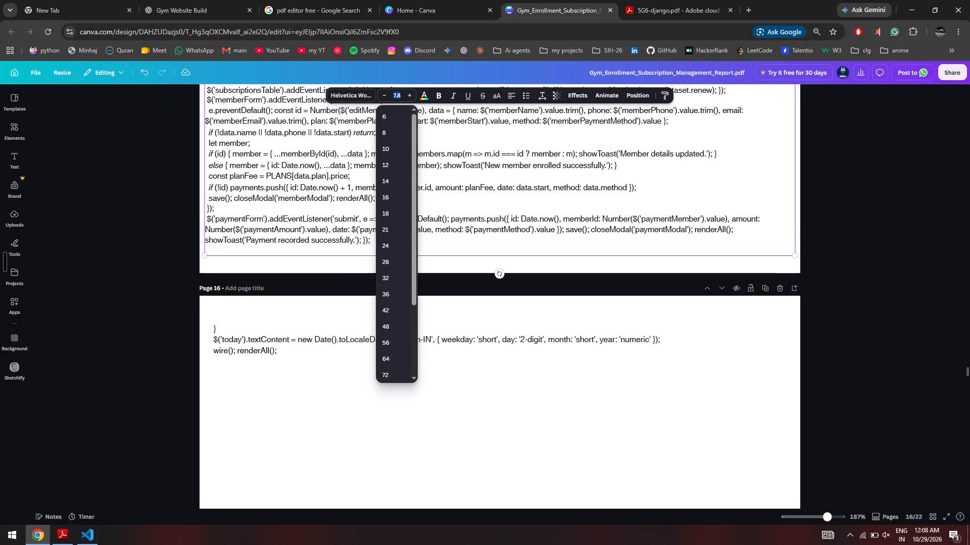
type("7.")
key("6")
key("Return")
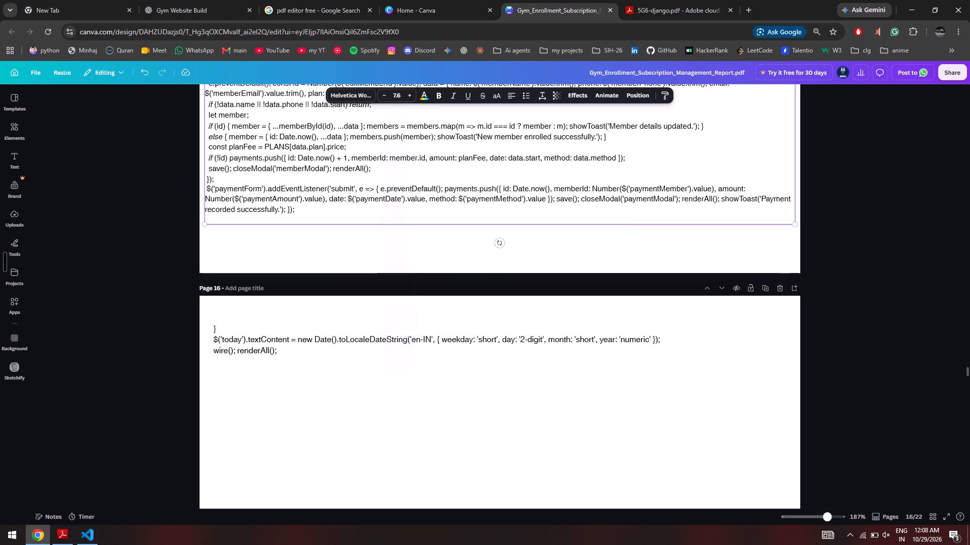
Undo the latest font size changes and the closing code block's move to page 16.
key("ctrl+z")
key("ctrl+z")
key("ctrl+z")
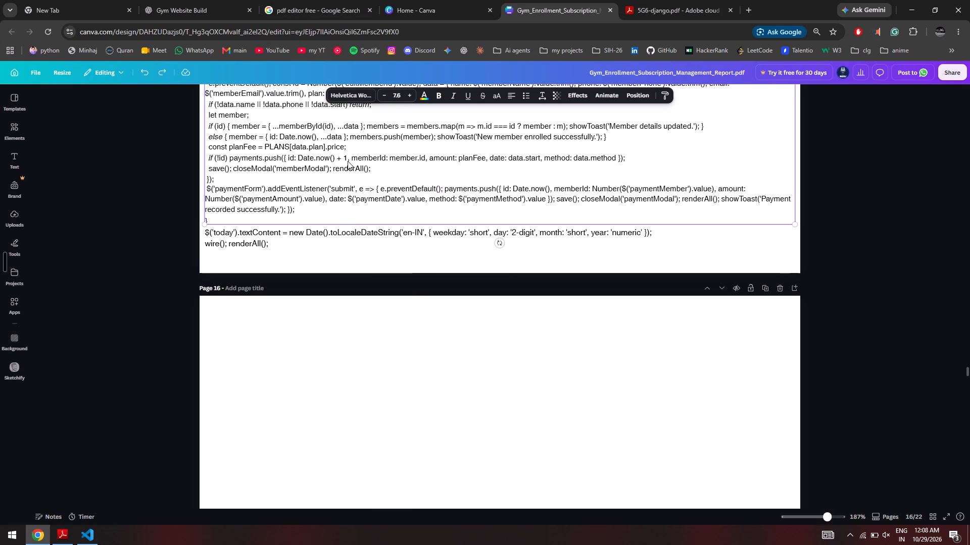
Delete one of the empty pages between the end of the script.js code and the Setup and Execution page.
left_click(342, 255)
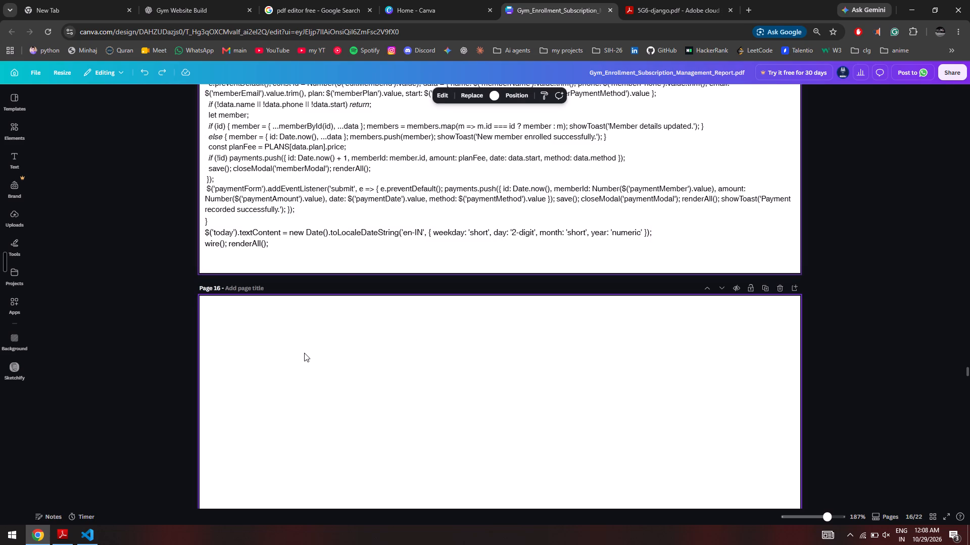
left_click(304, 353)
scroll(304, 353, "down", 20)
scroll(304, 353, "down", 3, "ctrl")
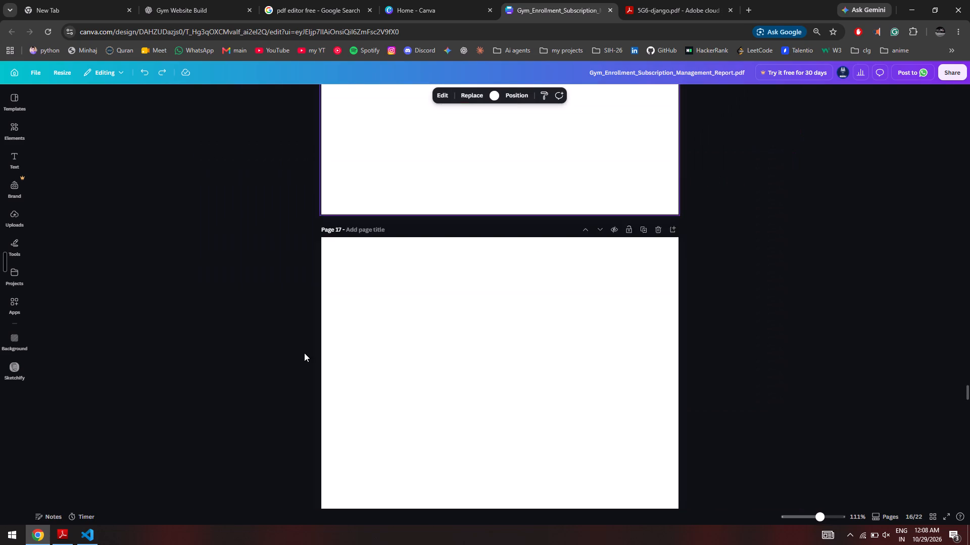
scroll(304, 353, "down", 1, "ctrl")
scroll(304, 353, "down", 10)
scroll(304, 353, "up", 4)
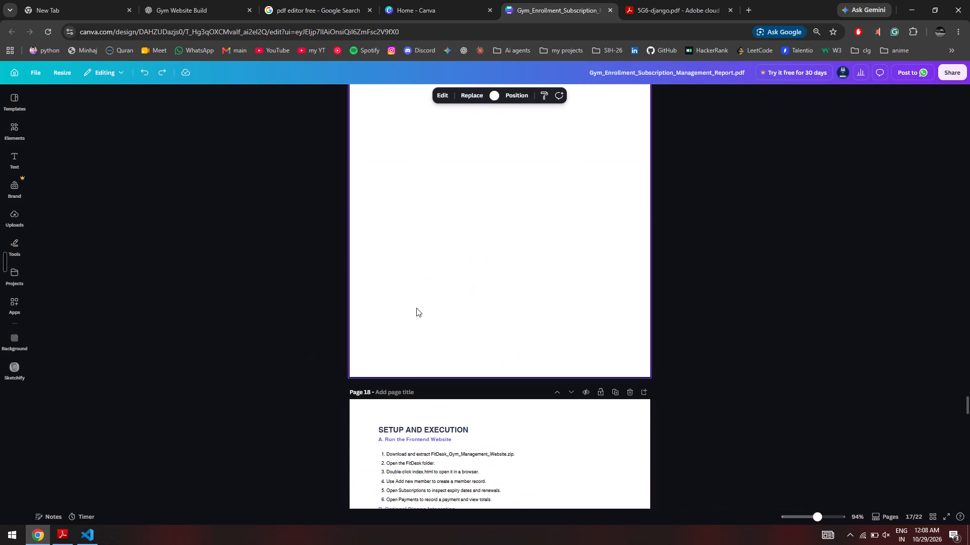
left_click(416, 308)
scroll(416, 308, "up", 5)
left_click(630, 197)
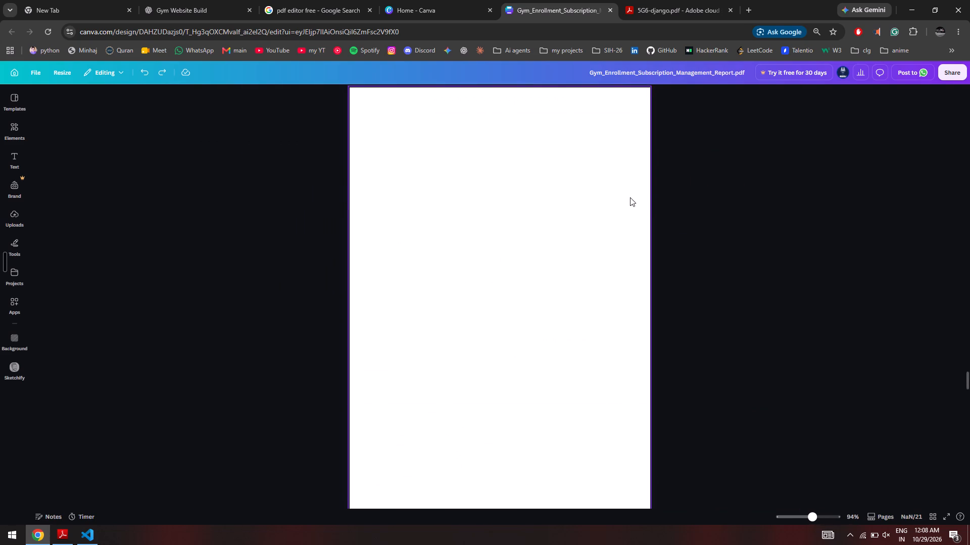
Delete the remaining blank page 16 between the end of the script.js code and the Setup and Execution page.
scroll(558, 323, "up", 6)
scroll(559, 330, "down", 3)
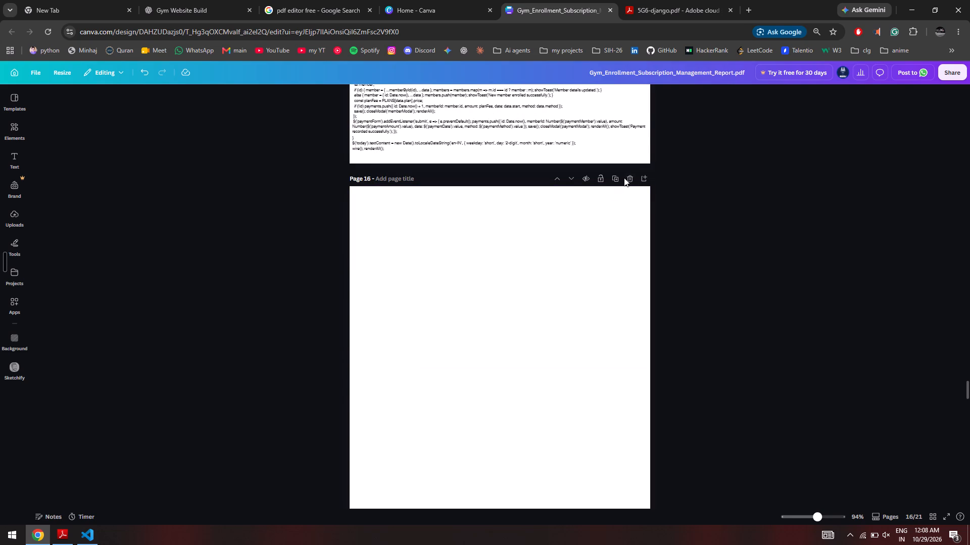
left_click(629, 178)
Check the Setup and Execution page of the original report PDF in Adobe Reader, and return to the Canva design.
key("alt+Tab")
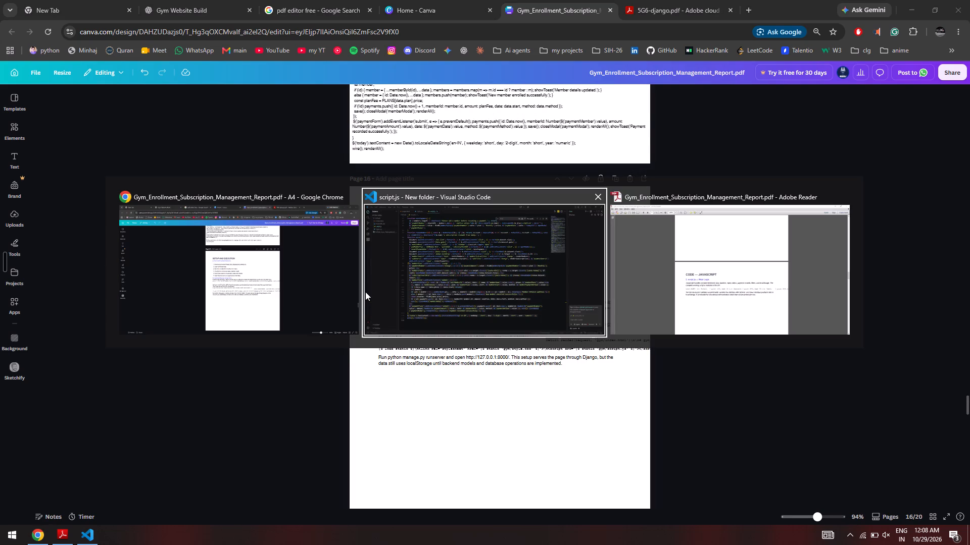
key("alt+Tab")
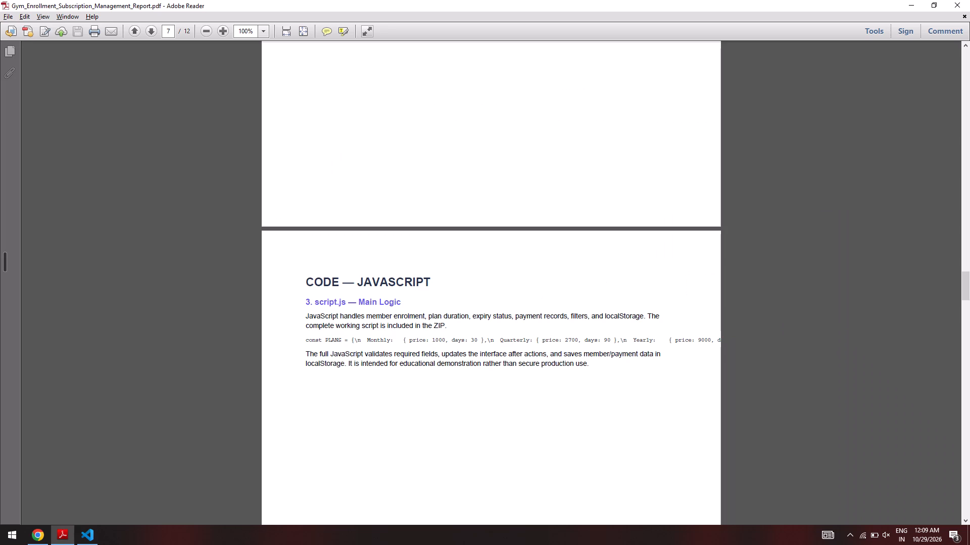
scroll(410, 299, "down", 20)
scroll(410, 299, "down", 12)
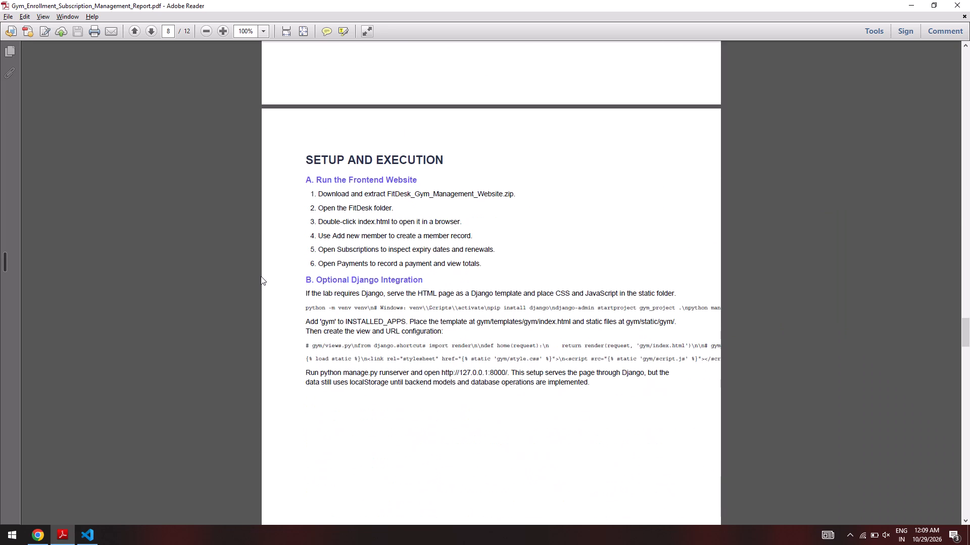
scroll(261, 278, "down", 1)
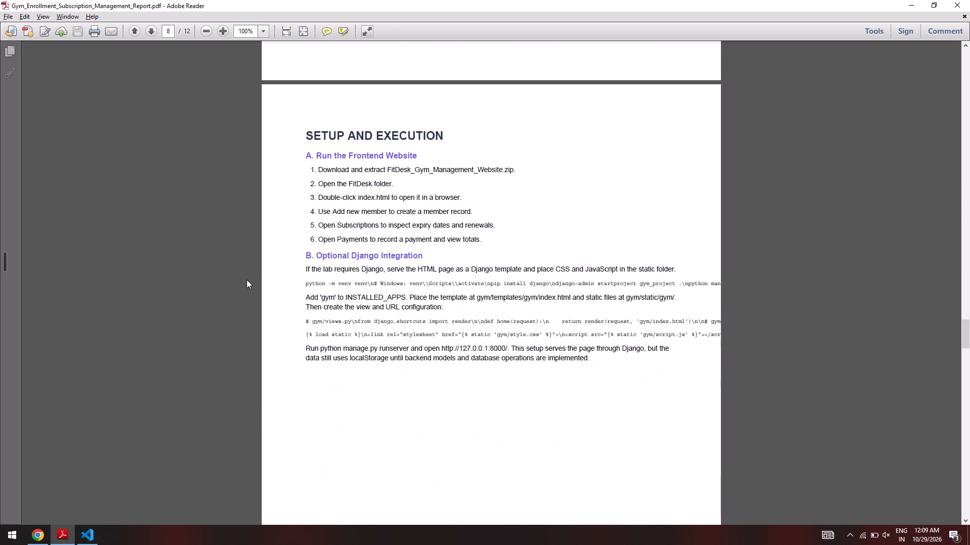
key("alt+Tab")
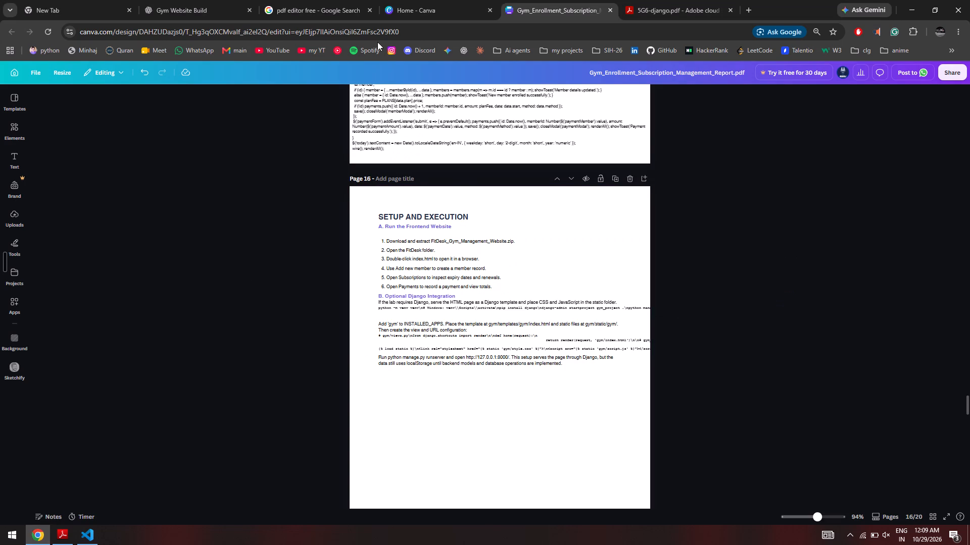
Show the desktop and launch the Kuro application.
key("super+d")
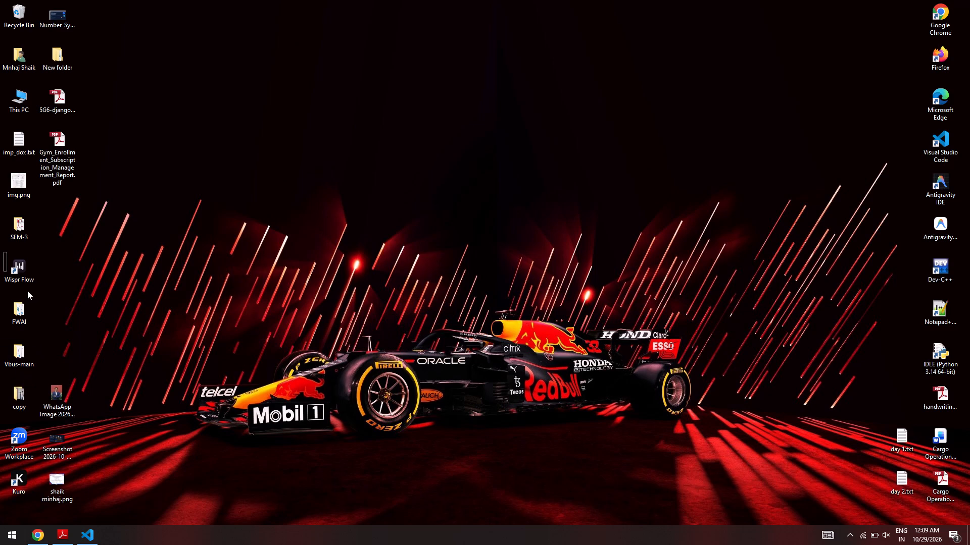
double_click(20, 474)
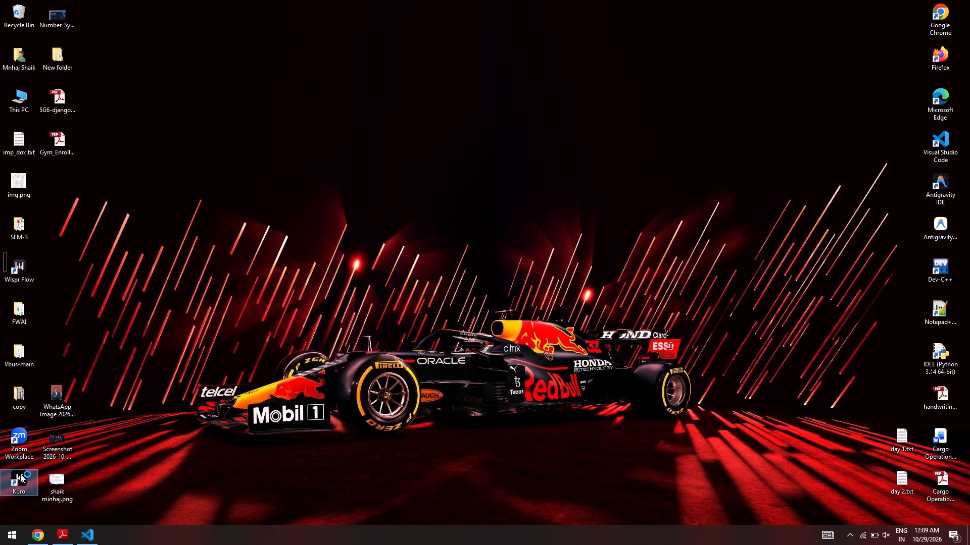
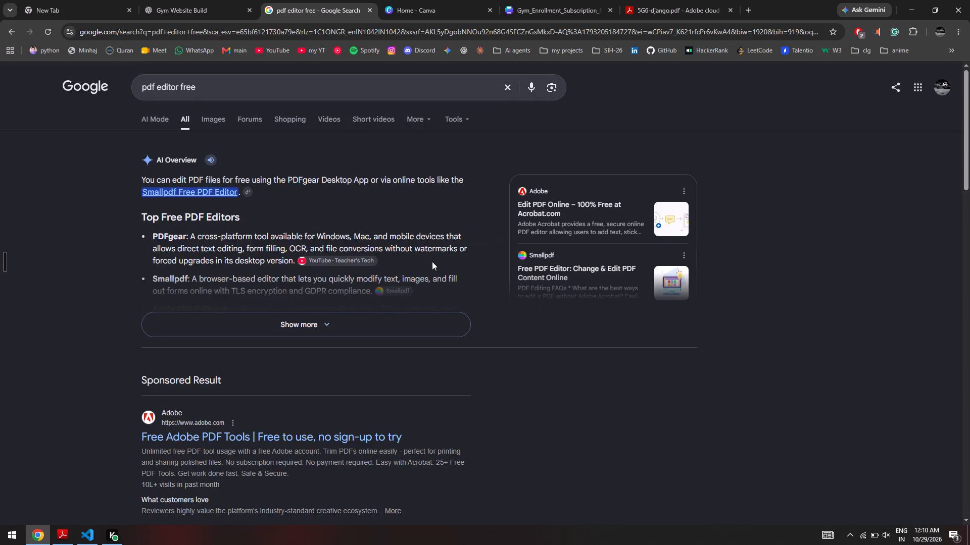
Close the "pdf editor free" search results and bring up the title page of 5G6-django.pdf in Adobe Acrobat online.
key("ctrl+w")
left_click(551, 0)
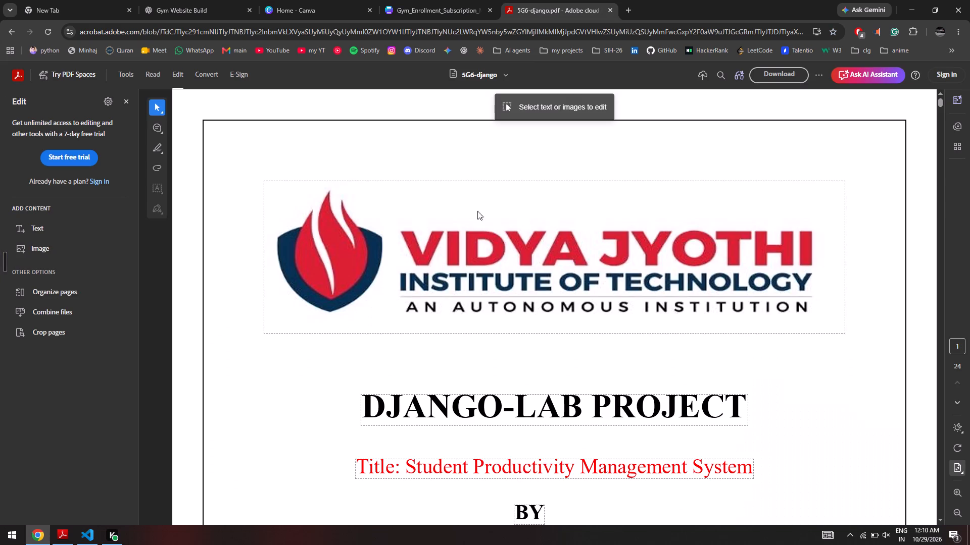
scroll(443, 379, "down", 5)
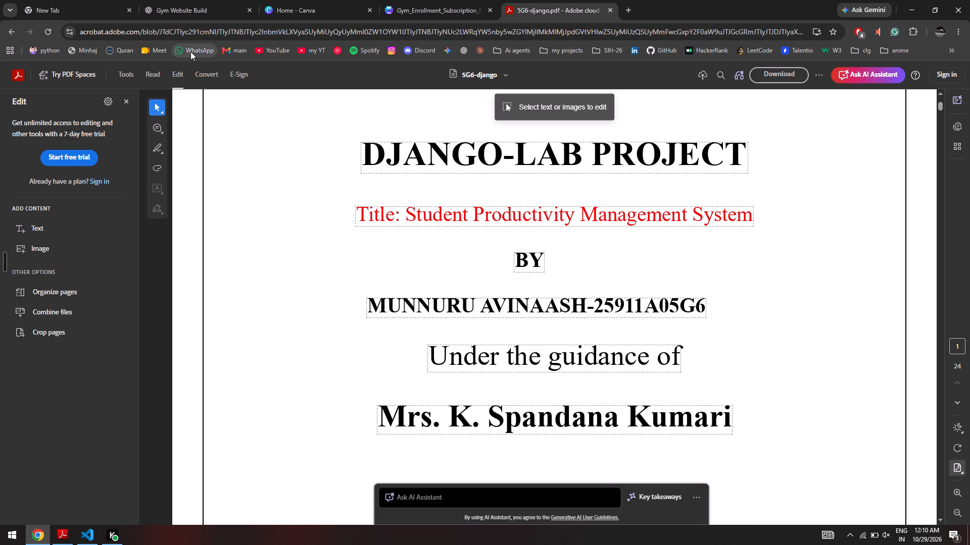
Open the "DJANGO LAB PROJECT II CSE-C(26-27)" Google Sheet from the browsing history.
left_click(129, 1)
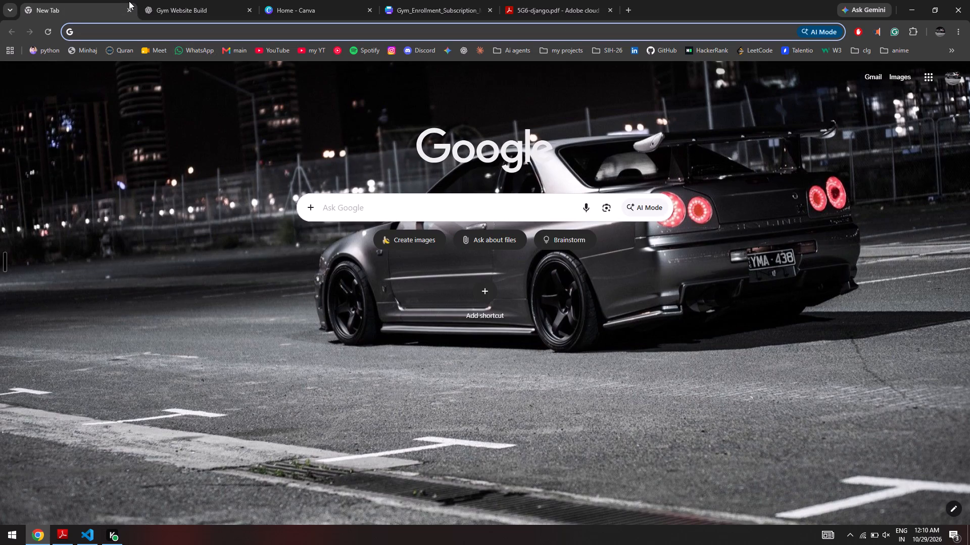
key("ctrl+h")
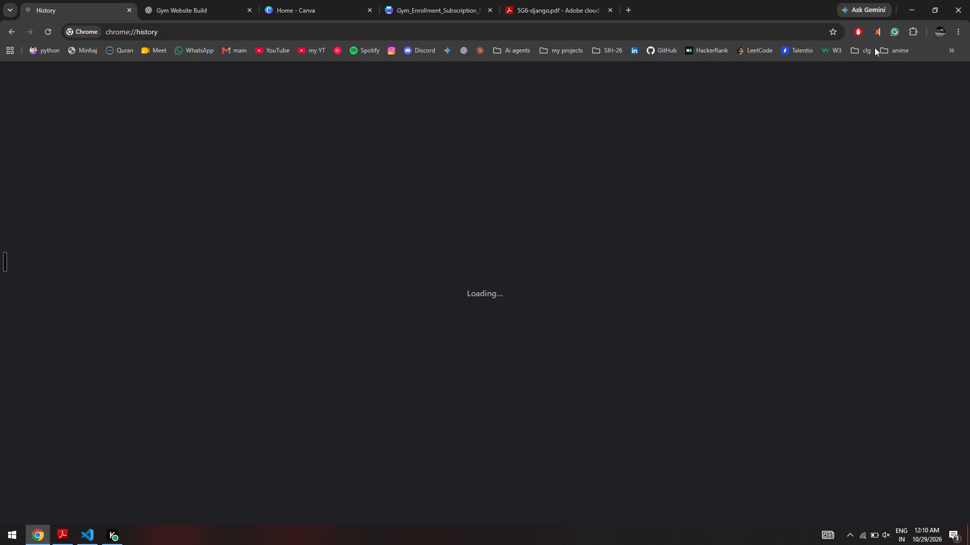
scroll(505, 278, "down", 4)
scroll(455, 320, "down", 4)
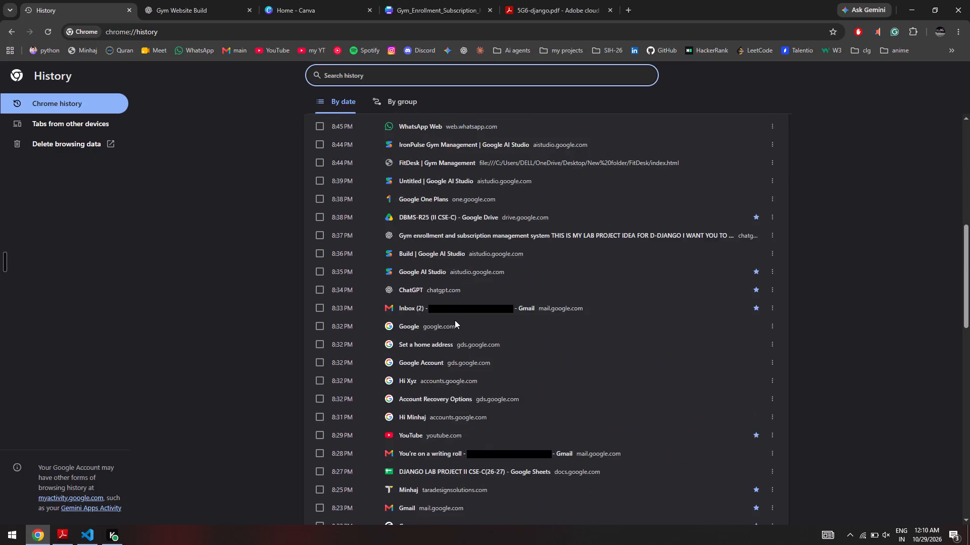
scroll(455, 320, "down", 4)
left_click(464, 267, "ctrl")
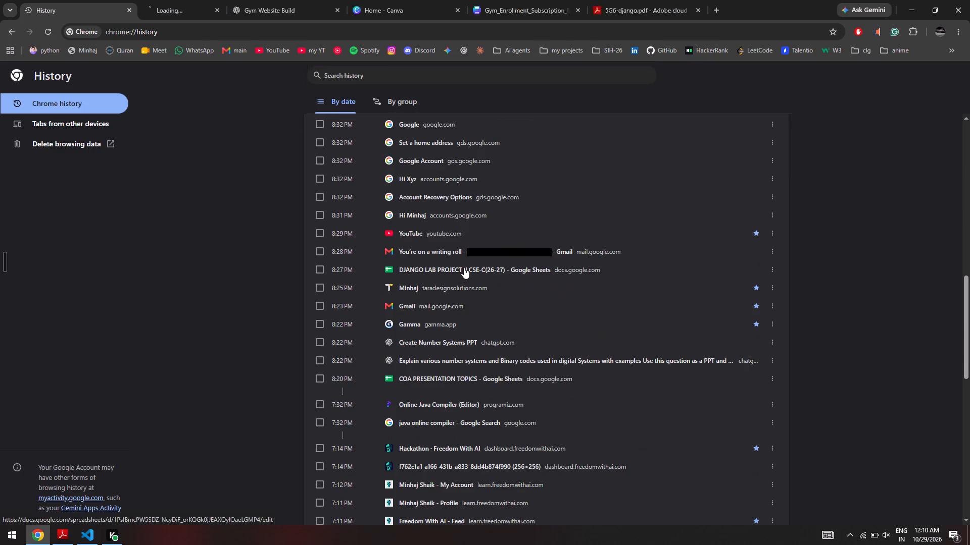
left_click(228, 0)
Copy the project title "Gym enrollment and subscription management system" from cell D56 and close the spreadsheet, leaving without saving.
scroll(302, 164, "down", 3)
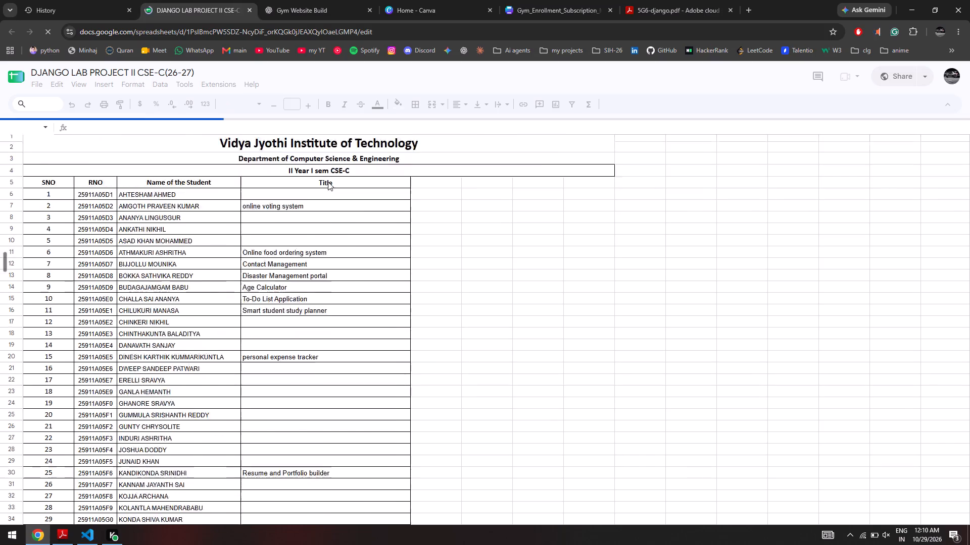
scroll(328, 182, "down", 9)
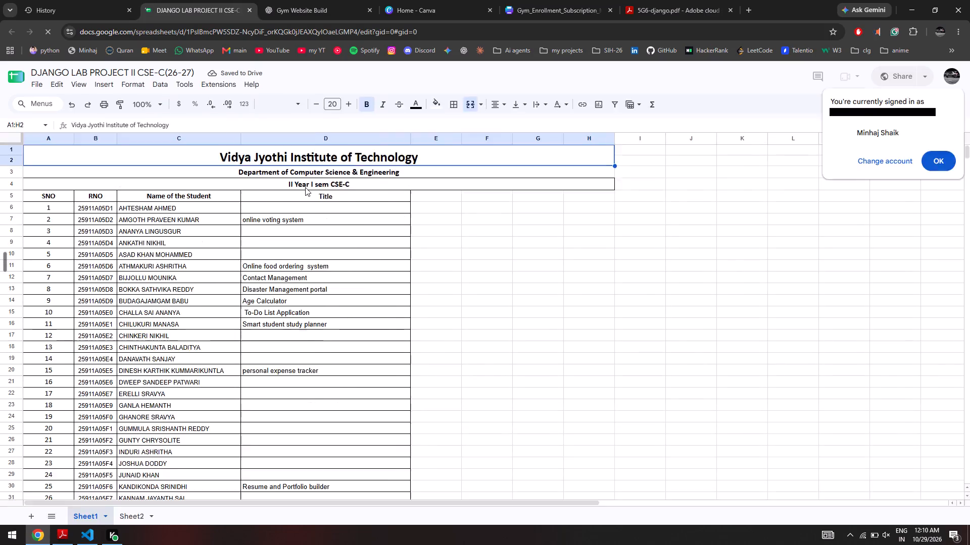
left_click(305, 187)
scroll(286, 370, "down", 6)
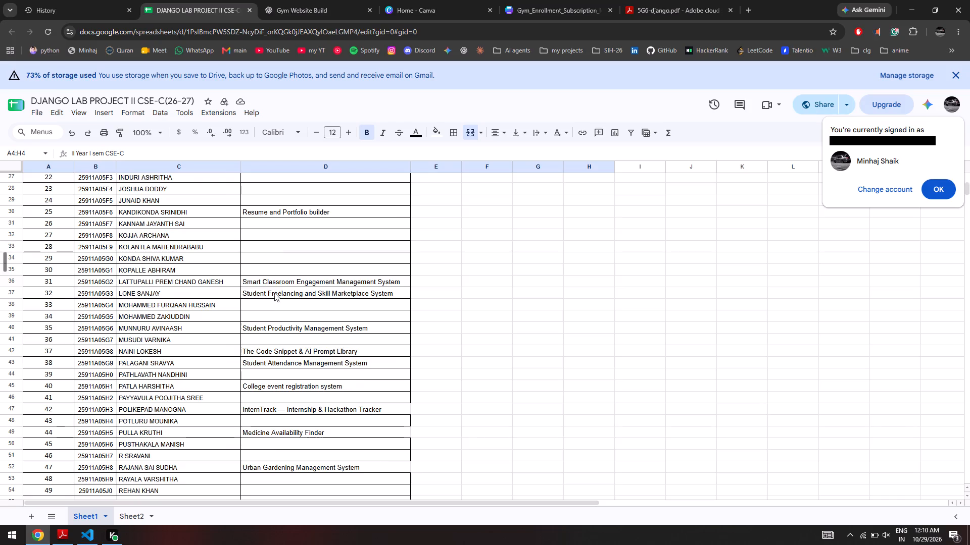
scroll(272, 275, "up", 3)
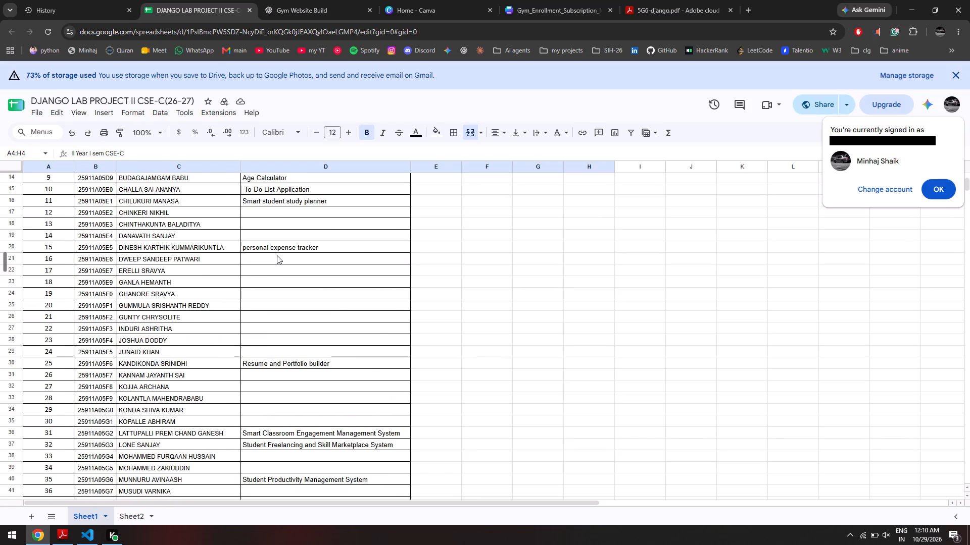
scroll(279, 346, "down", 6)
left_click(282, 361)
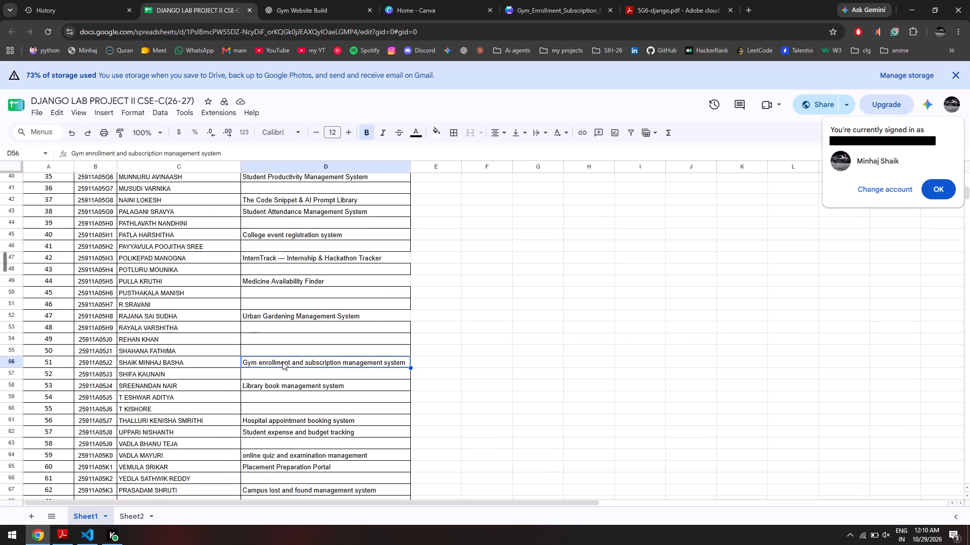
double_click(282, 361)
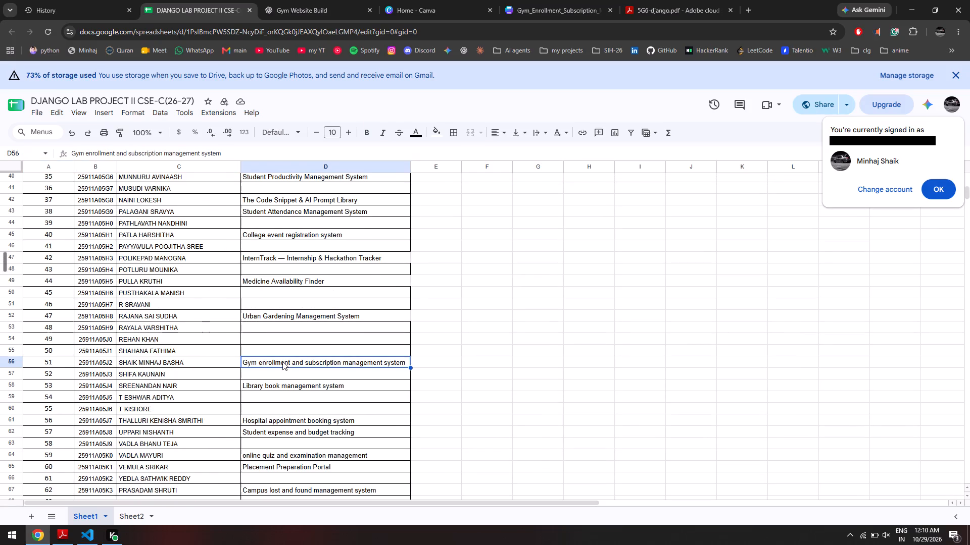
key("ctrl+a")
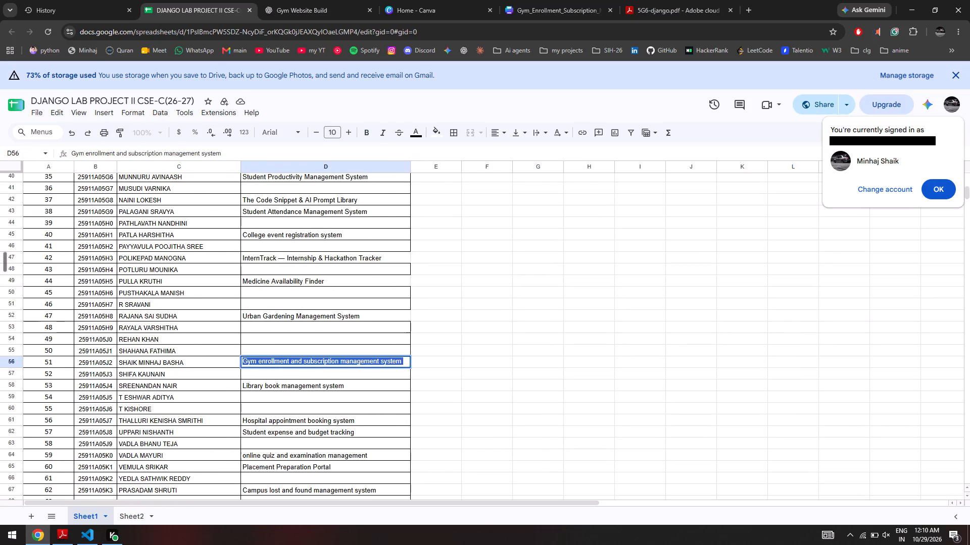
key("ctrl+c")
key("ctrl+w")
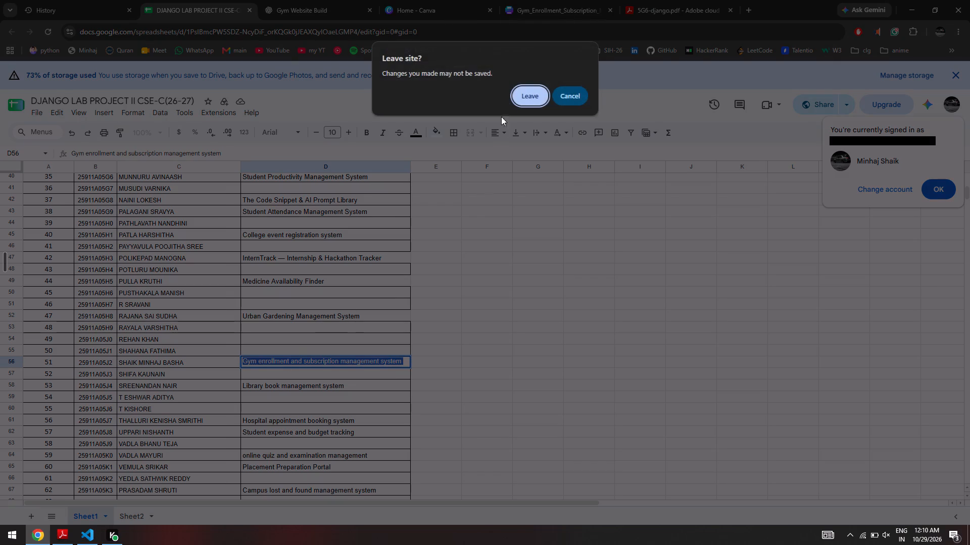
left_click(523, 96)
Replace the red title line on the first page of 5G6-django.pdf with "Gym enrollment and subscription management system".
left_click(566, 0)
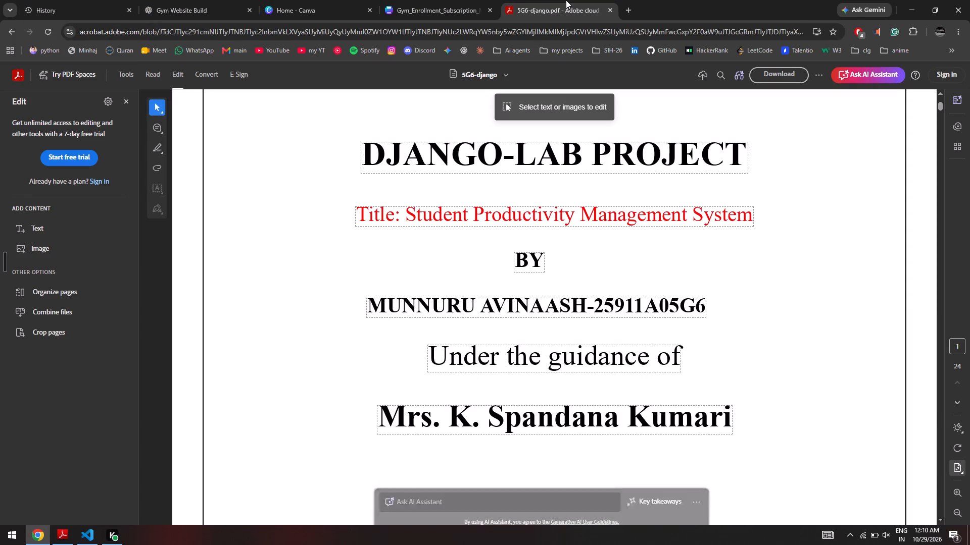
double_click(523, 215)
double_click(523, 215)
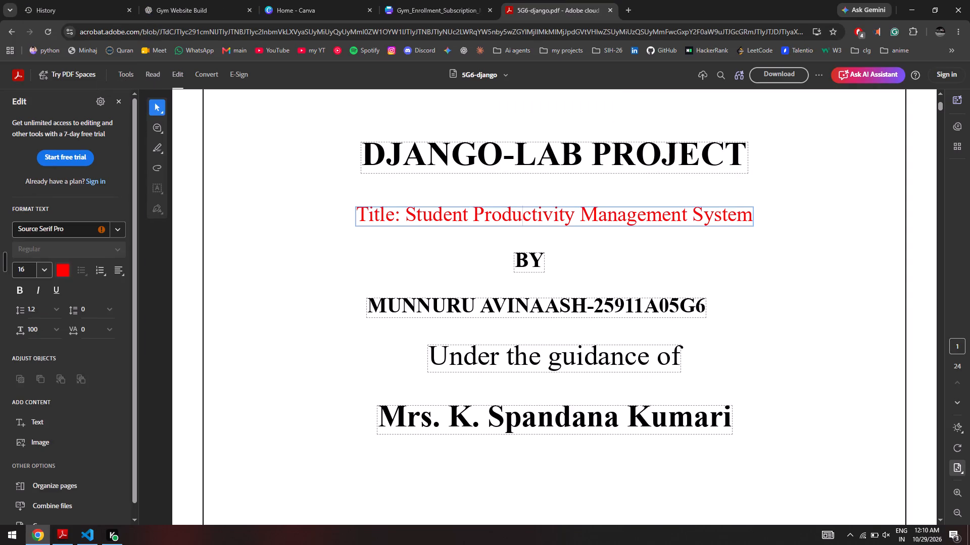
key("ctrl+a")
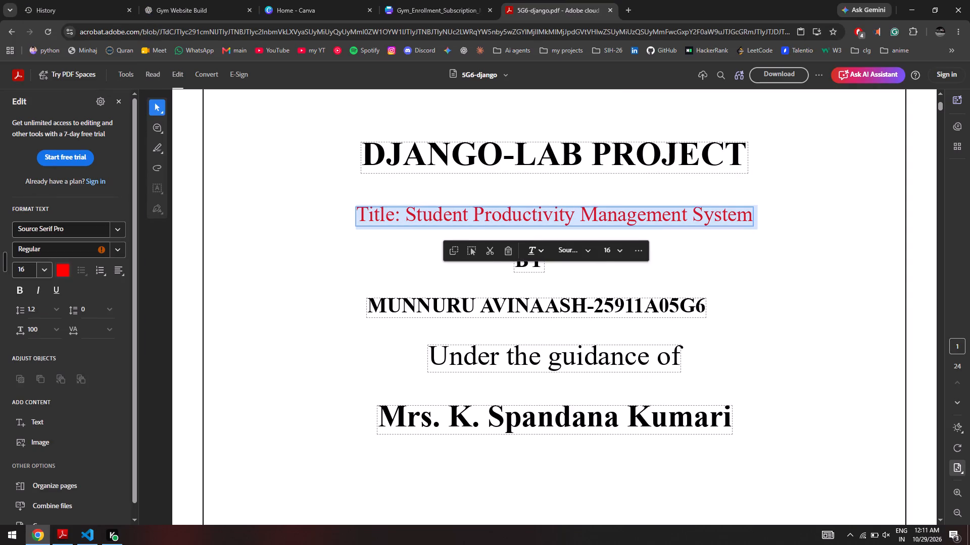
key("ctrl+v")
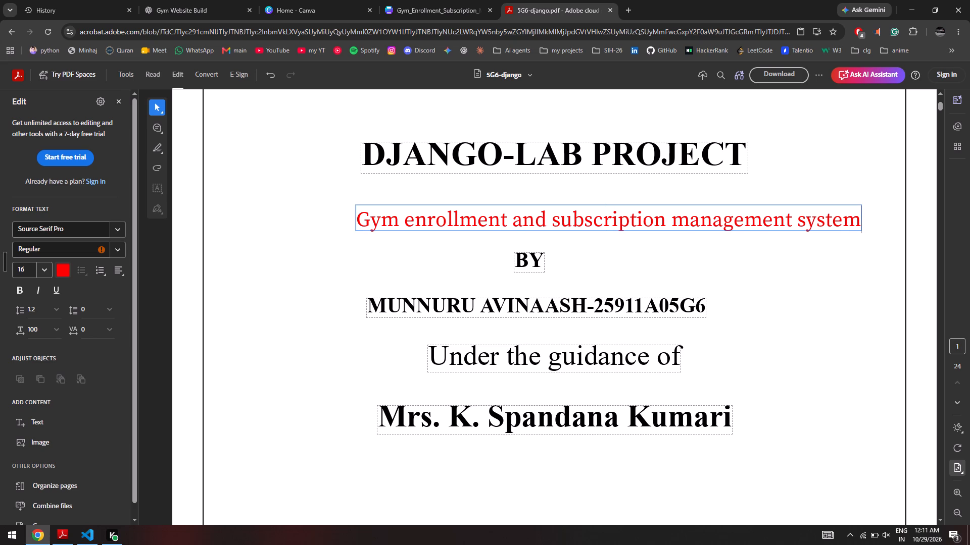
Move the new red title line so that it sits centred between the DJANGO-LAB PROJECT heading and BY.
left_click_drag(510, 230, 465, 234)
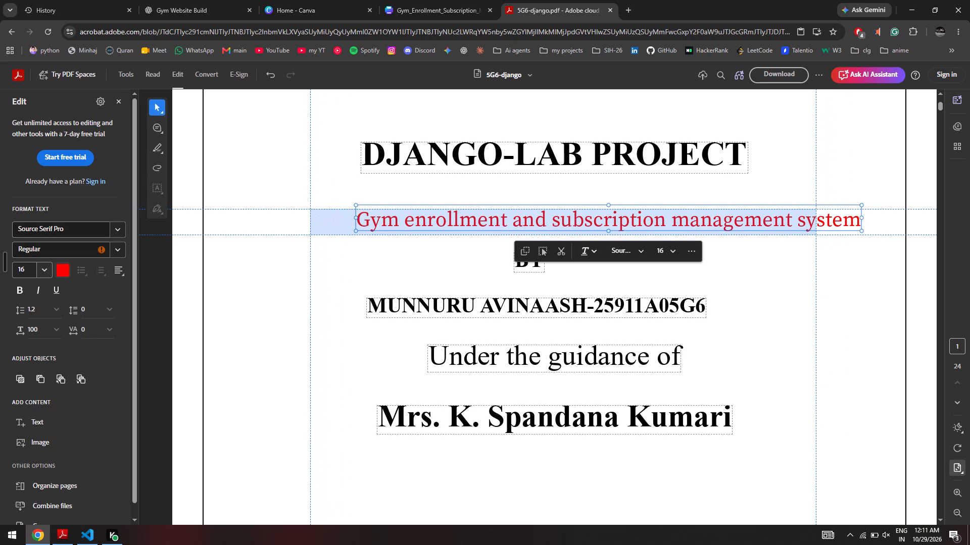
left_click_drag(465, 234, 461, 234)
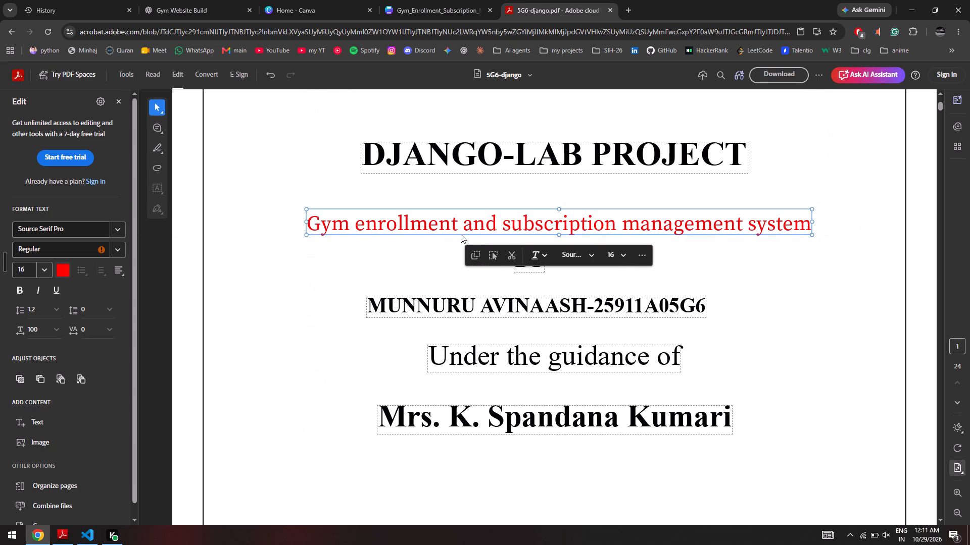
Replace the student name in the line below BY on the first page with the new student's name in capitals.
left_click(431, 306)
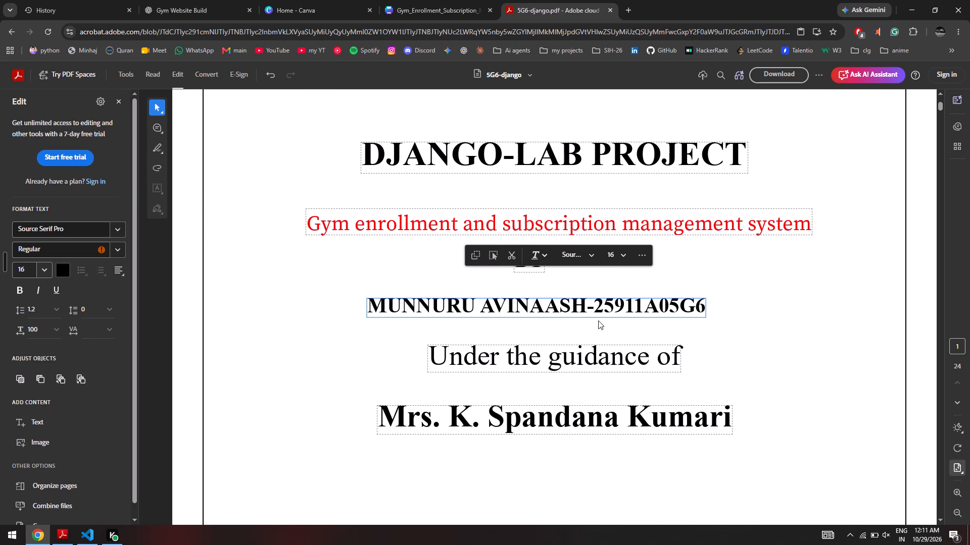
left_click(579, 305)
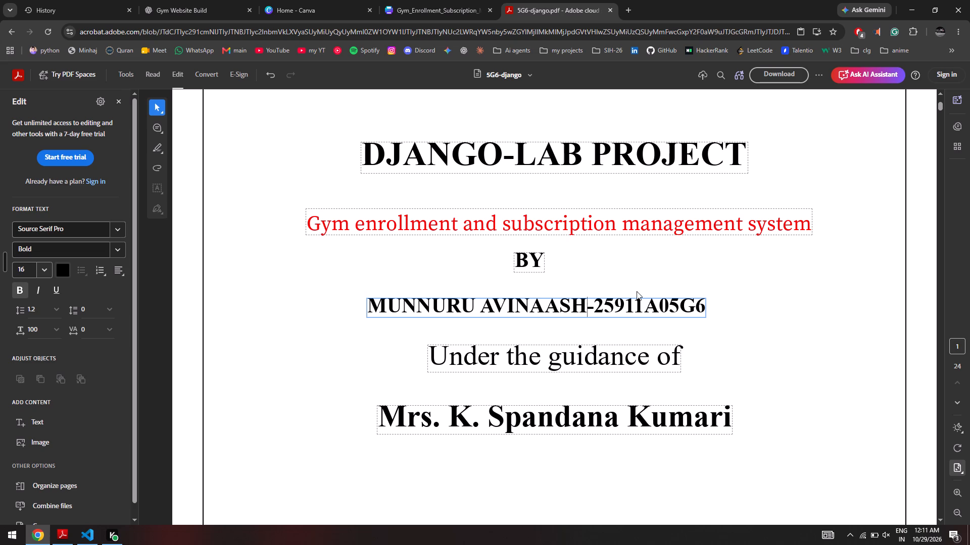
key("BackSpace")
key("BackSpace")
key("BackSpace")
key("BackSpace")
key("BackSpace")
key("BackSpace")
key("BackSpace")
key("BackSpace")
key("BackSpace")
key("BackSpace")
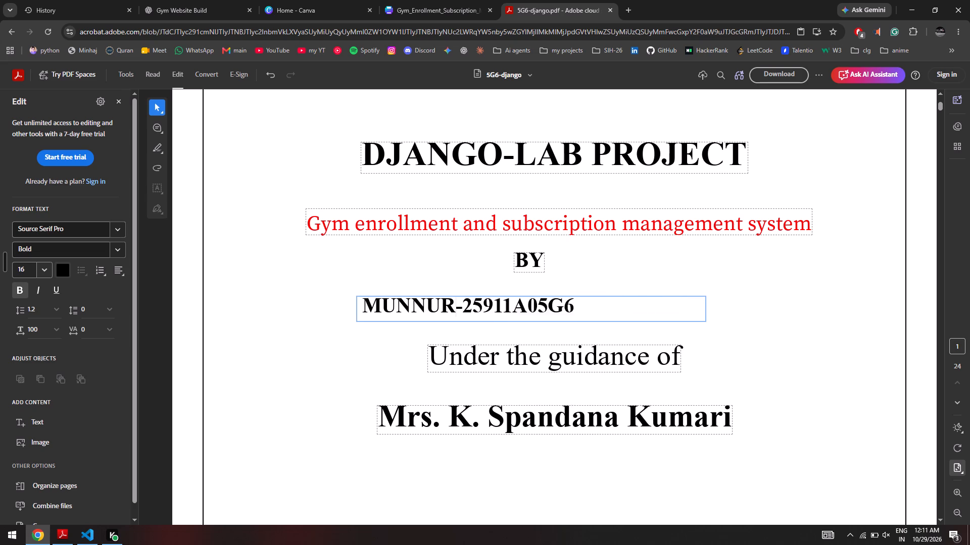
key("BackSpace")
key("BackSpace")
key("BackSpace")
key("BackSpace")
key("BackSpace")
key("BackSpace")
key("BackSpace")
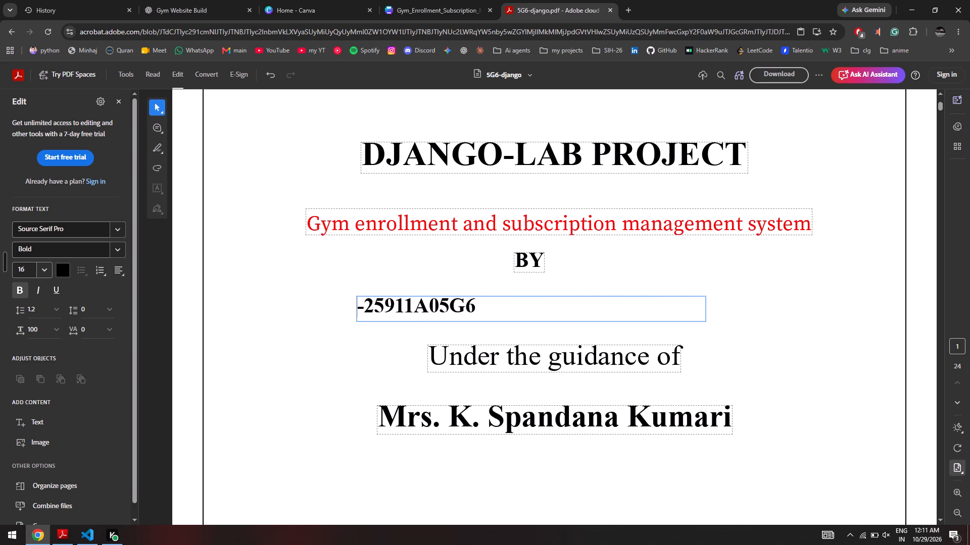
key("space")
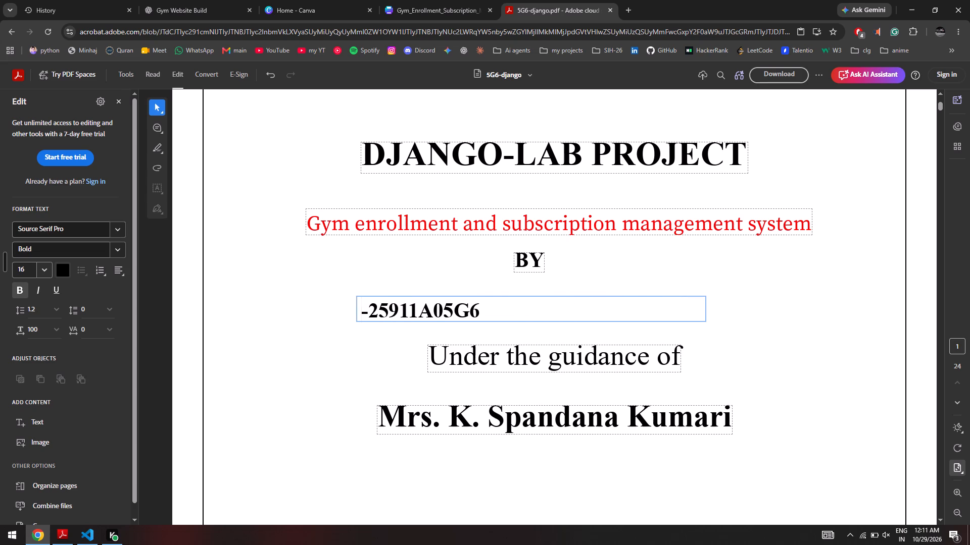
key("BackSpace")
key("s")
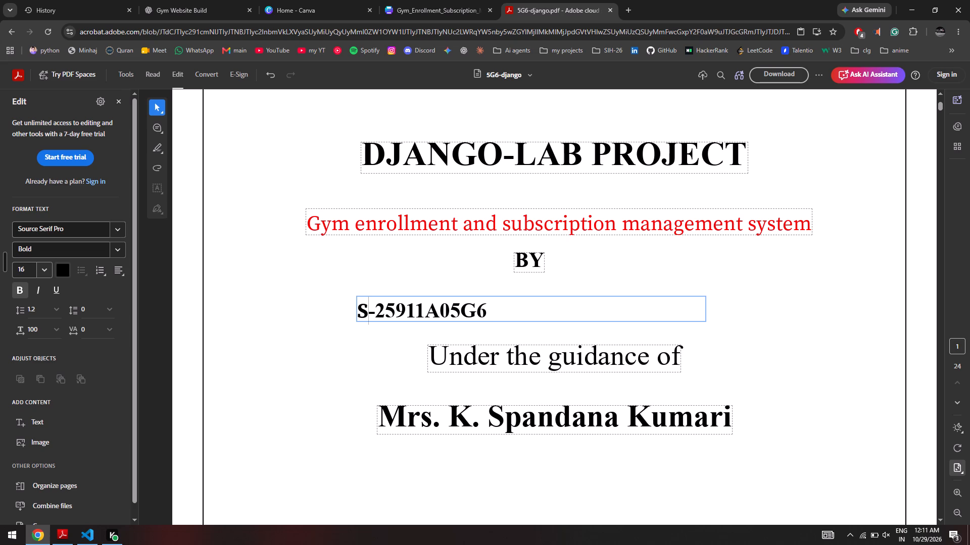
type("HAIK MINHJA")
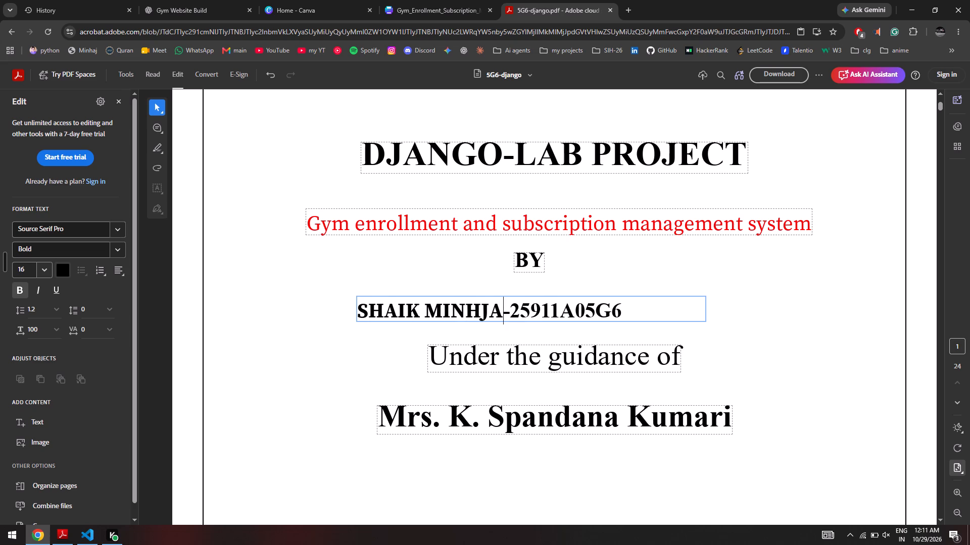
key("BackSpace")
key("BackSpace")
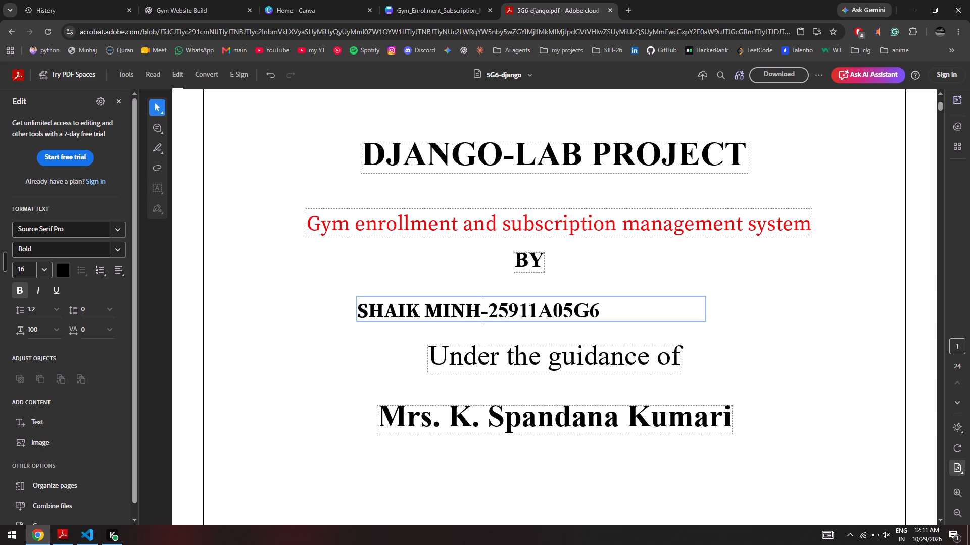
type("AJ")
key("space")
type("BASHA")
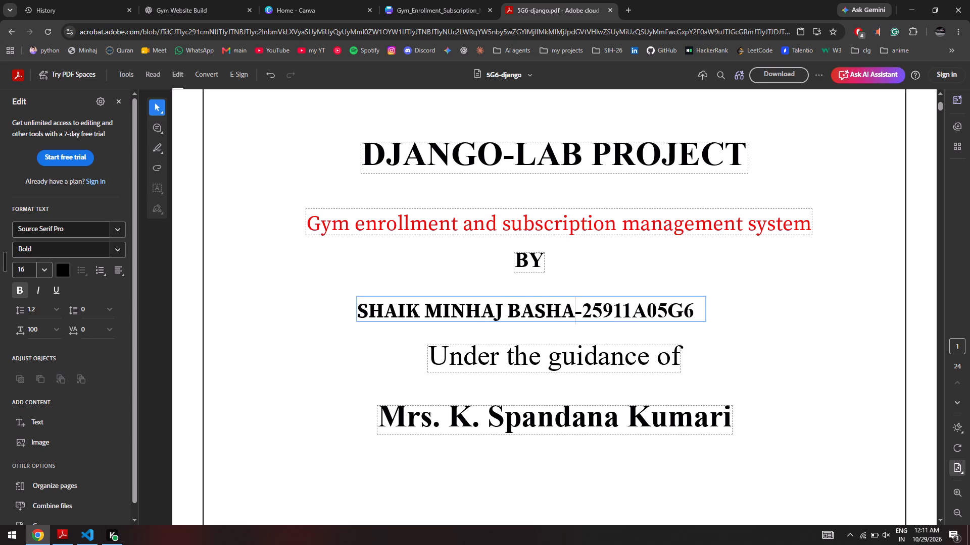
Change the last two characters of the roll number after the student name to match the new student's number.
left_click(693, 310)
key("BackSpace")
key("BackSpace")
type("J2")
Delete the ABSTRACT heading near the bottom of the first page of the PDF.
scroll(481, 376, "down", 8)
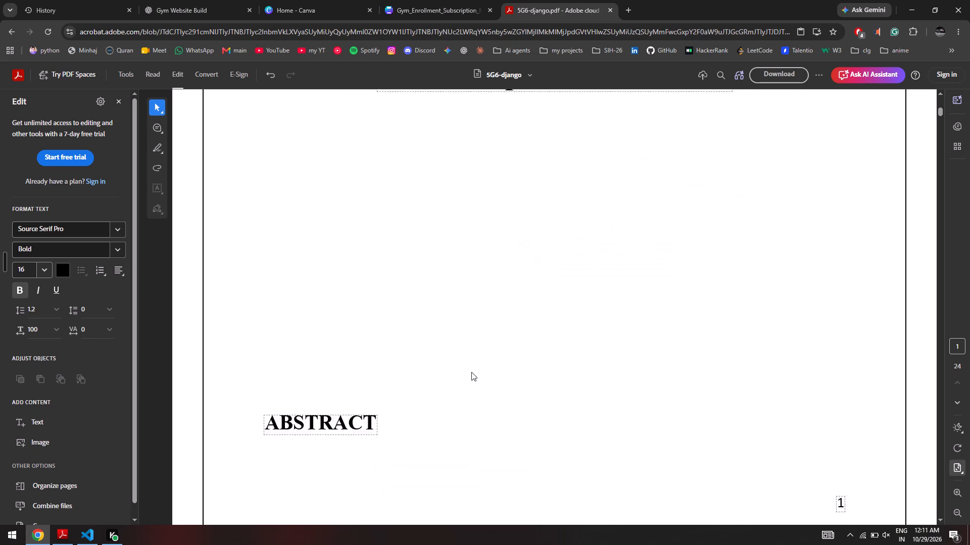
left_click(347, 363)
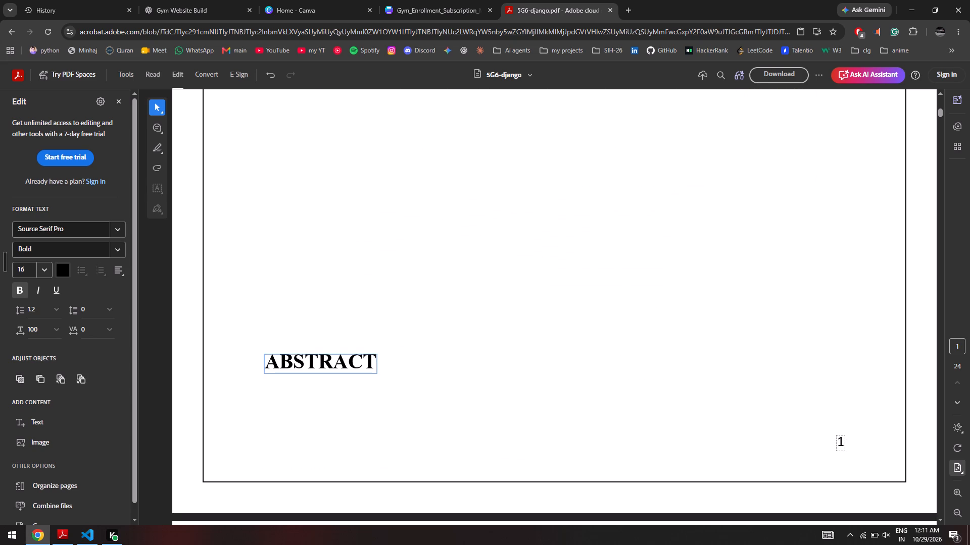
key("Delete")
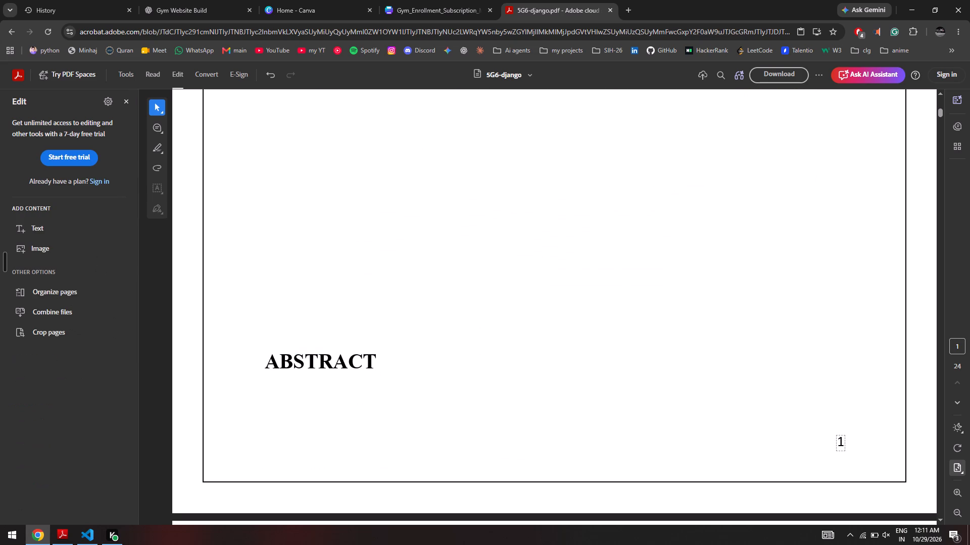
Capture a rectangular screen snip of the whole edited title page, just inside its black border.
scroll(318, 355, "up", 5)
scroll(318, 355, "down", 7, "ctrl")
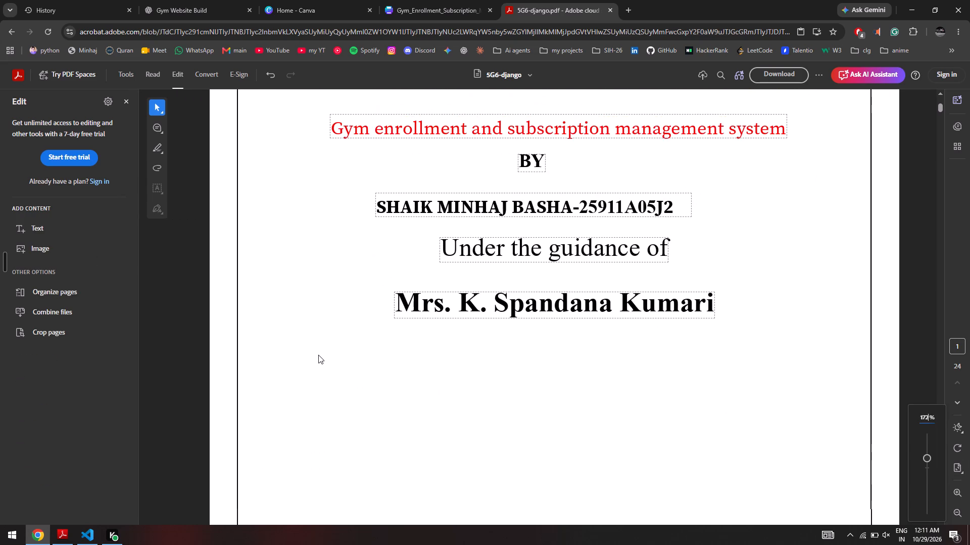
scroll(318, 355, "down", 11, "ctrl")
scroll(318, 355, "down", 10, "ctrl")
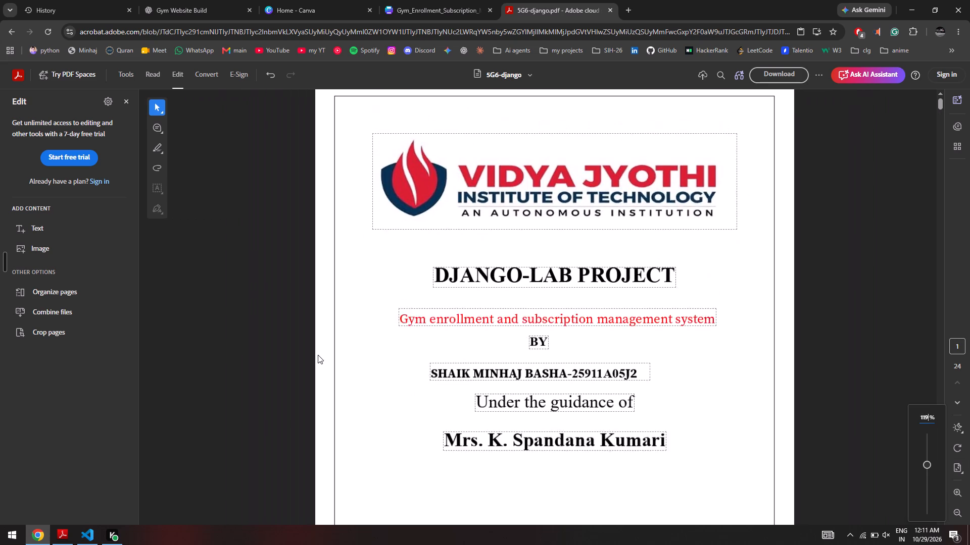
scroll(318, 355, "down", 11, "ctrl")
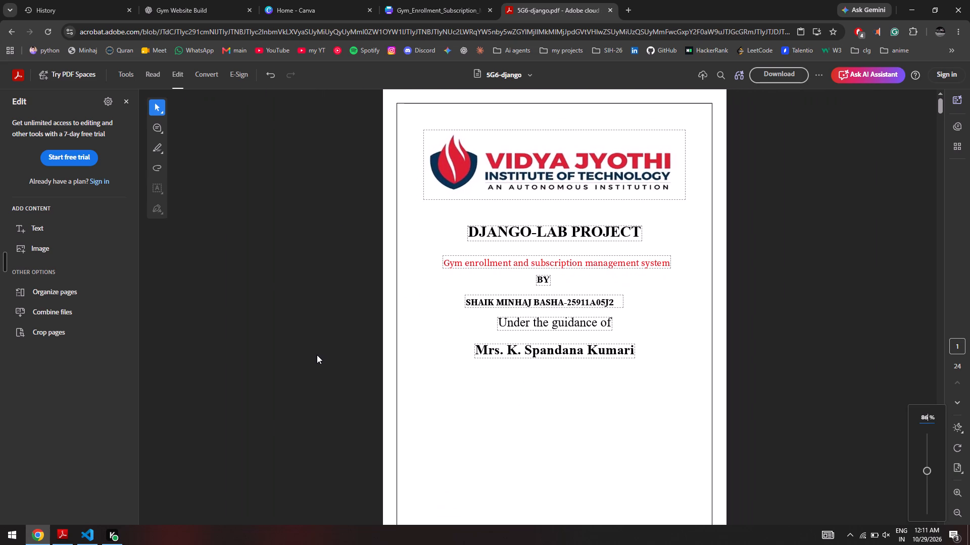
scroll(317, 355, "down", 1, "ctrl")
scroll(316, 356, "down", 1)
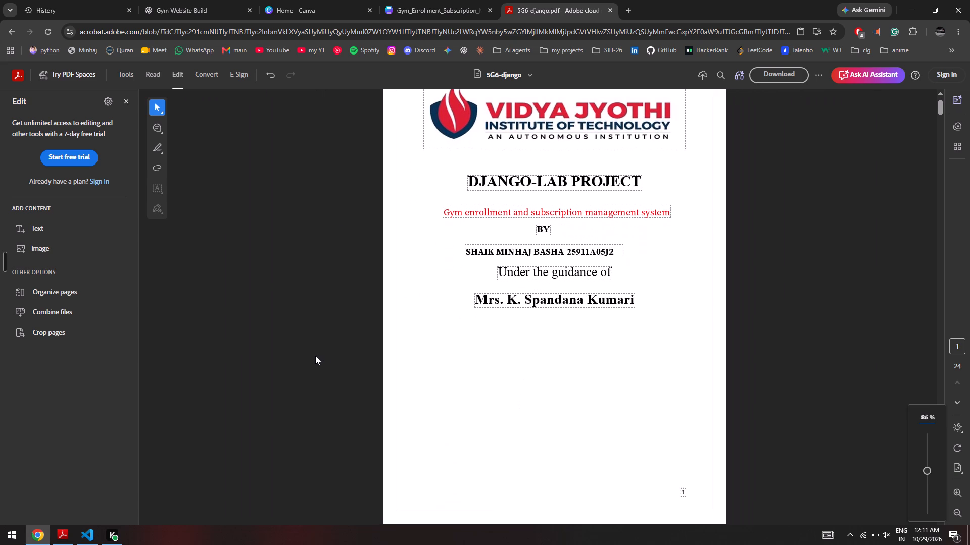
scroll(315, 356, "up", 1)
left_click(958, 536)
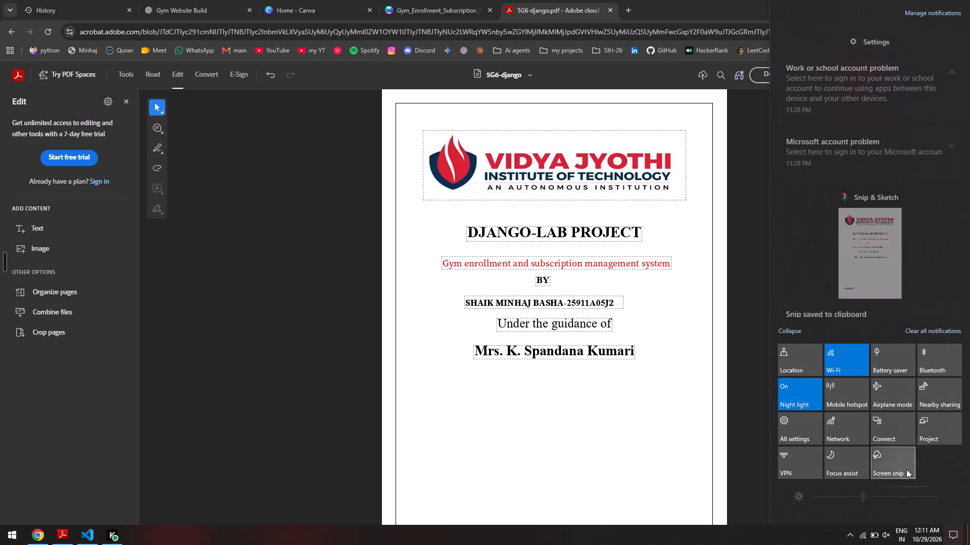
left_click(905, 469)
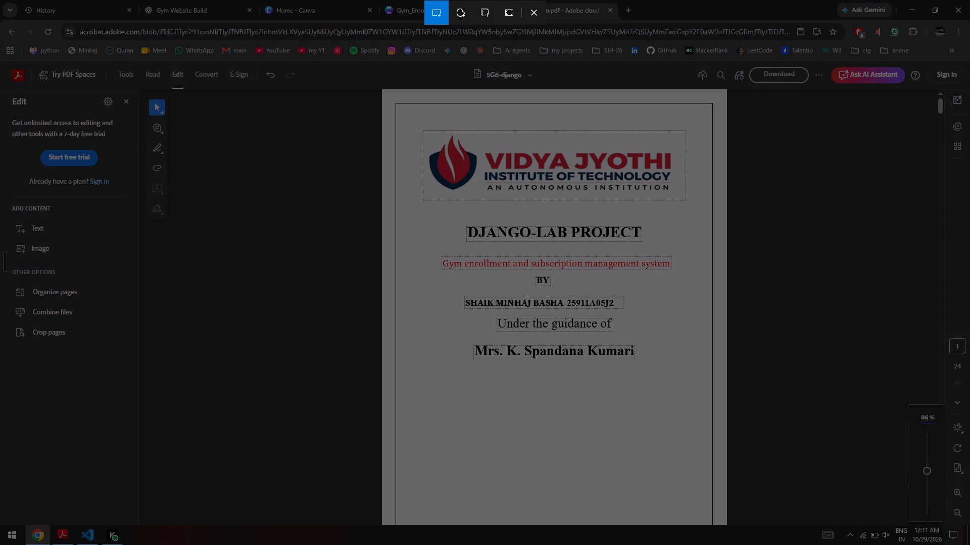
left_click_drag(398, 105, 406, 125)
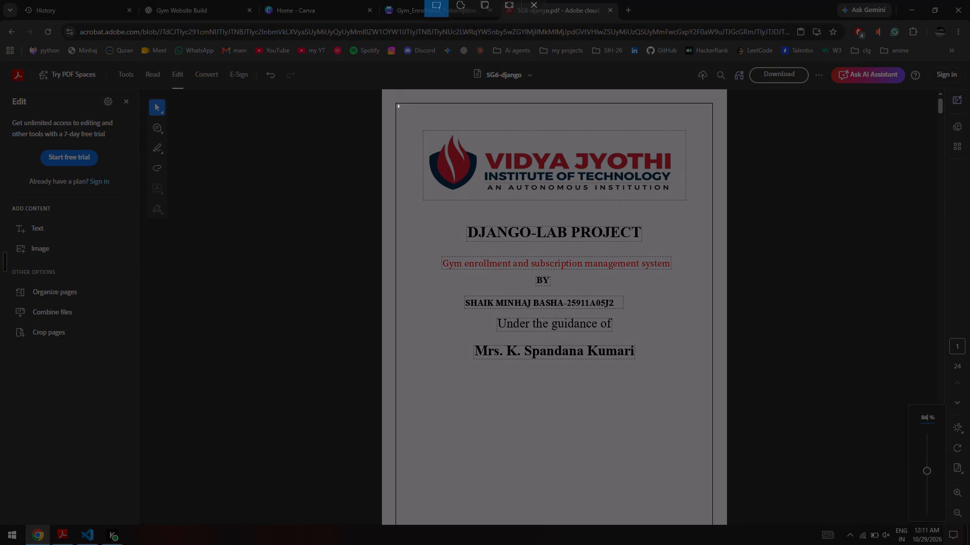
left_click_drag(406, 125, 710, 513)
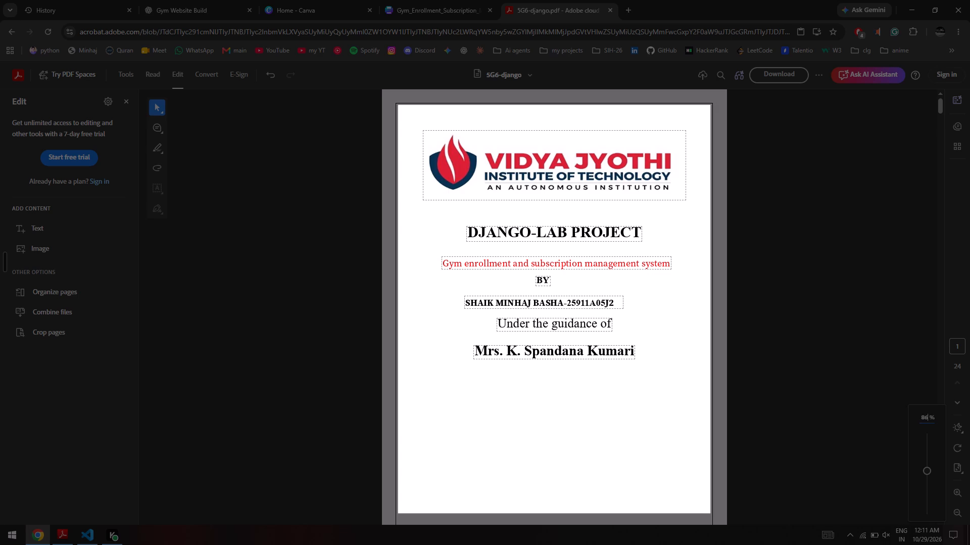
left_click_drag(710, 513, 709, 513)
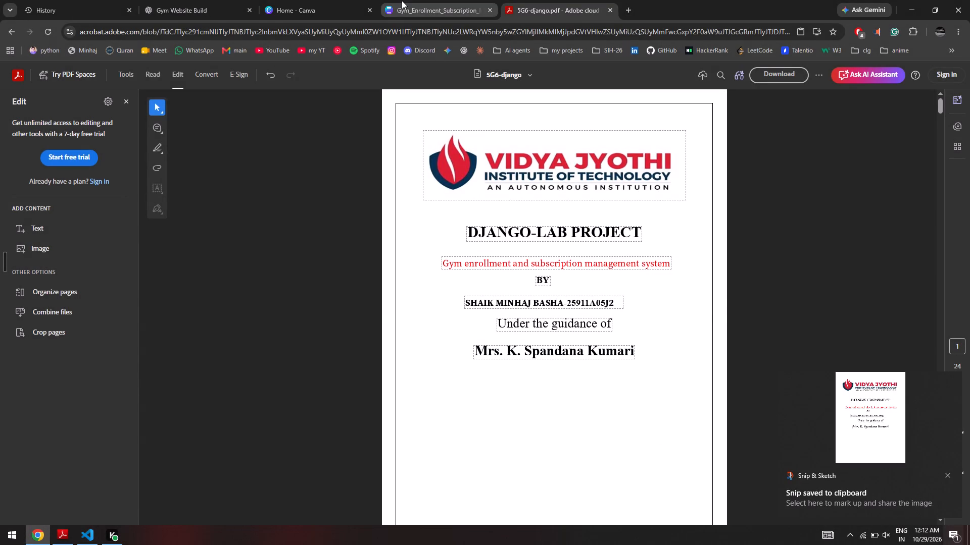
Switch to the Gym_Enrollment_Subscription_Management_Report design in Canva and delete the old title-page image from page 1.
left_click(402, 1)
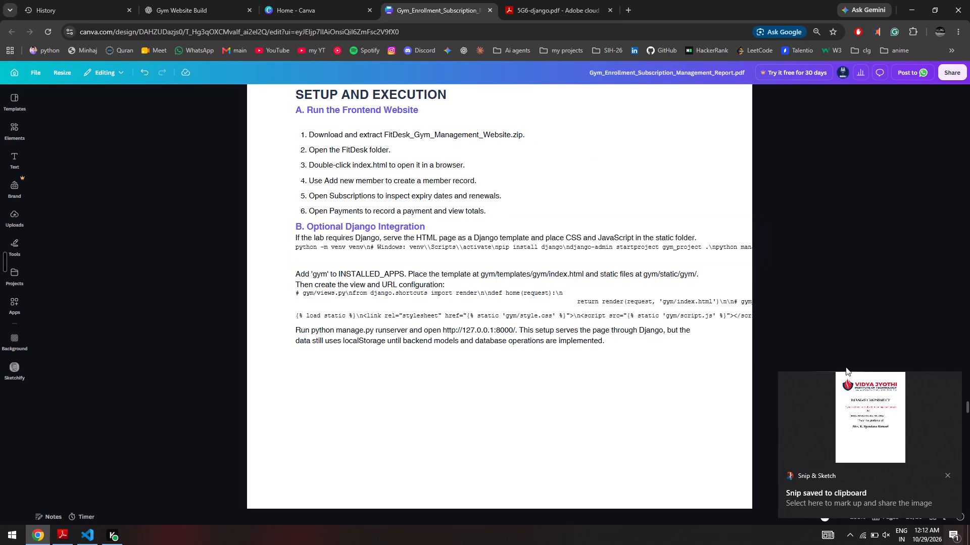
scroll(825, 351, "up", 6, "ctrl")
left_click(800, 316)
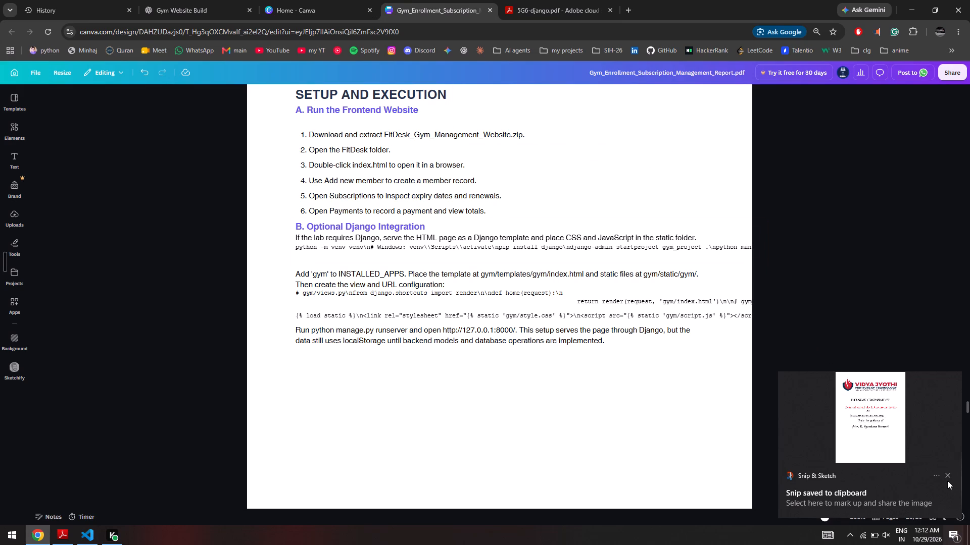
left_click(947, 476)
left_click_drag(967, 405, 955, 278)
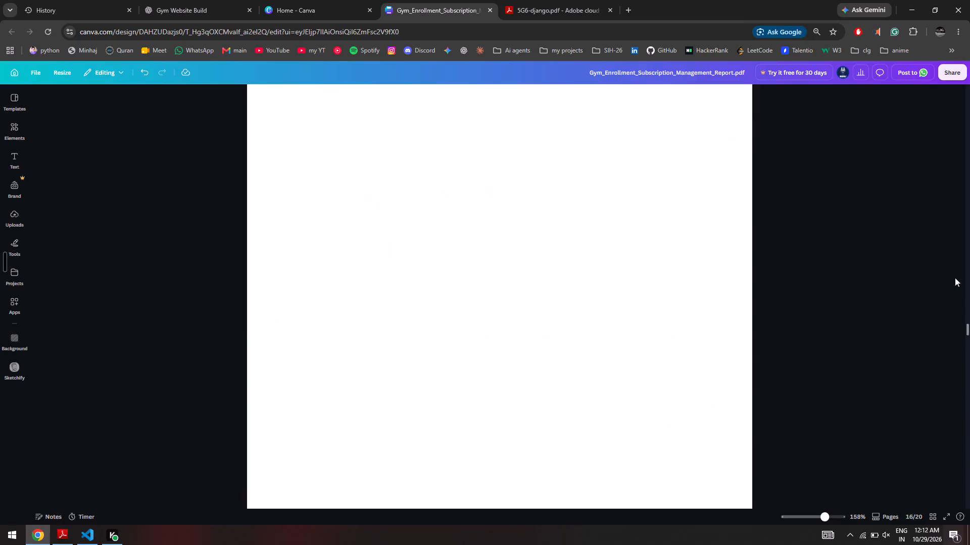
left_click_drag(955, 278, 953, 92)
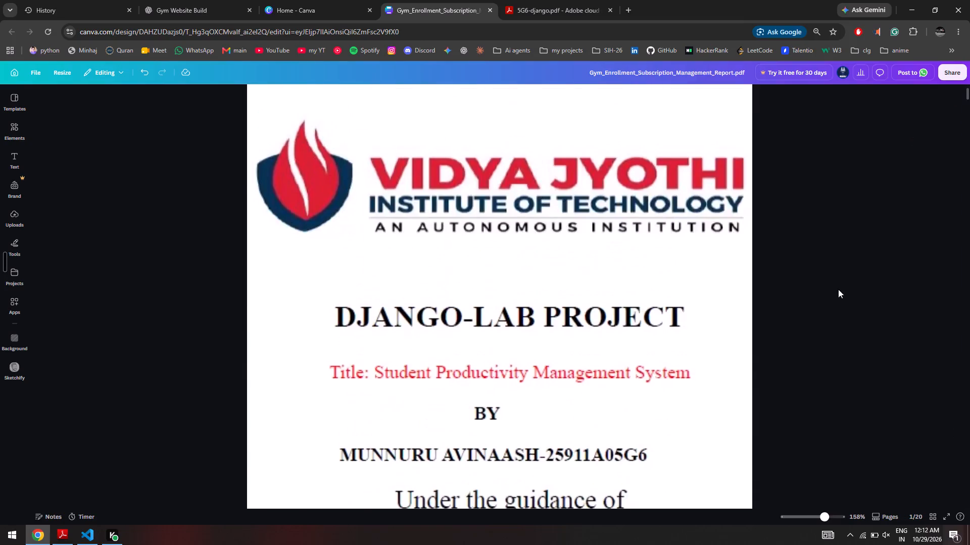
scroll(838, 306, "down", 6, "ctrl")
left_click(542, 294)
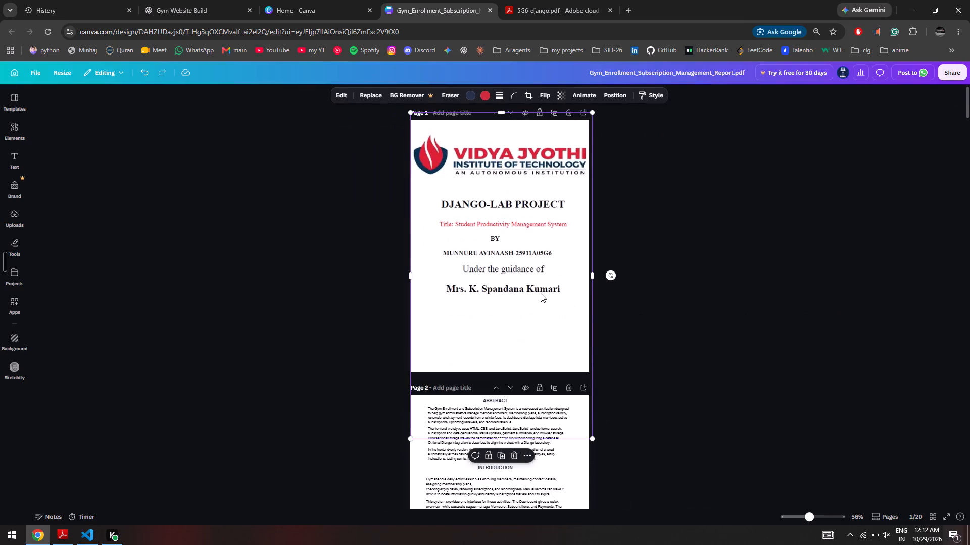
key("BackSpace")
Paste the captured title page onto blank page 1 and enlarge it to fill the whole page at 21 × 29.7.
left_click(548, 208)
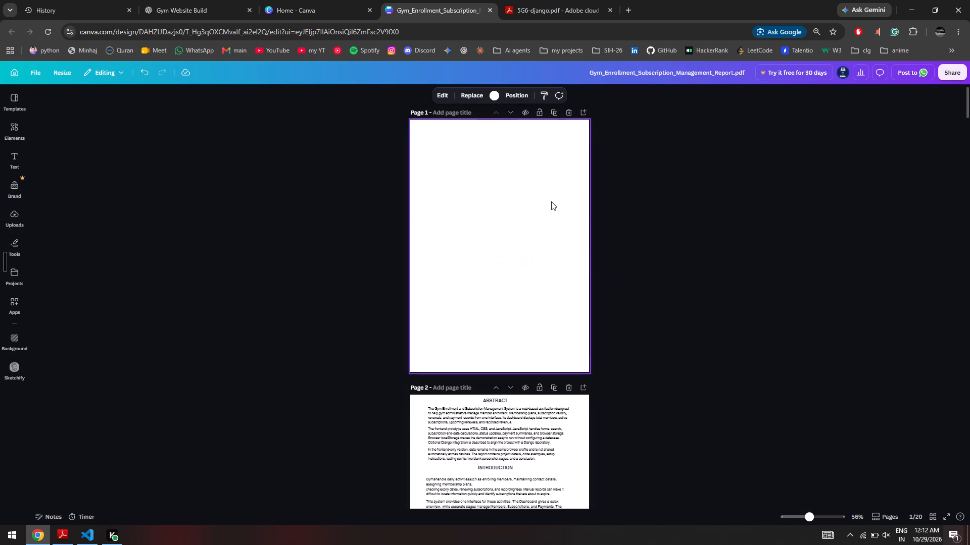
key("ctrl+v")
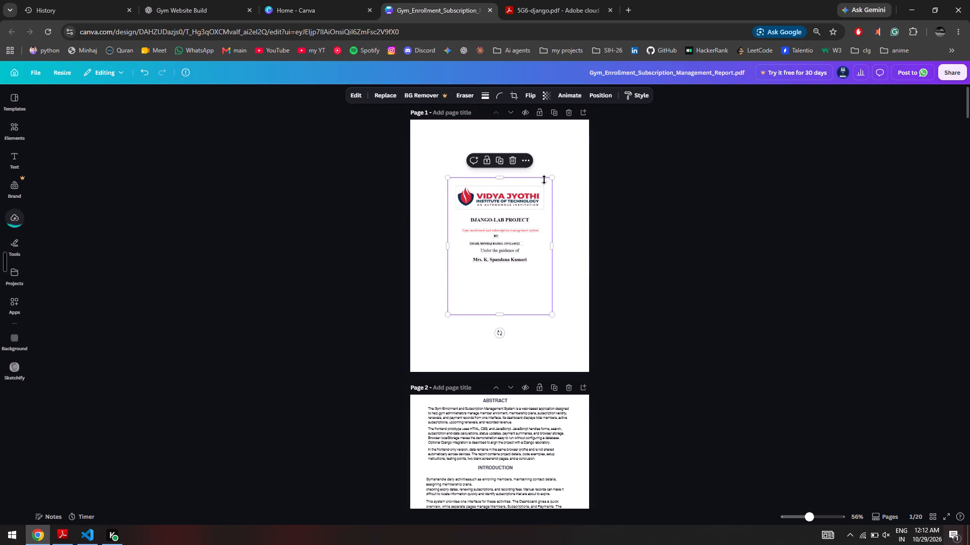
left_click_drag(553, 177, 588, 131)
left_click_drag(449, 313, 437, 342)
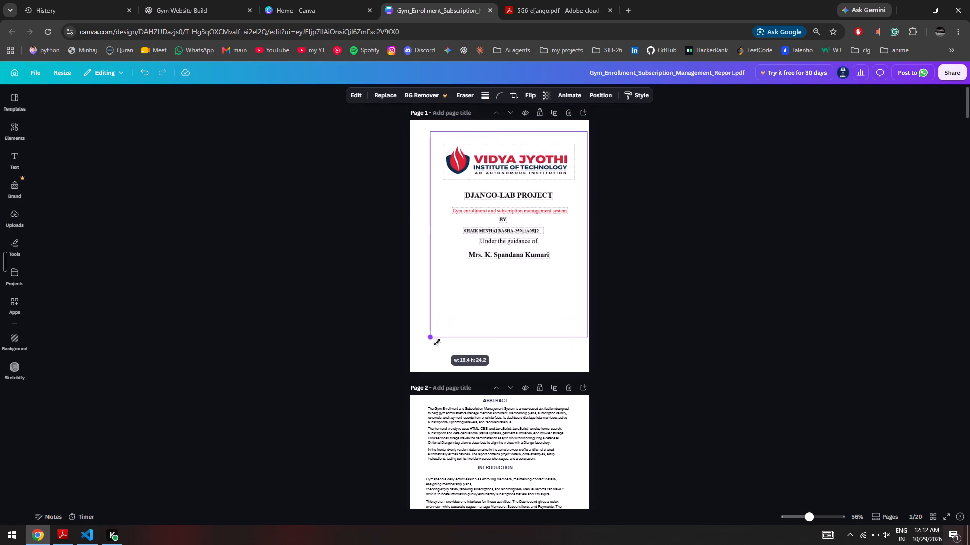
left_click_drag(437, 342, 416, 365)
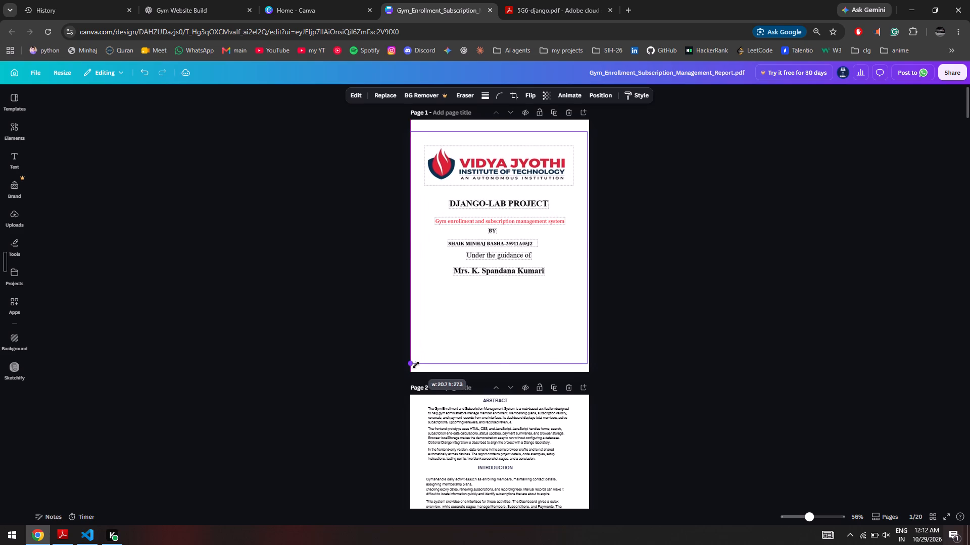
left_click_drag(416, 365, 415, 365)
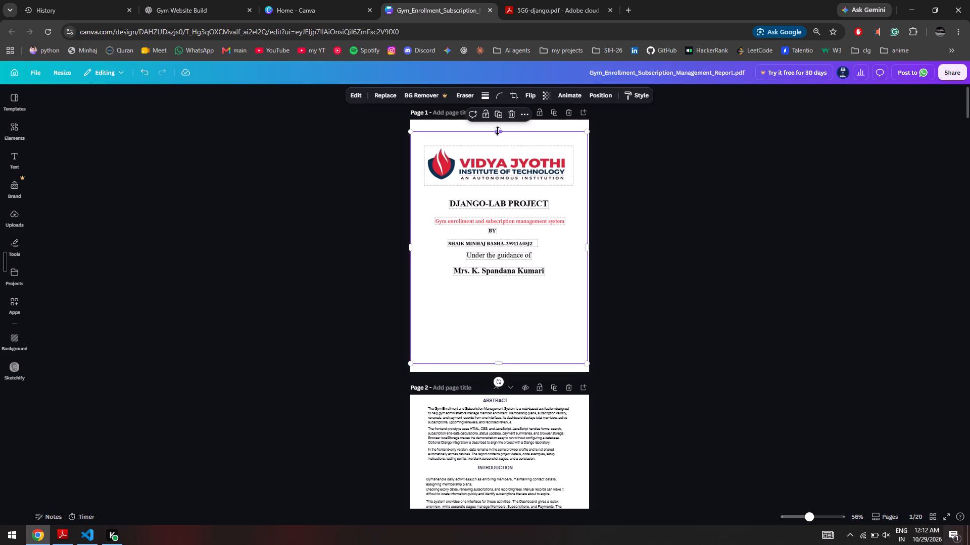
left_click_drag(499, 131, 497, 121)
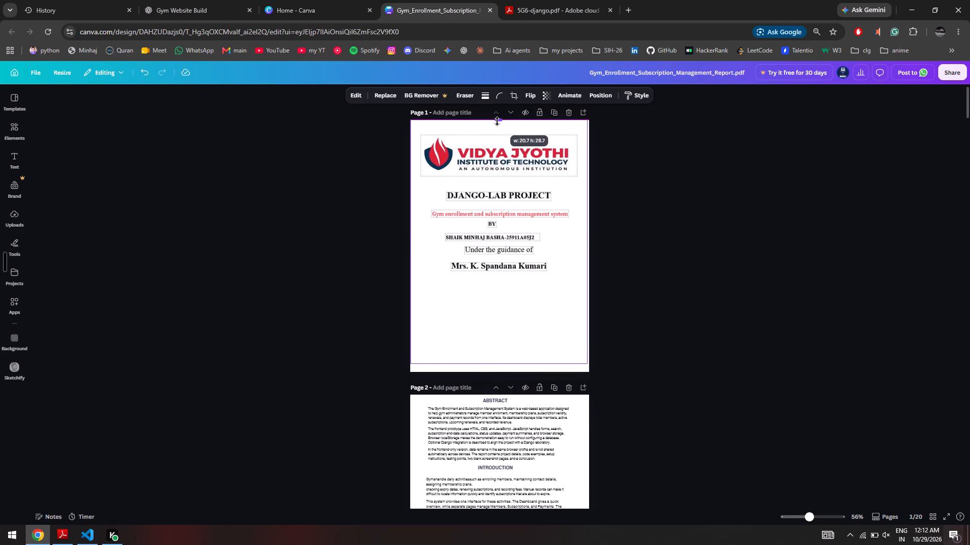
left_click_drag(499, 362, 500, 367)
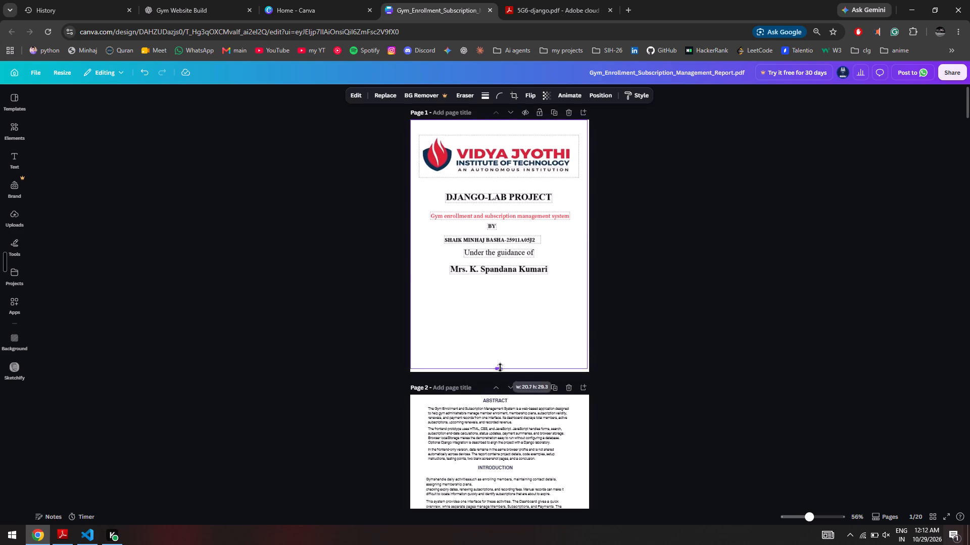
left_click_drag(500, 367, 500, 371)
left_click(683, 297)
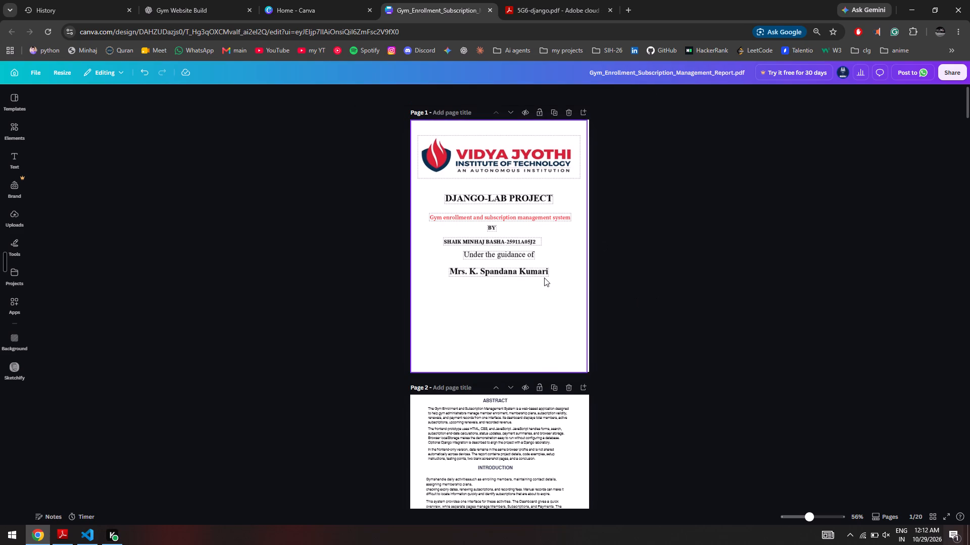
left_click(572, 266)
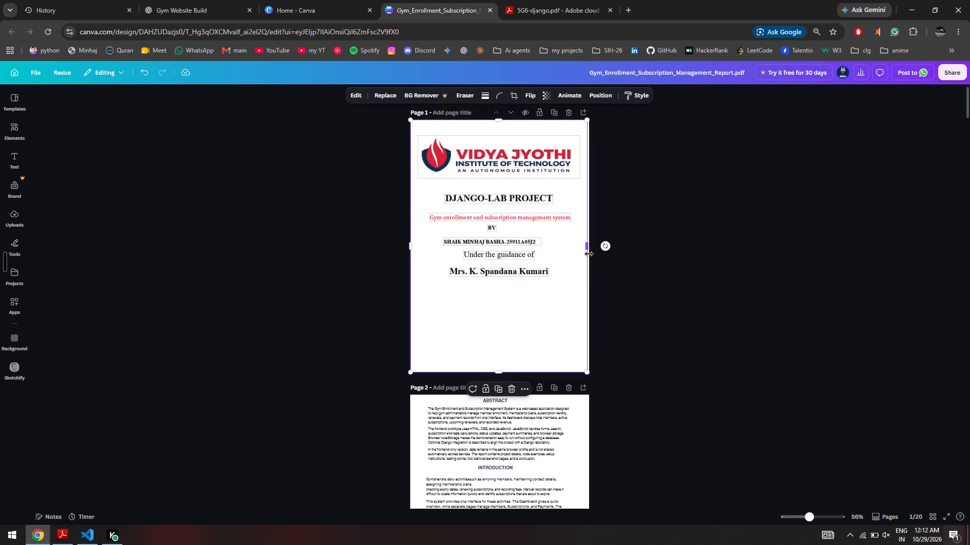
left_click(588, 249)
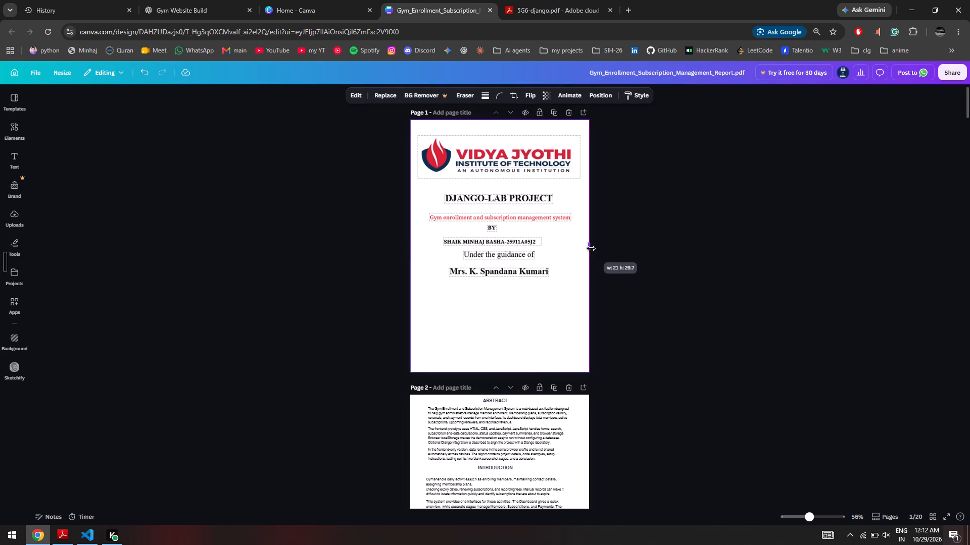
scroll(626, 310, "up", 6)
left_click(635, 304)
Examine the new title page up close, including the logo and text lines, and check it against 5G6-django.pdf.
scroll(635, 304, "up", 3, "ctrl")
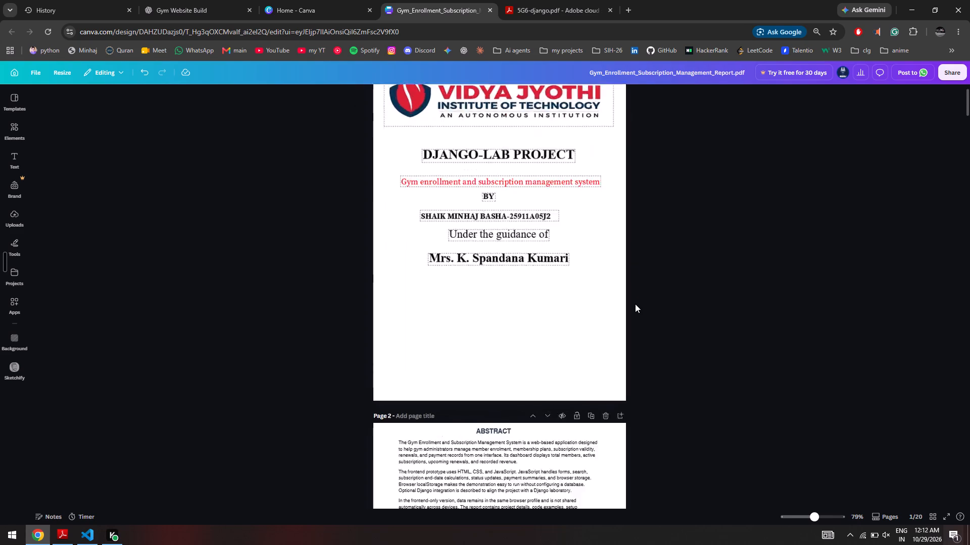
scroll(635, 304, "up", 2, "ctrl")
scroll(742, 274, "up", 3)
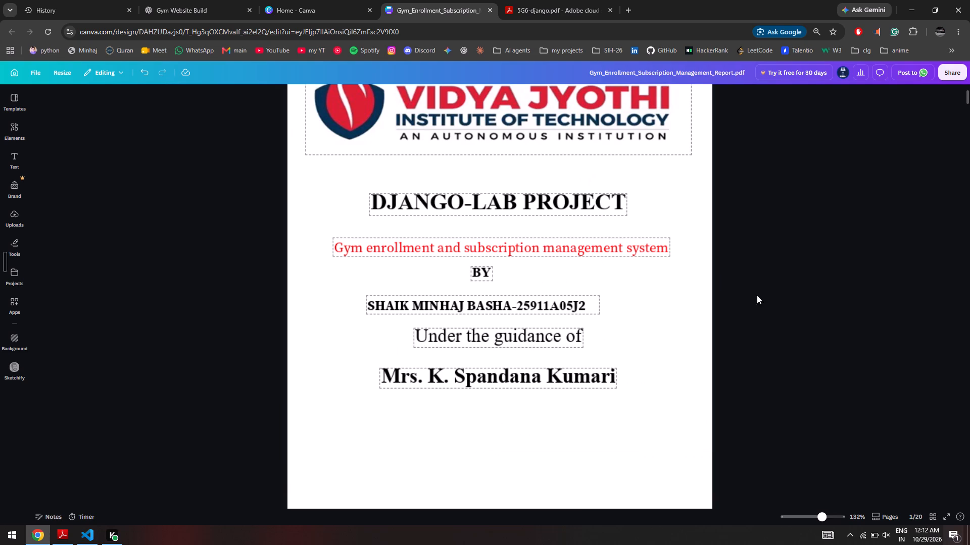
scroll(740, 343, "up", 2)
scroll(740, 343, "down", 1)
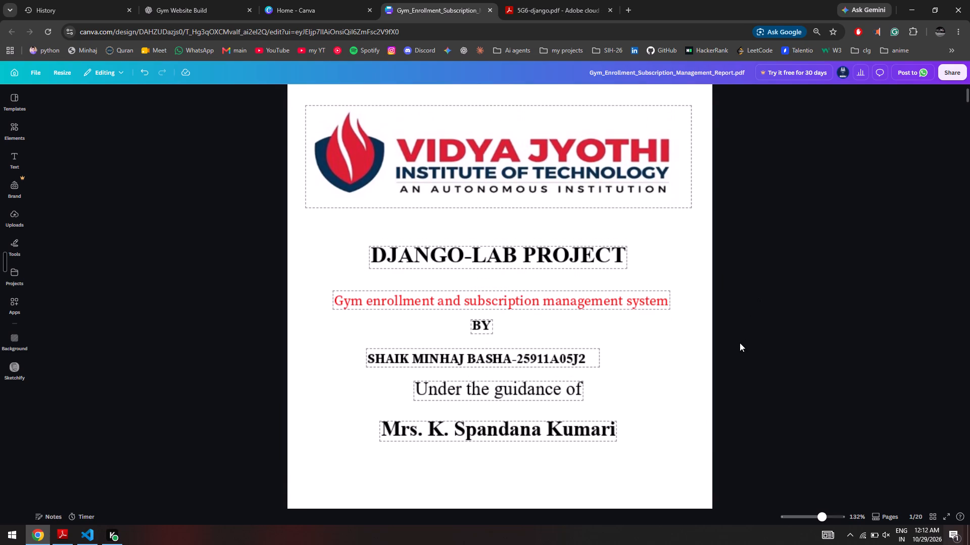
scroll(740, 343, "down", 2)
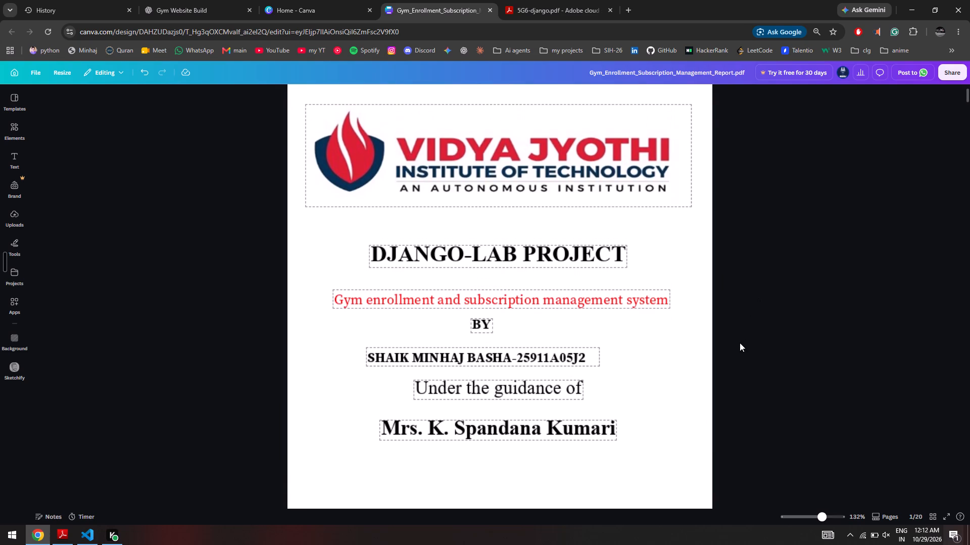
left_click(558, 0)
scroll(491, 300, "down", 6)
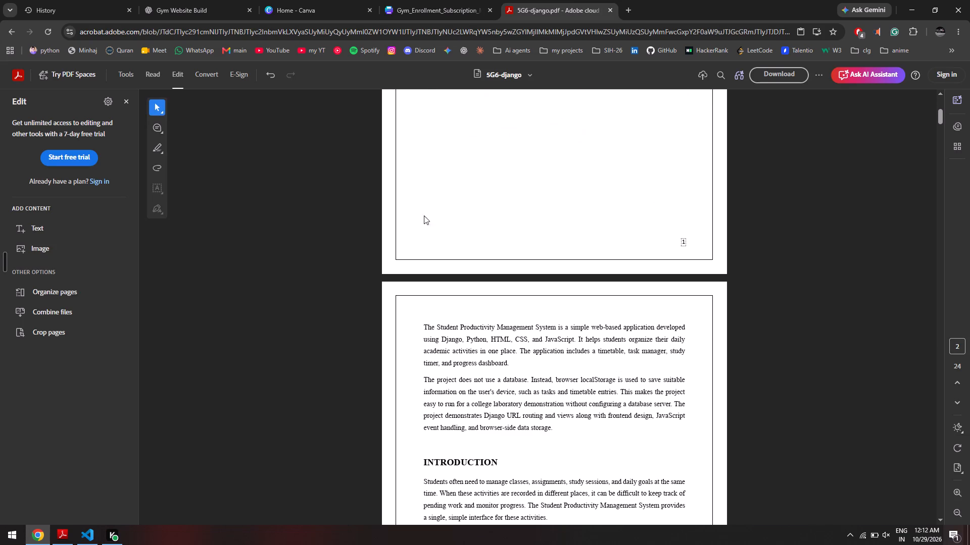
left_click(425, 0)
Review the report from the title page through page 16, checking the content and code layout for text overflowing the pages.
scroll(326, 257, "down", 5)
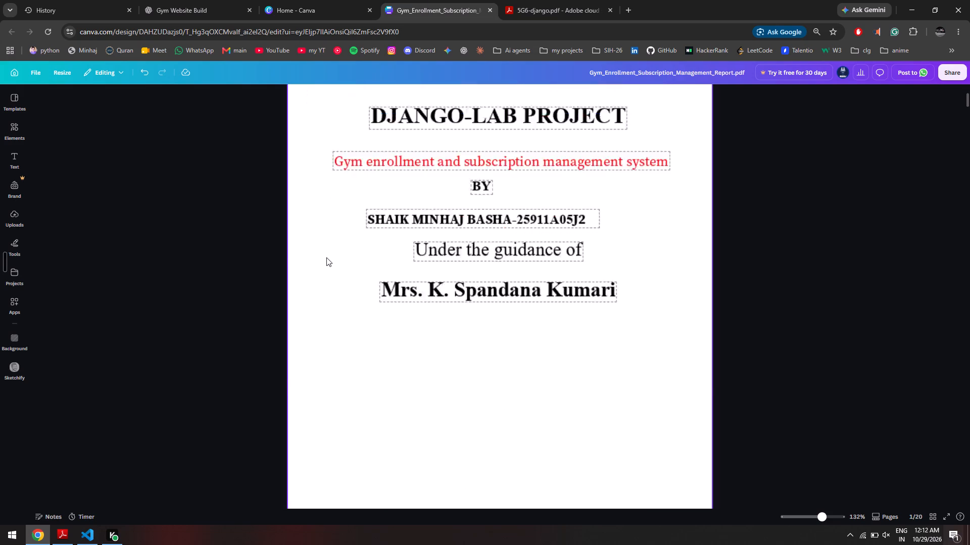
scroll(326, 257, "down", 8)
scroll(252, 256, "down", 6)
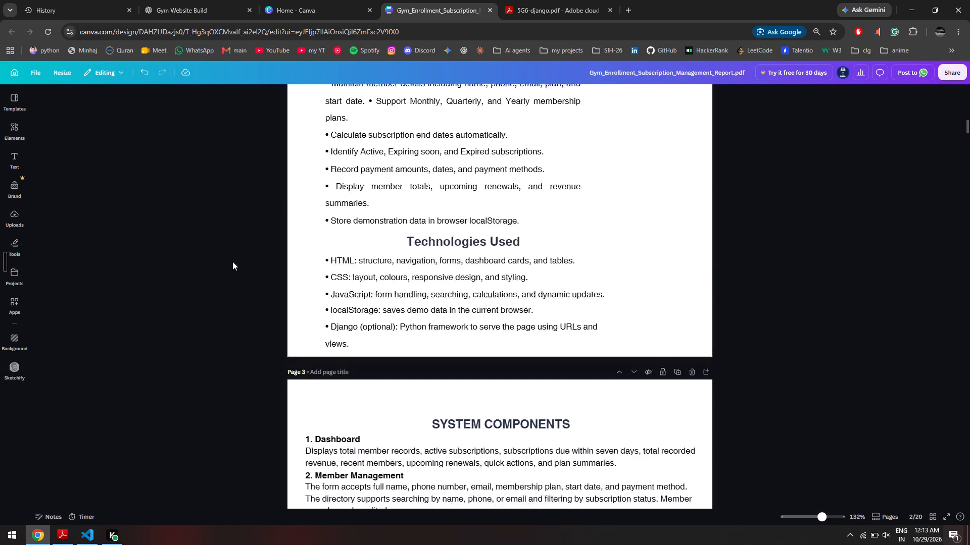
scroll(217, 257, "down", 16)
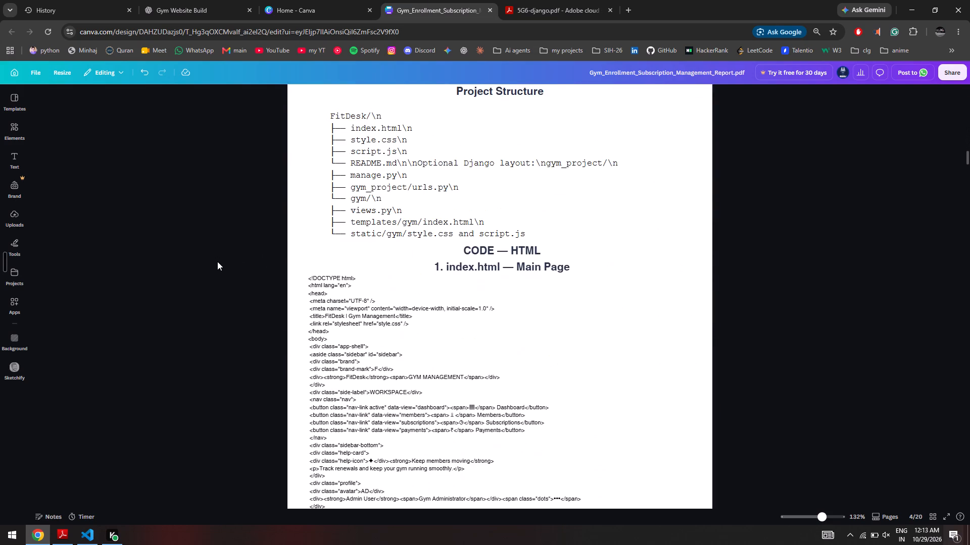
scroll(217, 261, "down", 20)
scroll(217, 261, "down", 14)
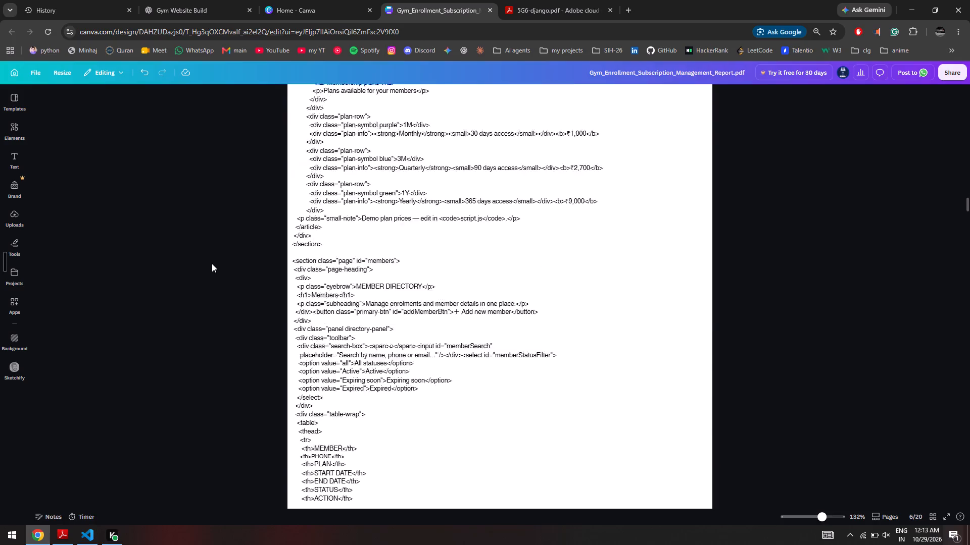
scroll(212, 263, "down", 20)
scroll(212, 263, "down", 12)
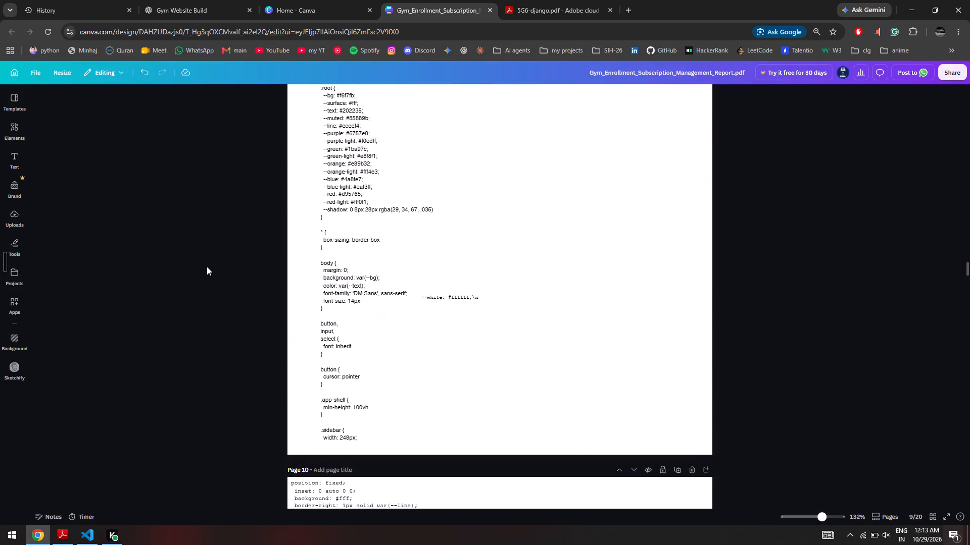
scroll(207, 266, "down", 6)
scroll(207, 266, "down", 20)
scroll(207, 266, "down", 3)
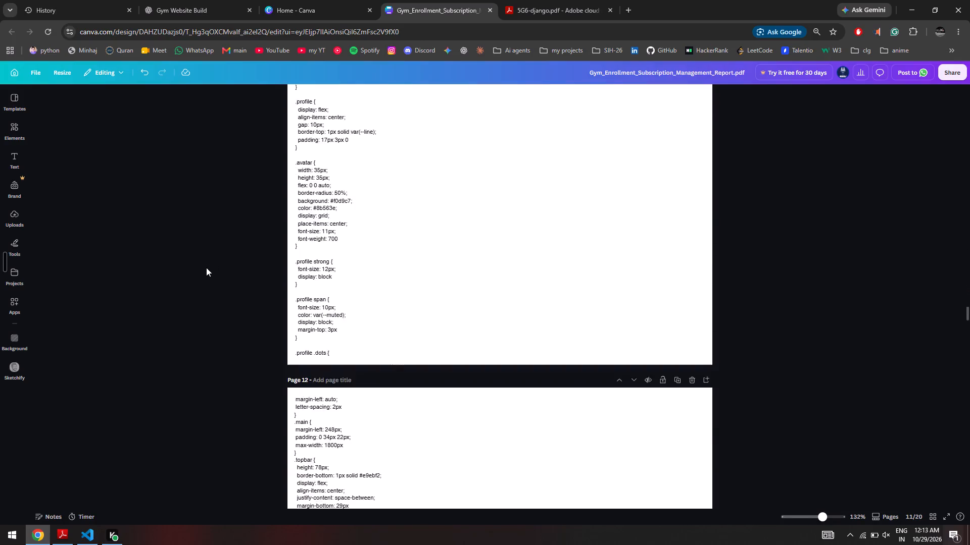
scroll(206, 267, "down", 17)
scroll(206, 267, "down", 6)
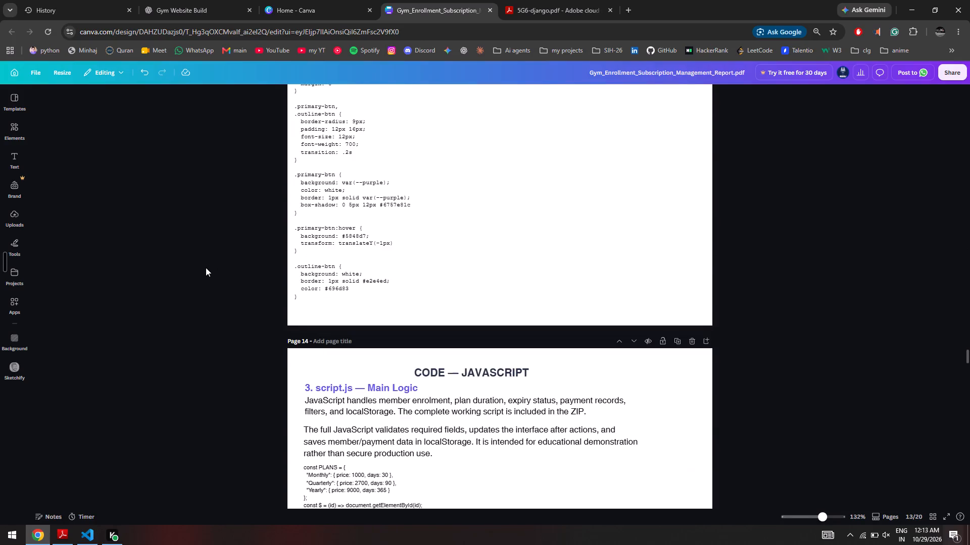
scroll(206, 267, "down", 8)
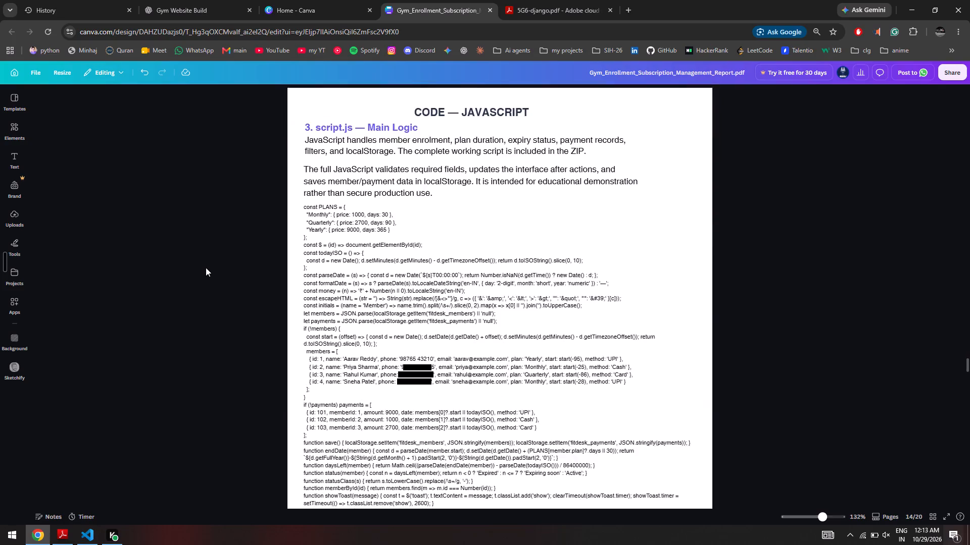
scroll(206, 267, "down", 17)
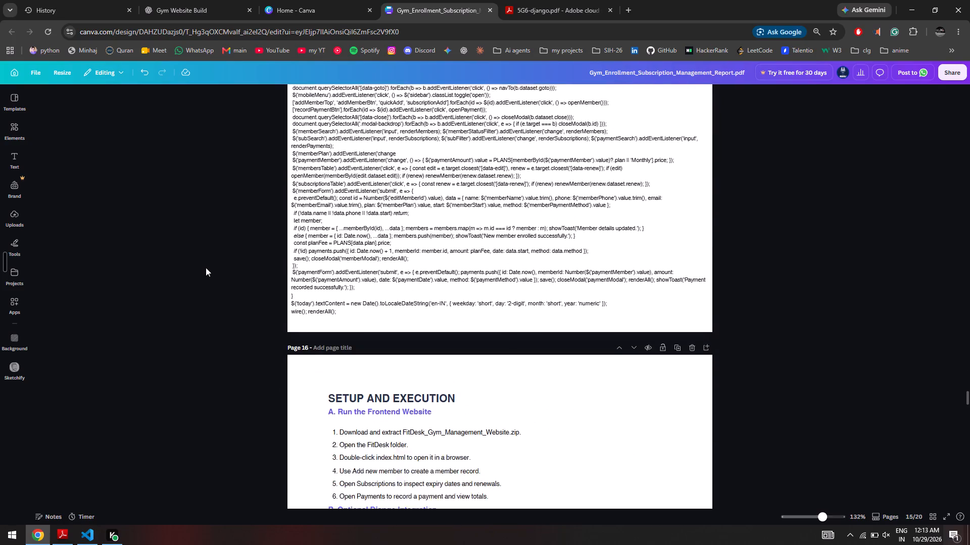
scroll(206, 267, "down", 6)
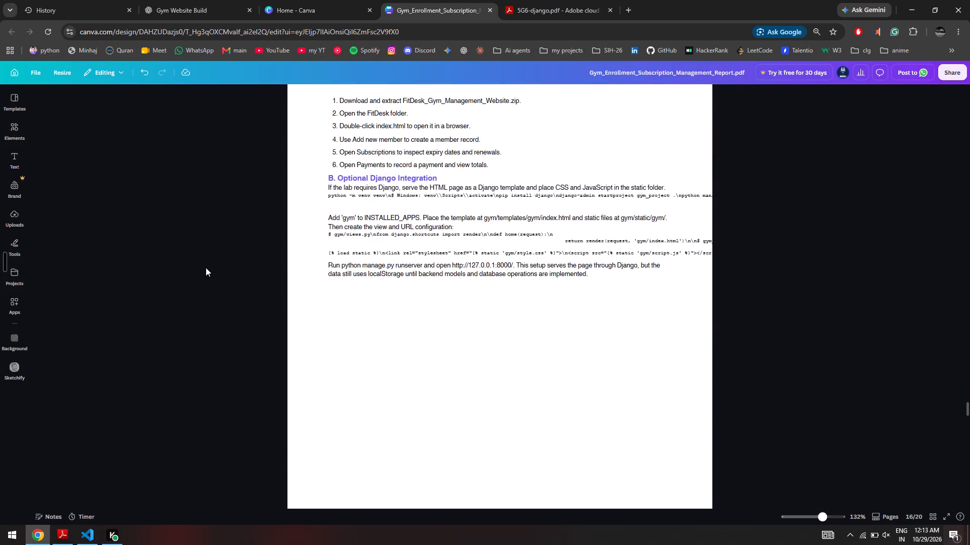
scroll(206, 267, "up", 2)
left_click(446, 334)
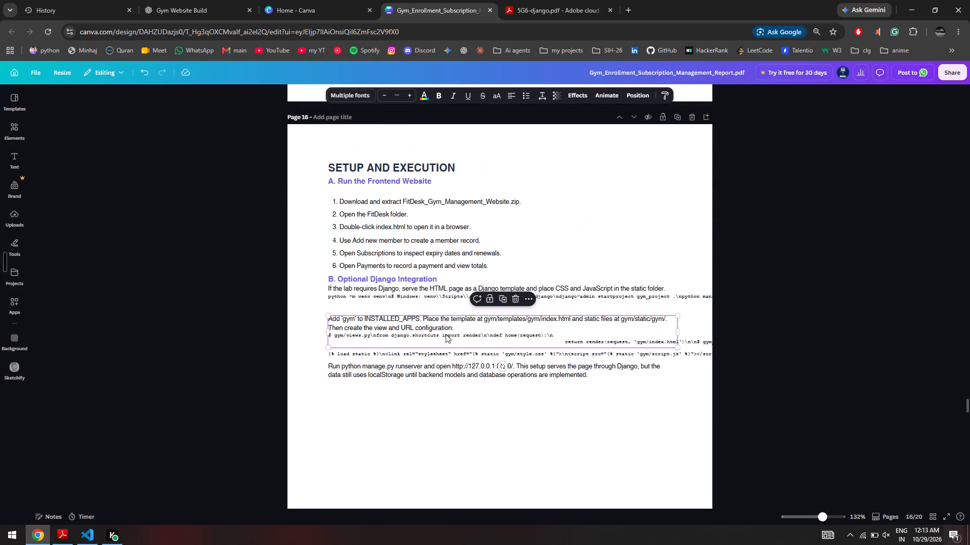
left_click_drag(435, 356, 422, 354)
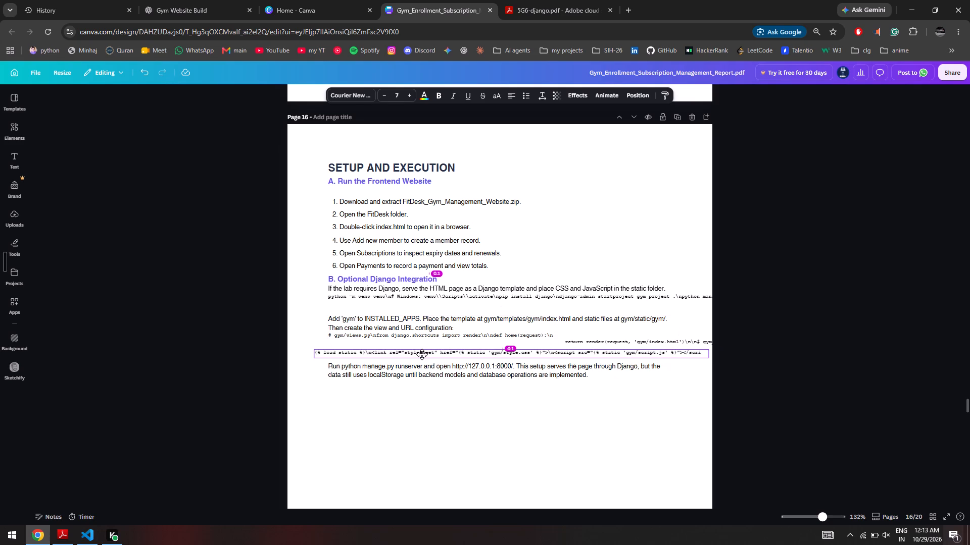
left_click_drag(422, 354, 421, 357)
left_click_drag(421, 370, 418, 374)
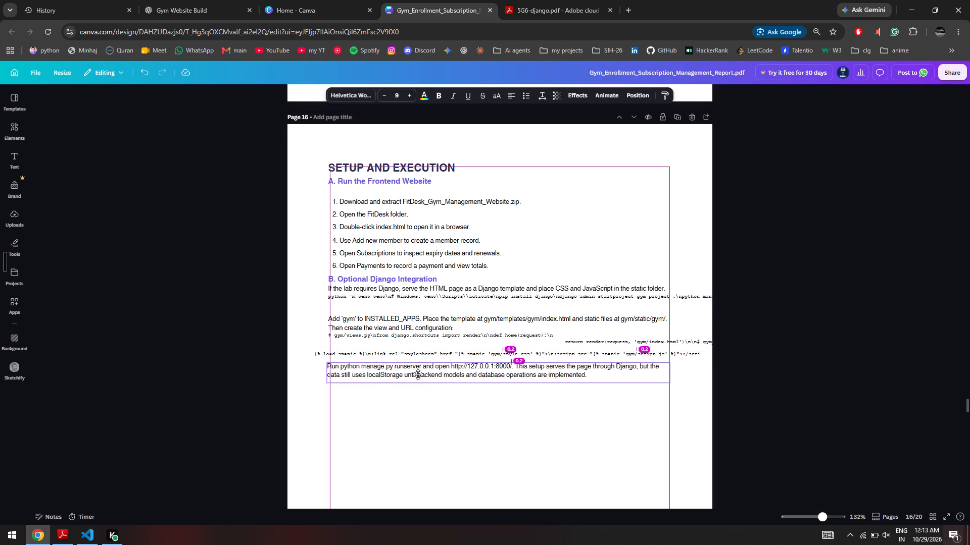
left_click_drag(418, 374, 408, 376)
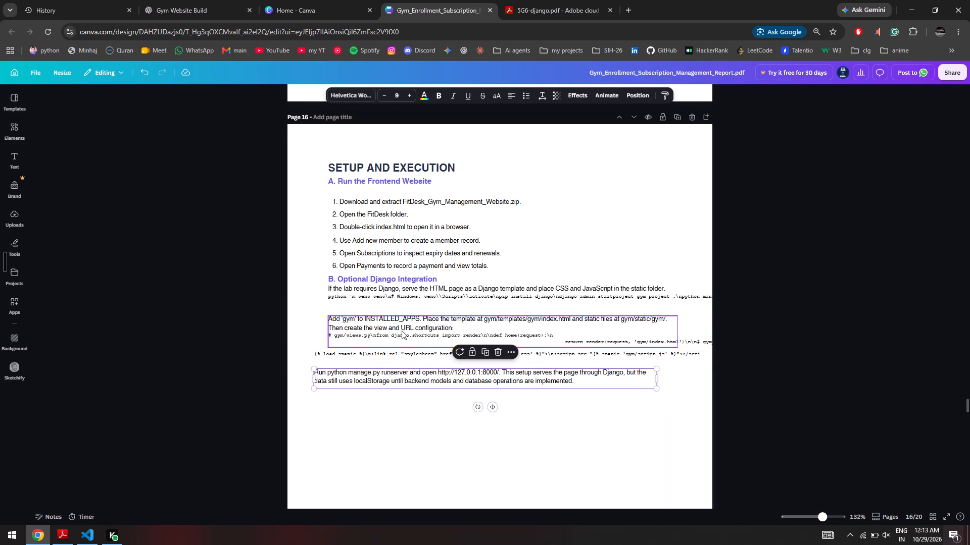
left_click_drag(402, 331, 390, 332)
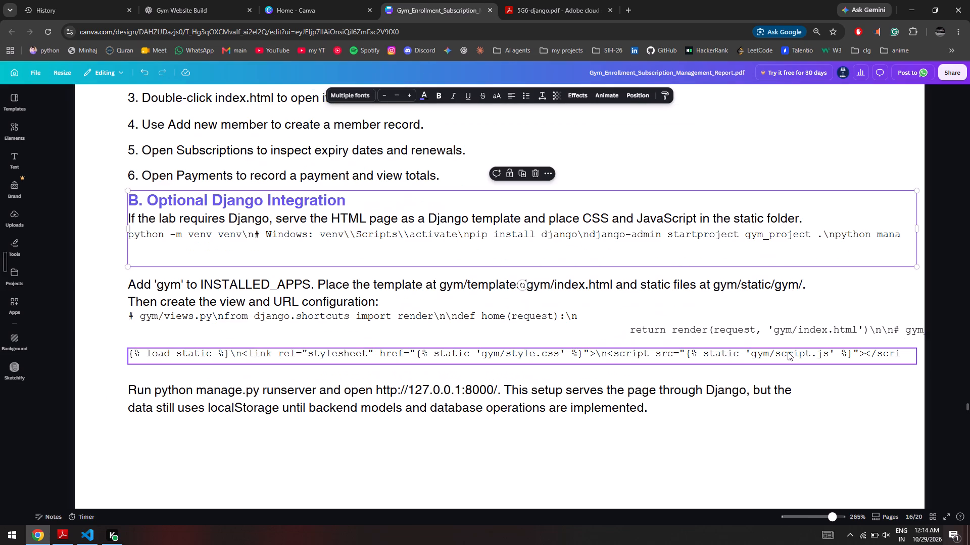
left_click(184, 236)
left_click(268, 236)
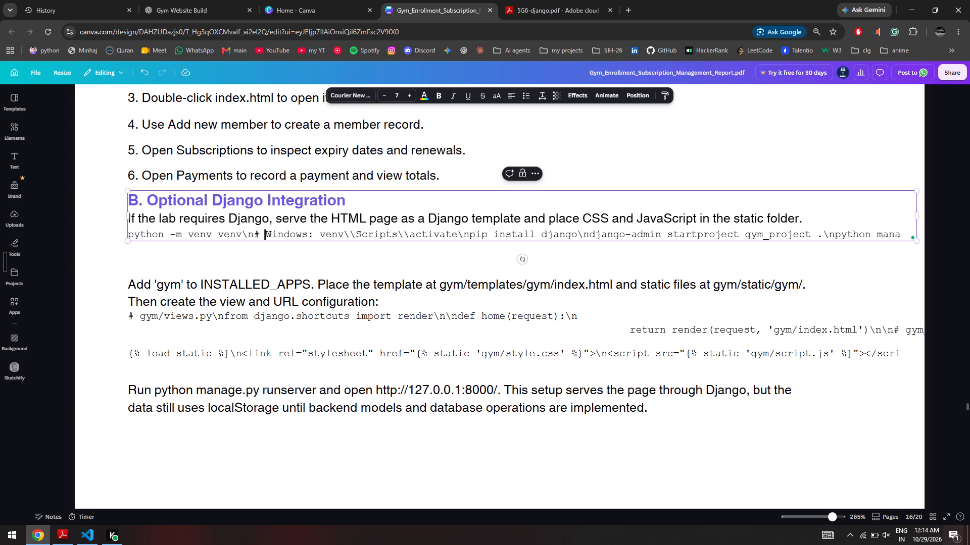
left_click_drag(902, 234, 61, 246)
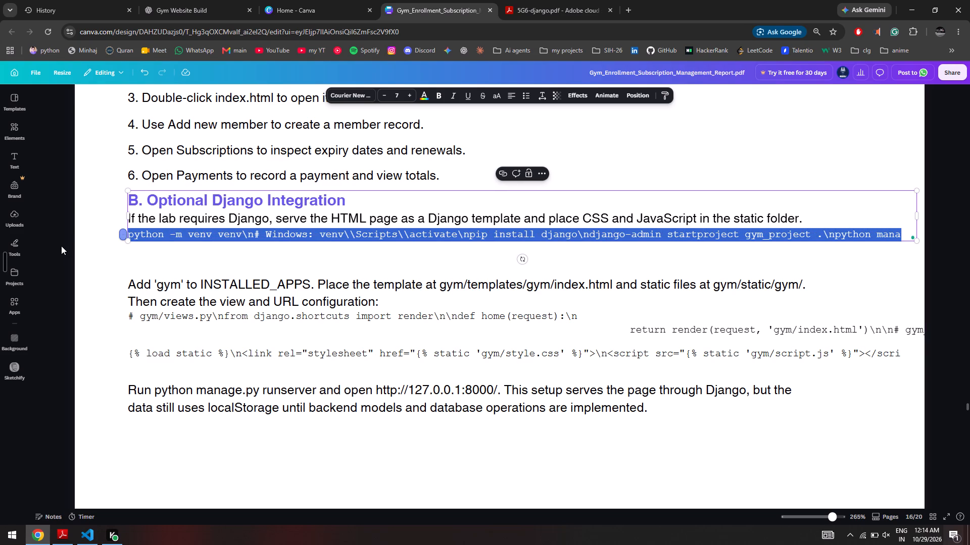
key("ctrl+v")
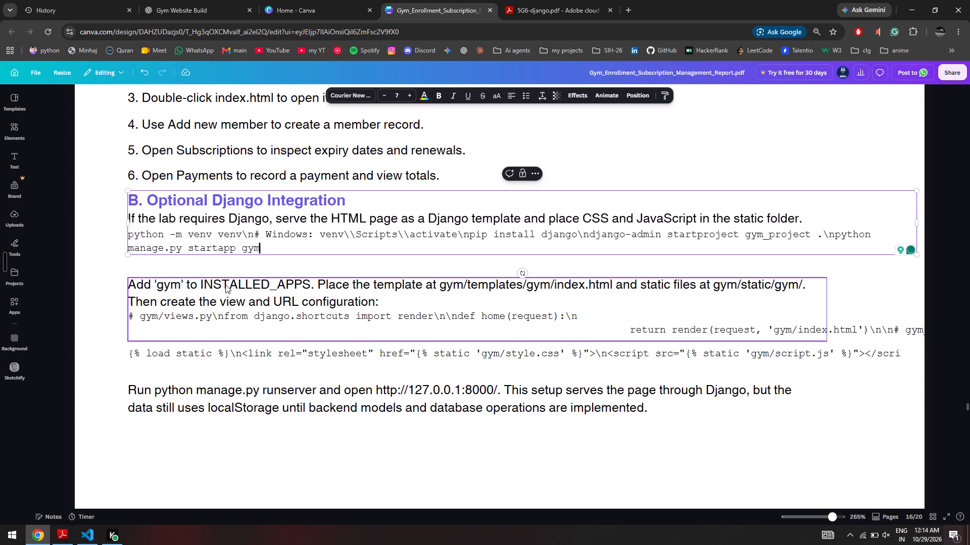
left_click_drag(231, 292, 230, 283)
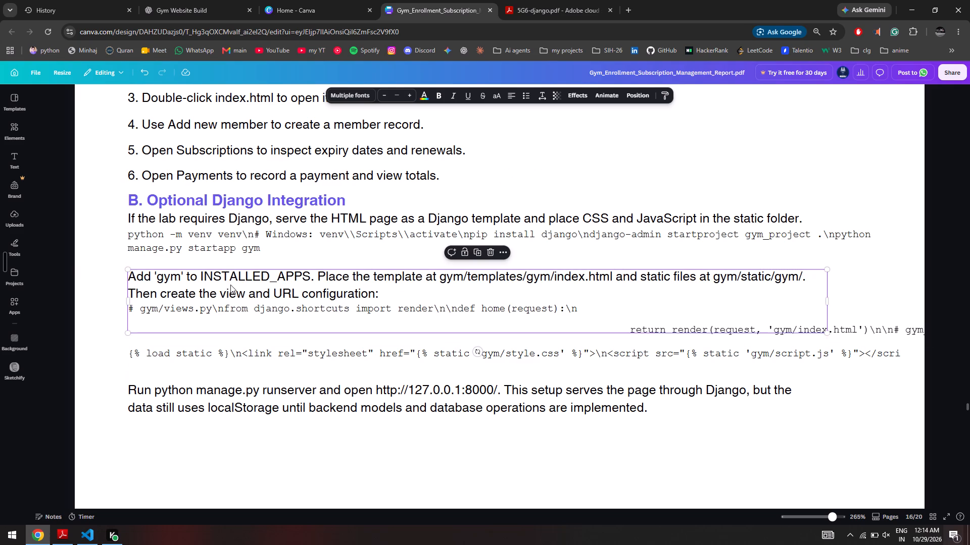
Copy the complete gym/views.py and gym_project/urls.py code block from ChatGPT's source report.
left_click(282, 0)
left_click(248, 0)
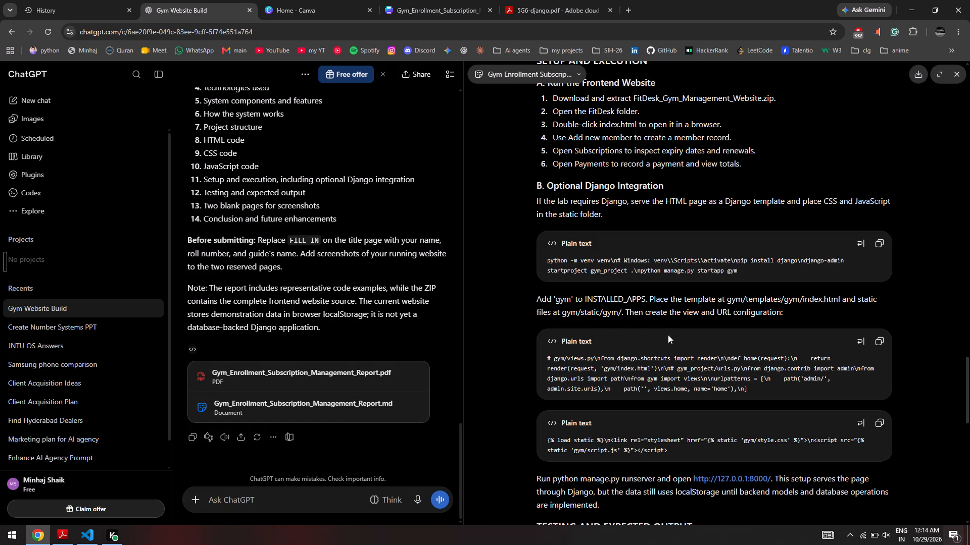
scroll(691, 347, "down", 1)
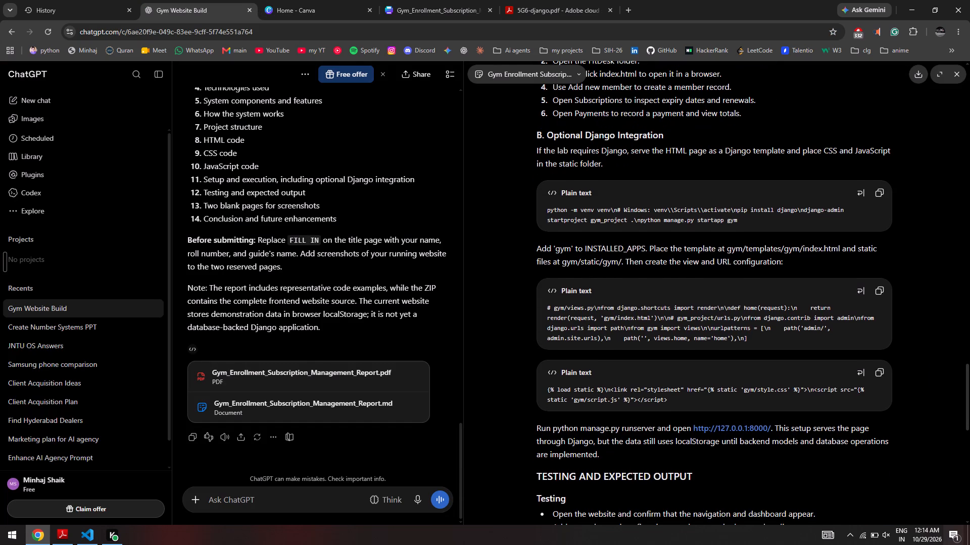
left_click(876, 292)
Close the 5G6-django.pdf document and return to the Canva report.
left_click(515, 0)
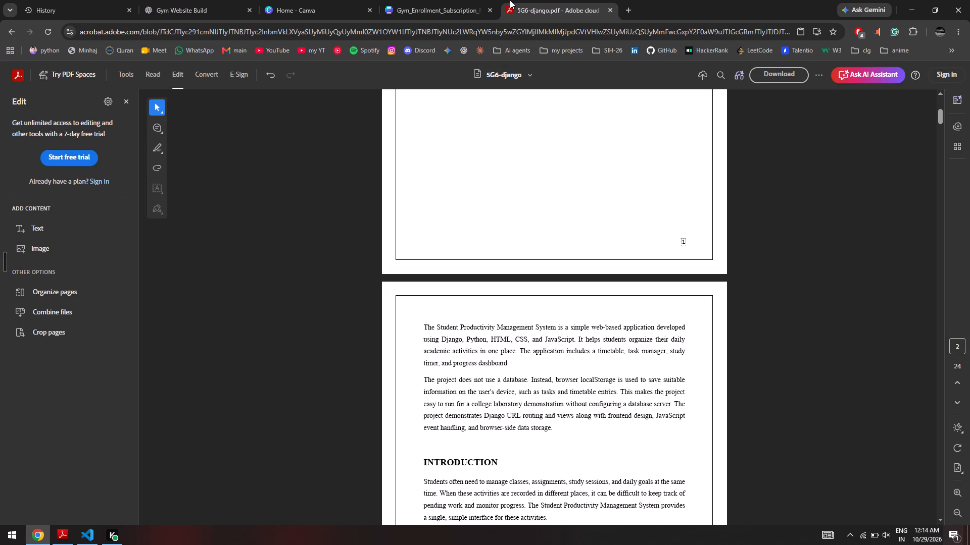
key("ctrl+w")
left_click(516, 104)
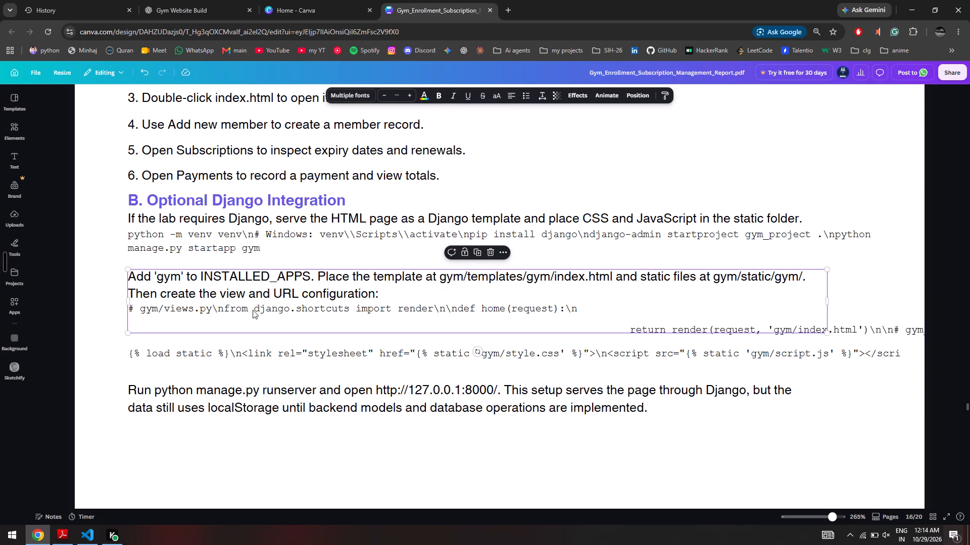
Replace the gym/views.py line under the URL configuration sentence with the copied full code block at font size 7.
left_click(148, 307)
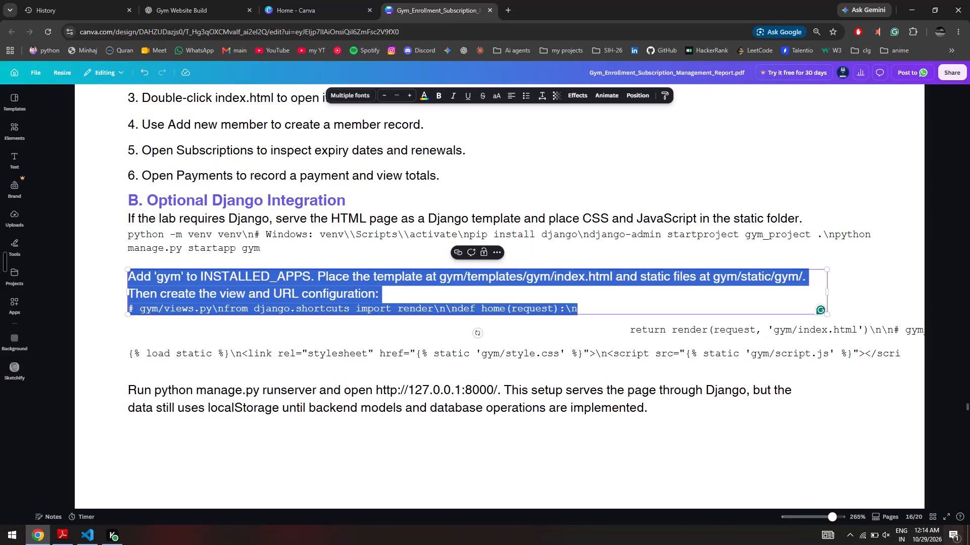
left_click(246, 309)
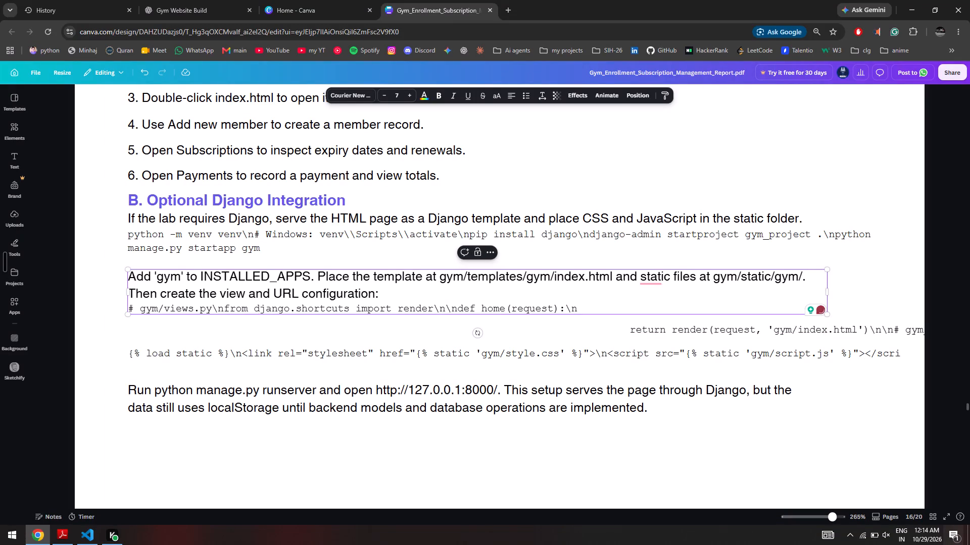
left_click_drag(580, 309, 103, 309)
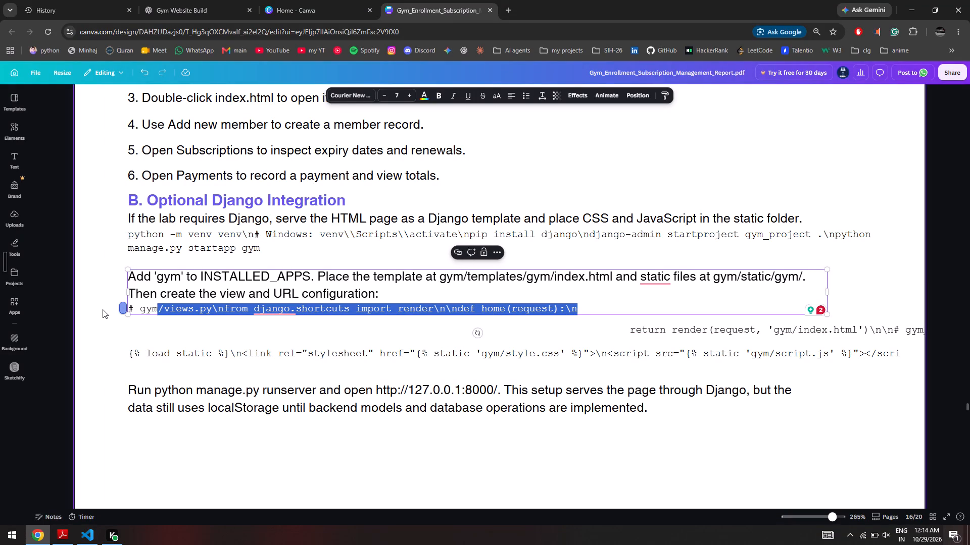
key("BackSpace")
key("BackSpace")
key("BackSpace")
key("BackSpace")
key("BackSpace")
key("BackSpace")
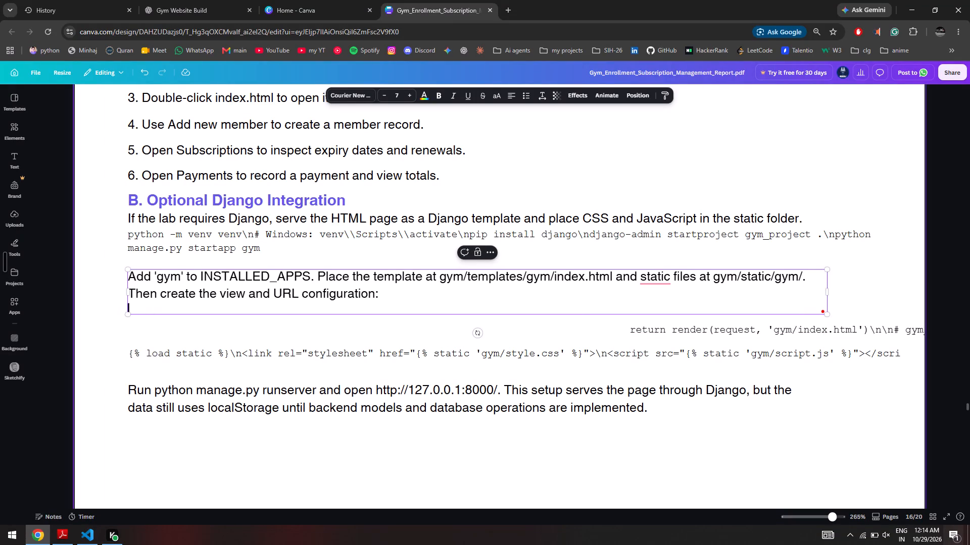
key("BackSpace")
key("Return")
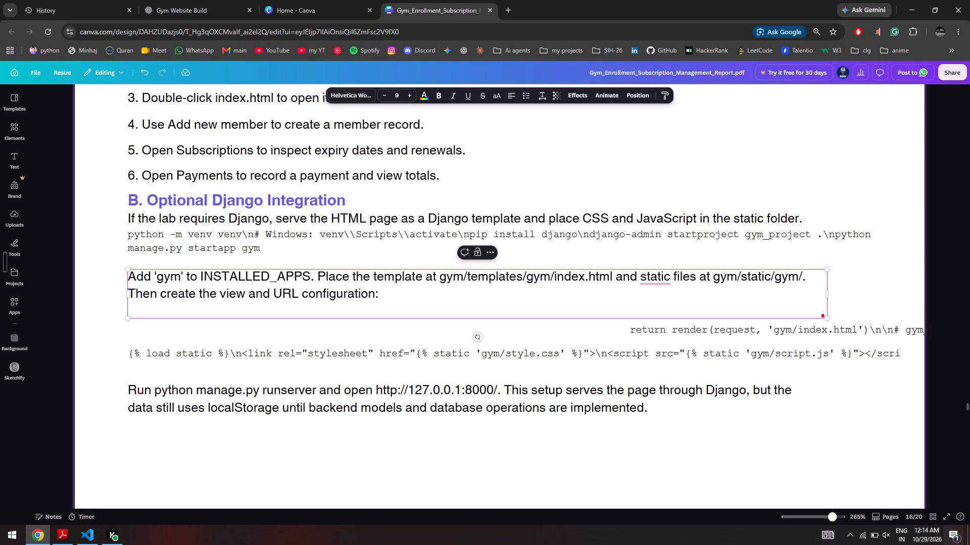
triple_click(383, 95)
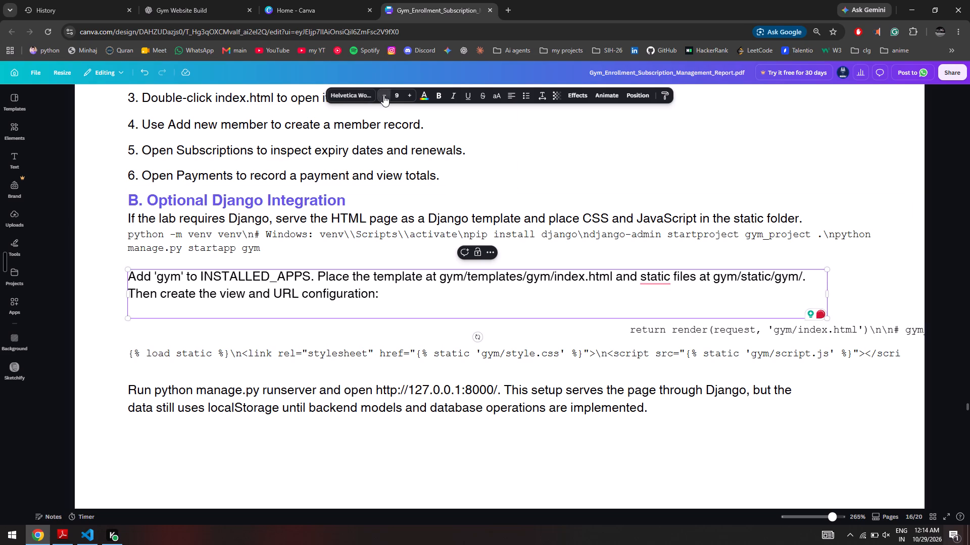
left_click(410, 94)
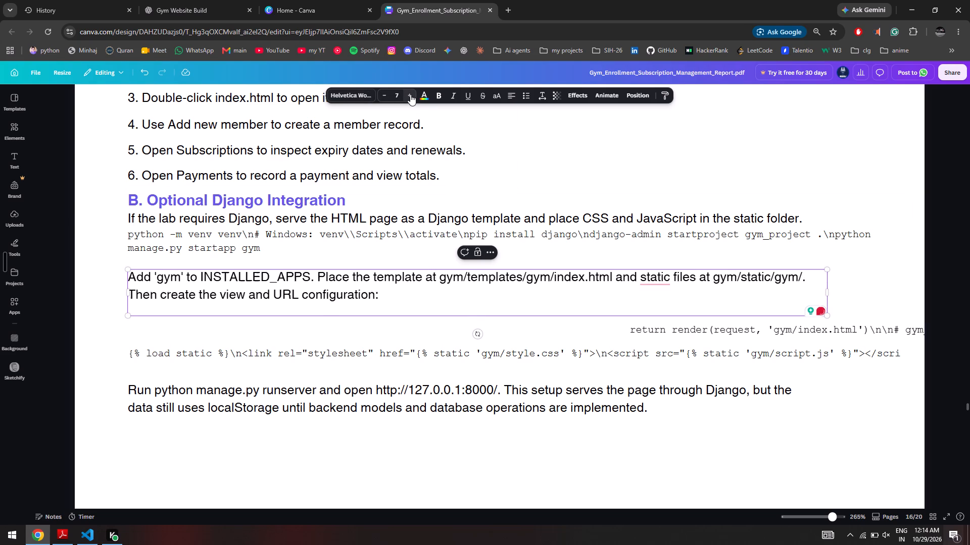
key("ctrl+v")
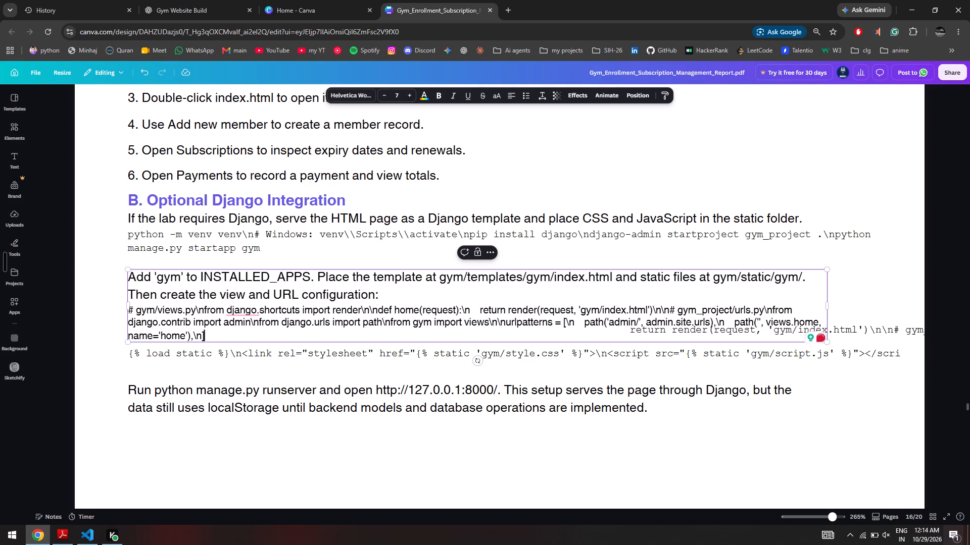
Delete the cut-off {% load static %} line and the stray return render(request, 'gym/index.html') fragment from page 16.
left_click(309, 352)
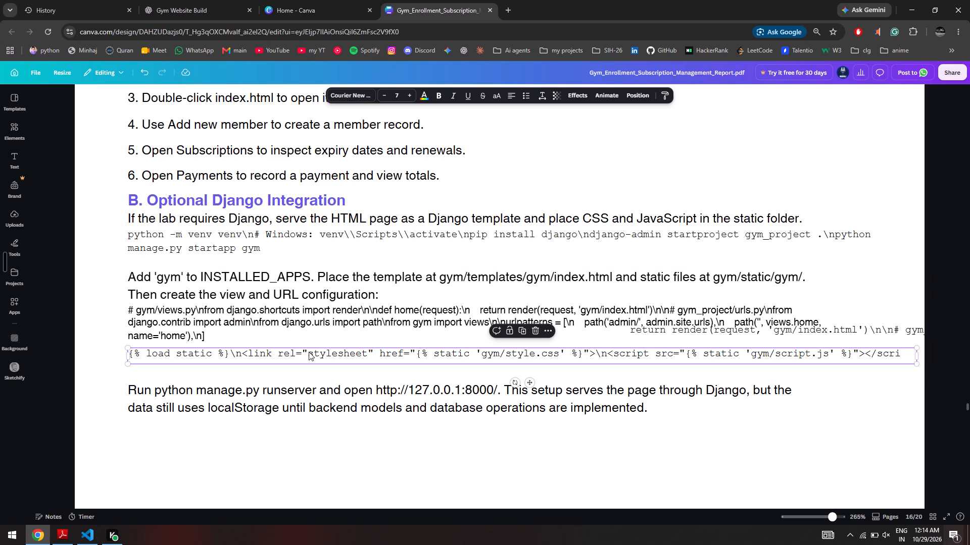
key("Delete")
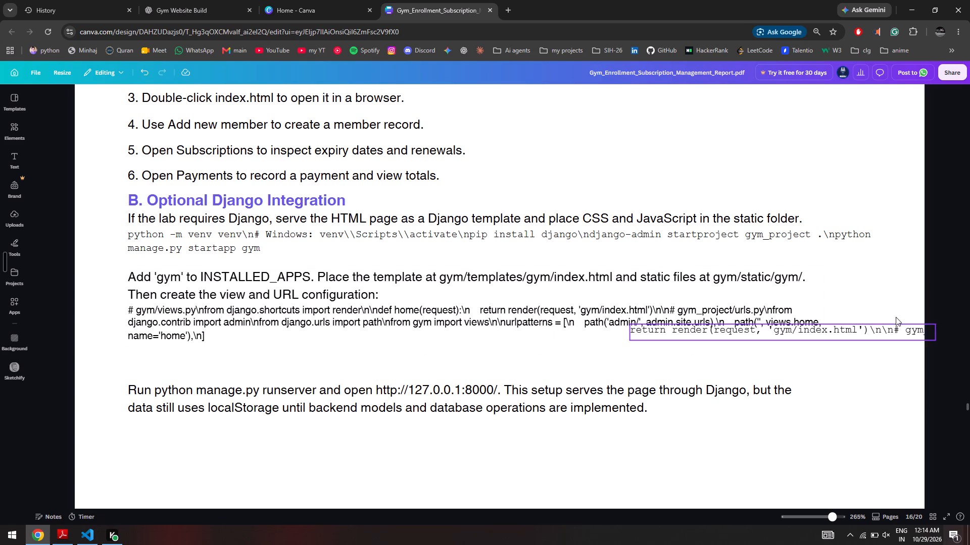
left_click(880, 329)
key("Delete")
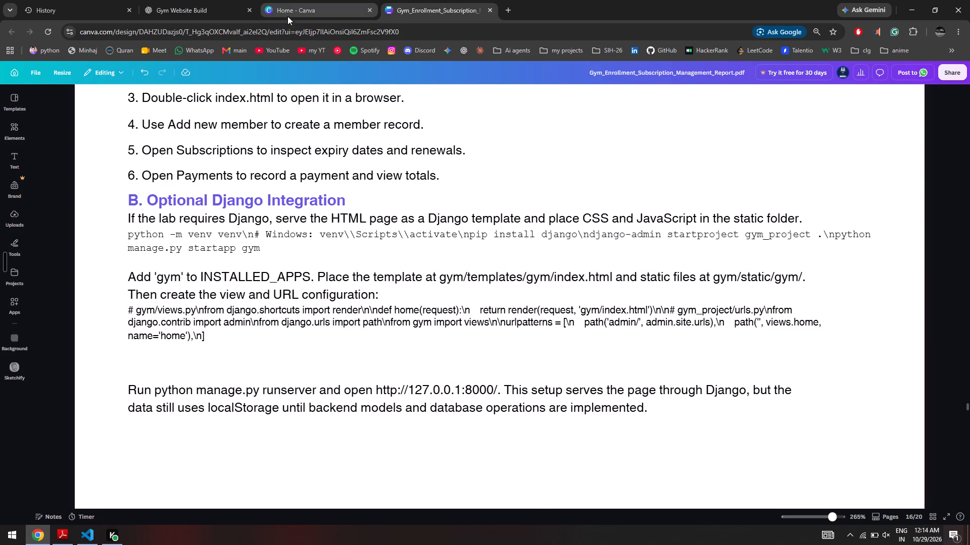
Copy the complete {% load static %} block from ChatGPT's source report onto a new line beneath page 16's URL configuration code.
left_click(219, 0)
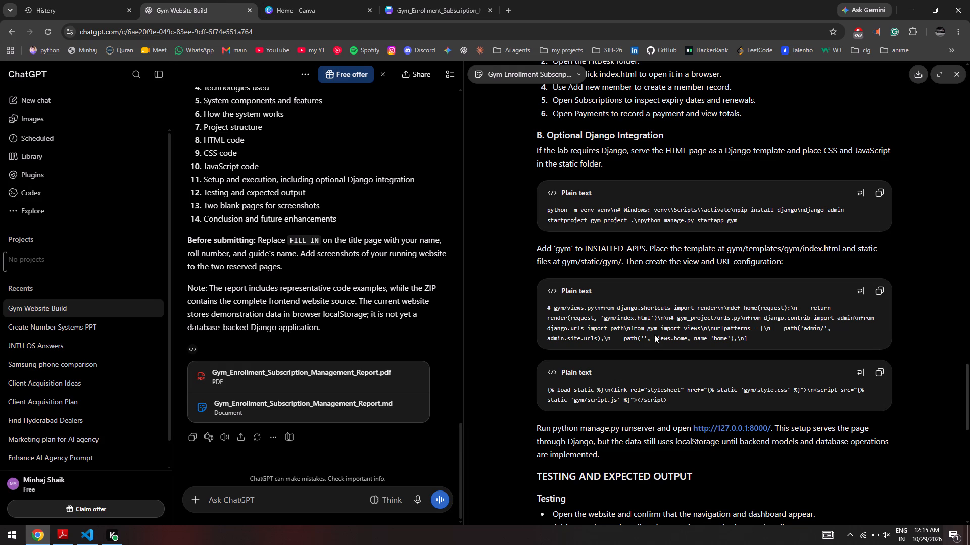
scroll(637, 331, "down", 2)
left_click(882, 270)
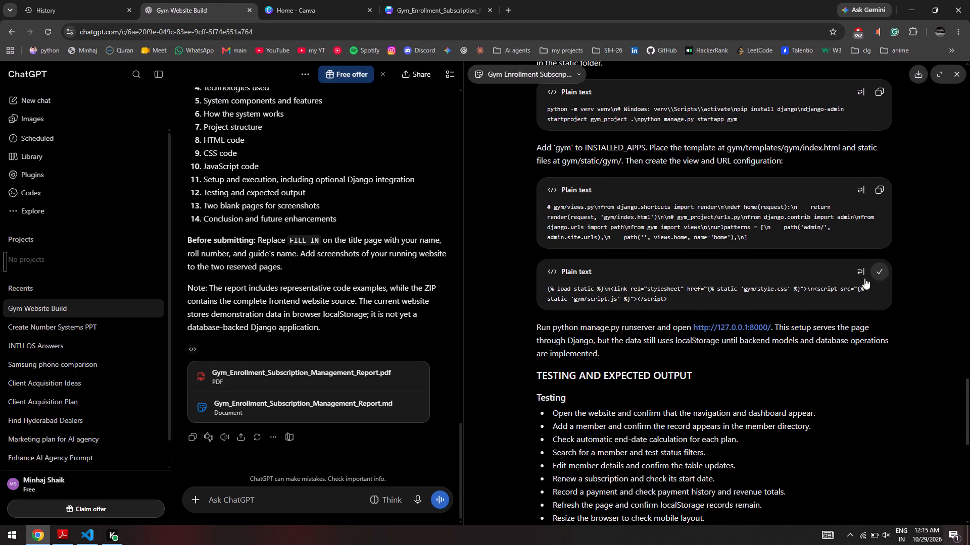
key("alt+Tab")
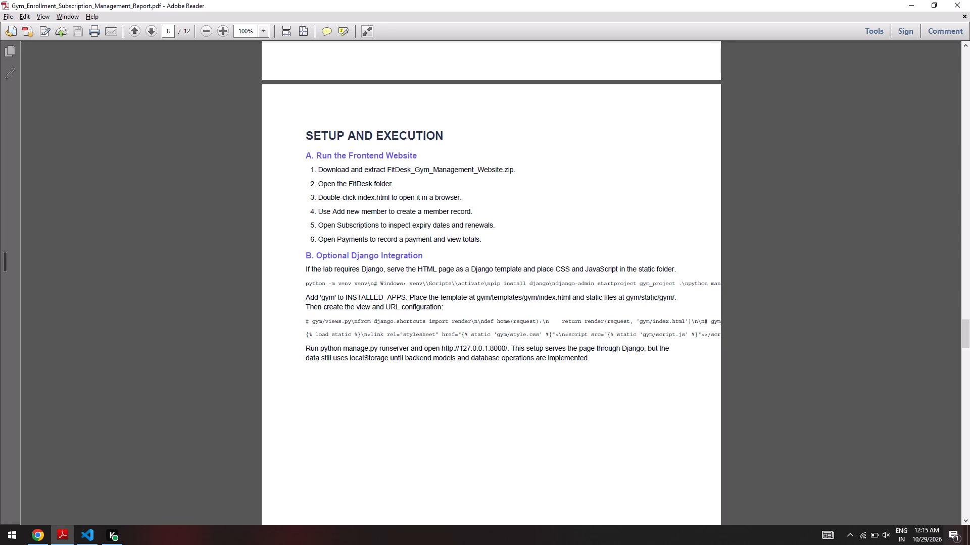
key("alt+Tab")
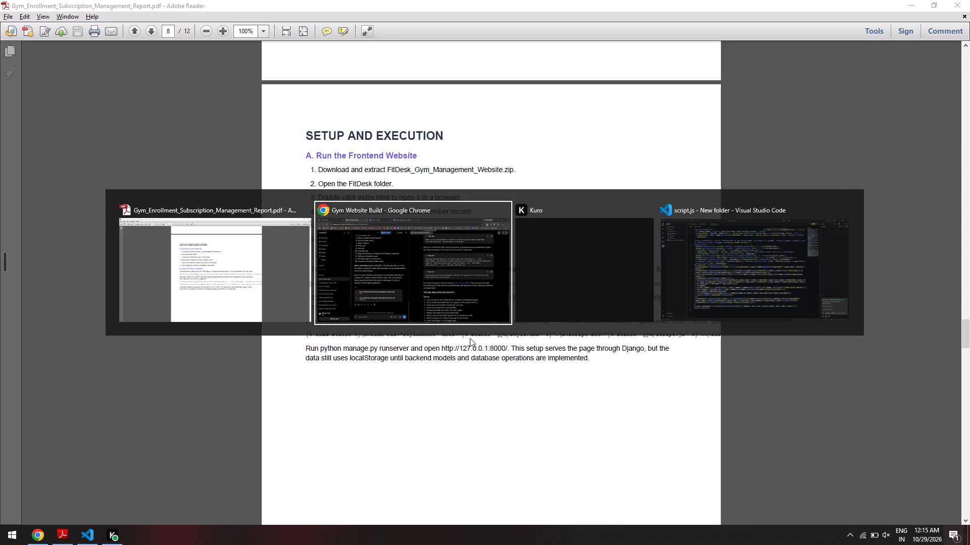
left_click(459, 0)
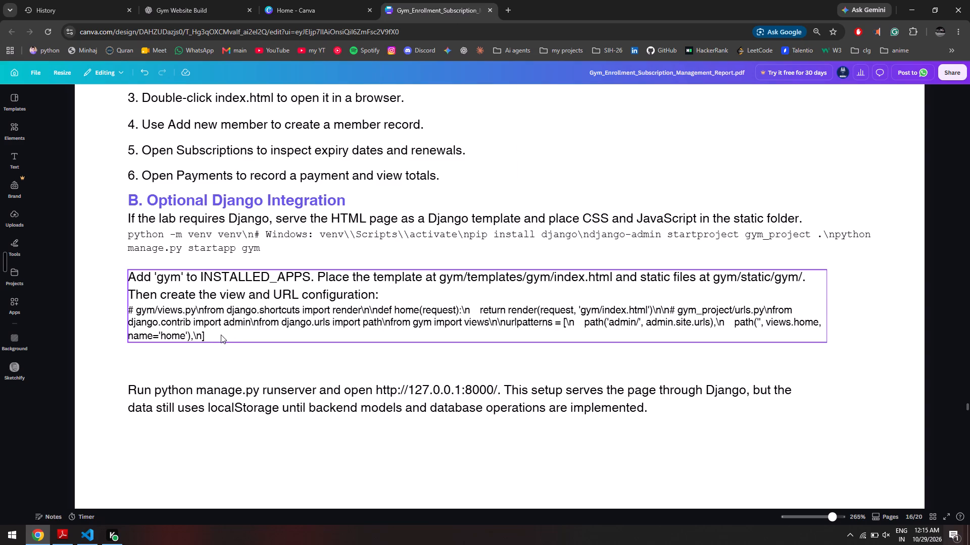
left_click(216, 336)
left_click(213, 337)
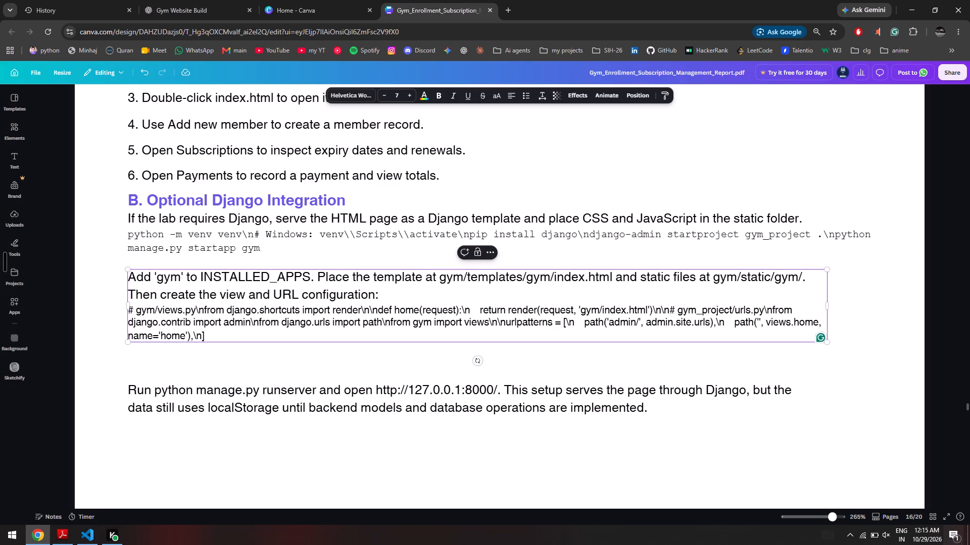
key("Return")
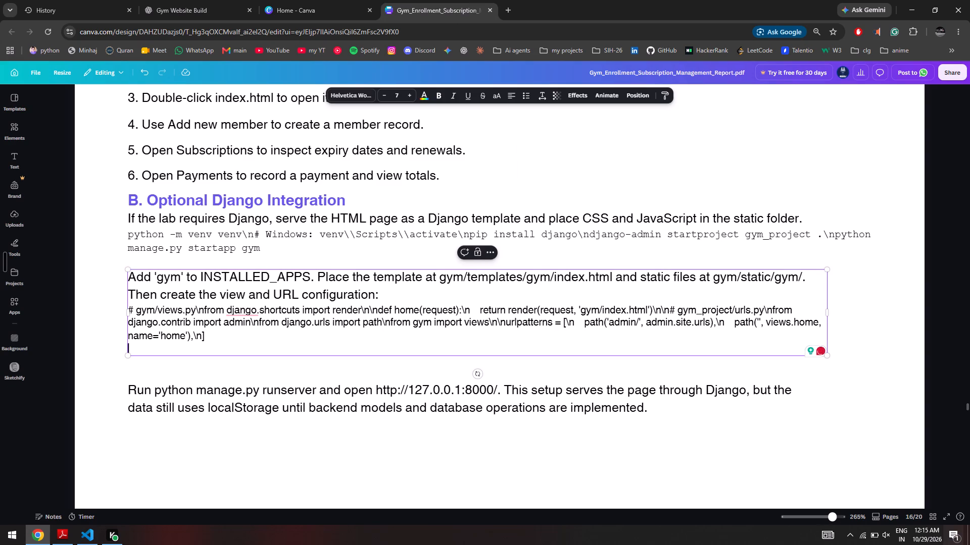
left_click_drag(209, 338, 129, 313)
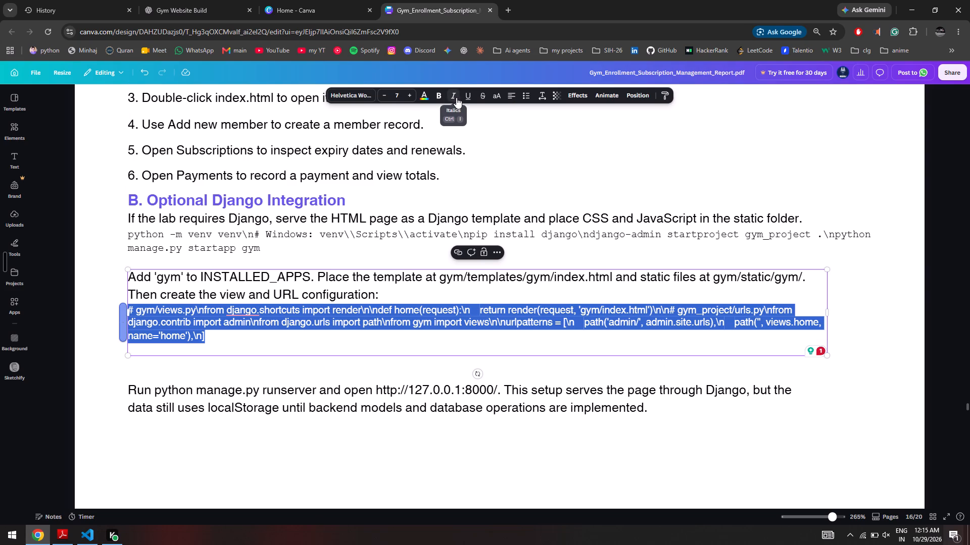
left_click(220, 345)
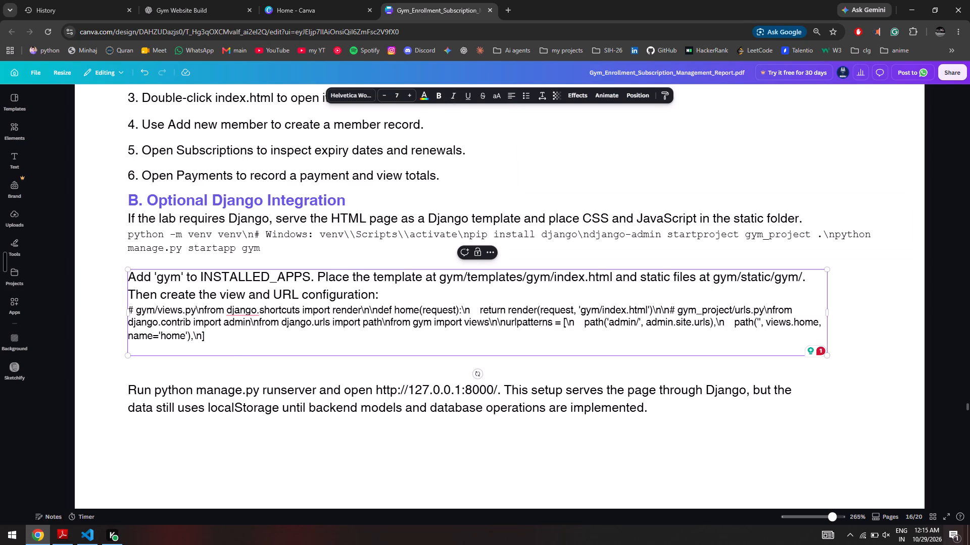
key("ctrl+v")
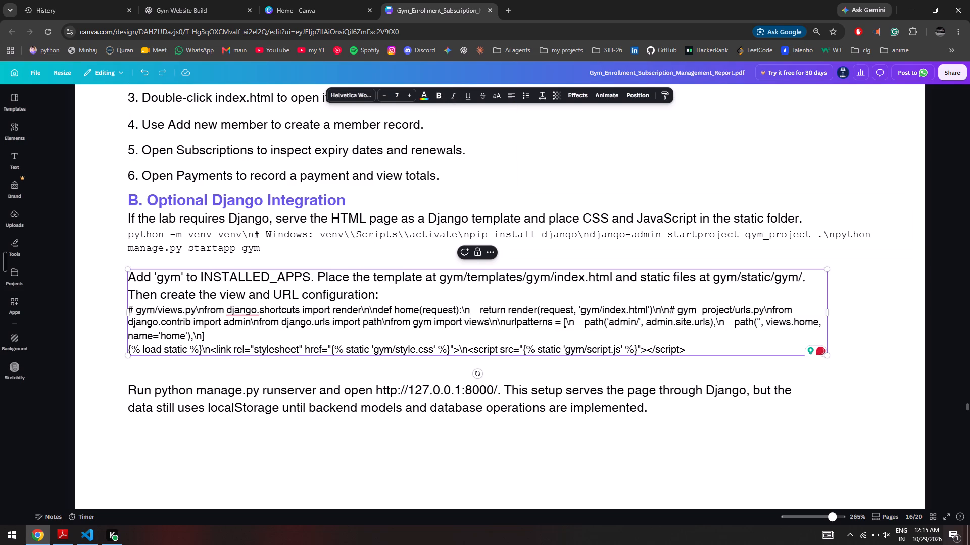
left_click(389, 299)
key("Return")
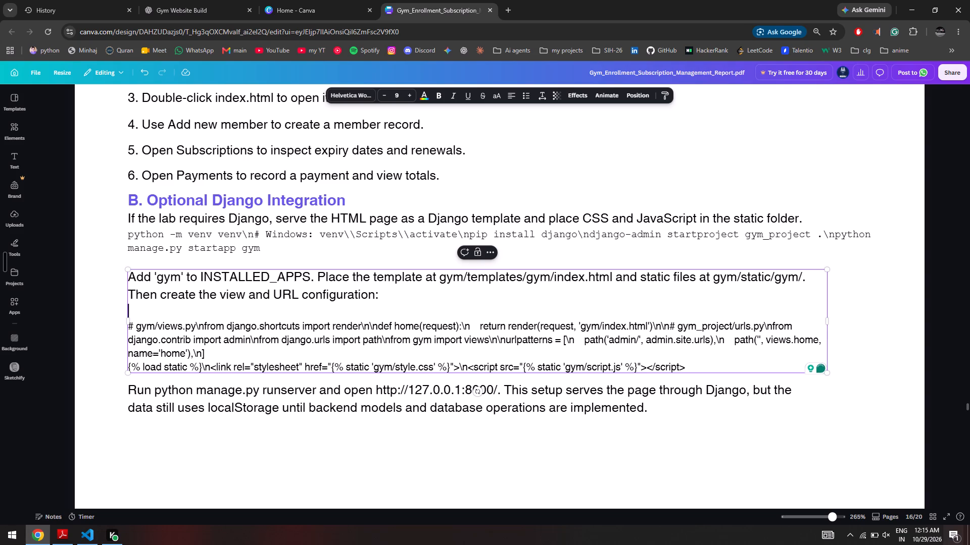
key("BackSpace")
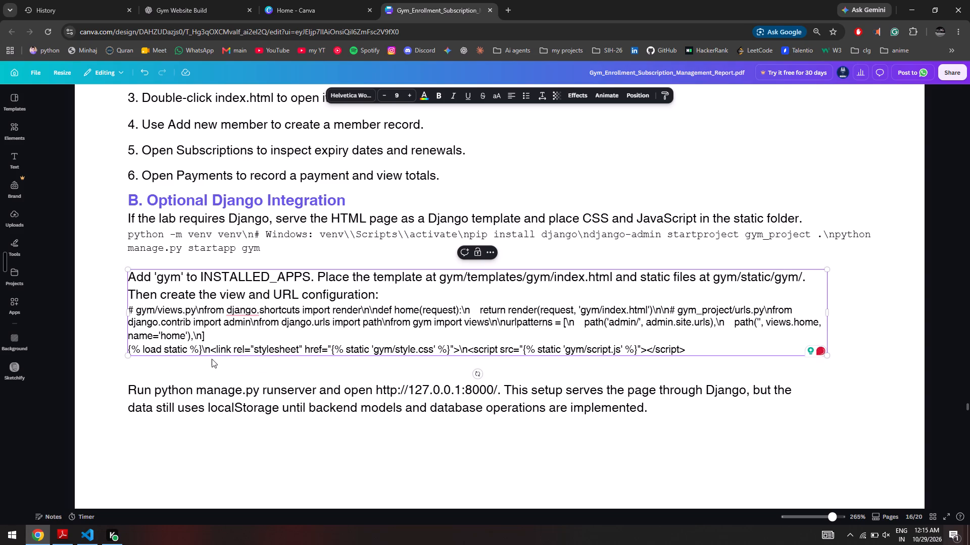
Compare the Testing and Expected Output section in the PDF report with pages 16 and 17 of the Canva design.
scroll(210, 360, "down", 1)
scroll(251, 358, "down", 6)
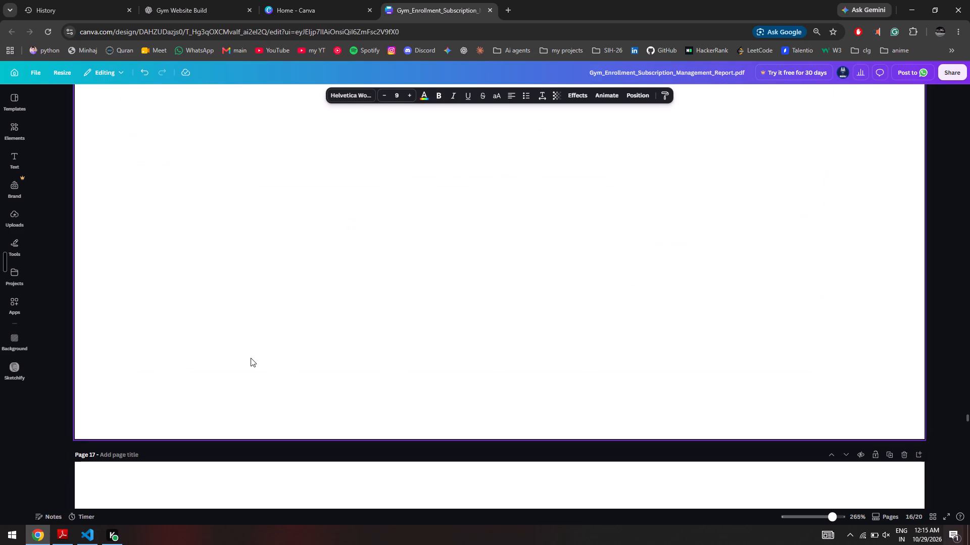
key("alt+Tab")
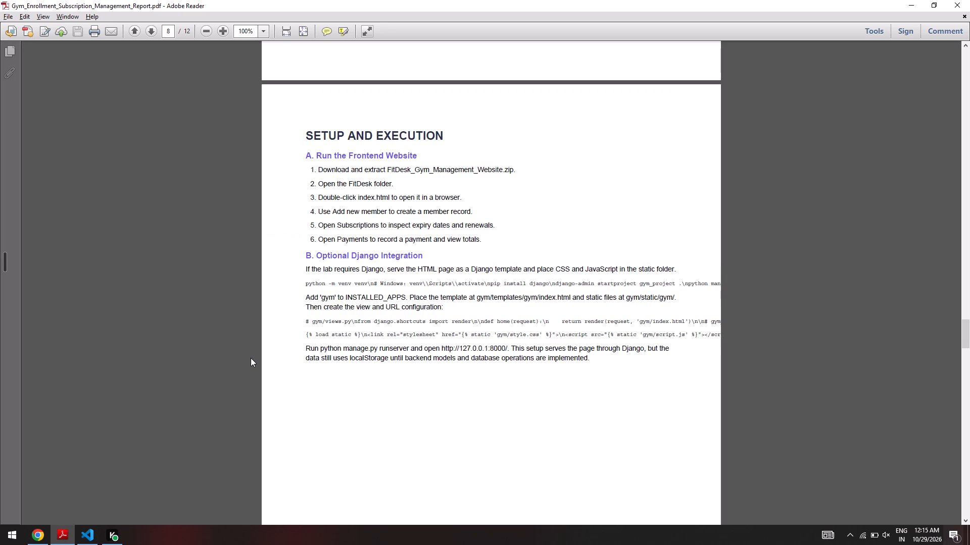
scroll(251, 358, "down", 1)
scroll(251, 358, "down", 20)
scroll(251, 358, "down", 4)
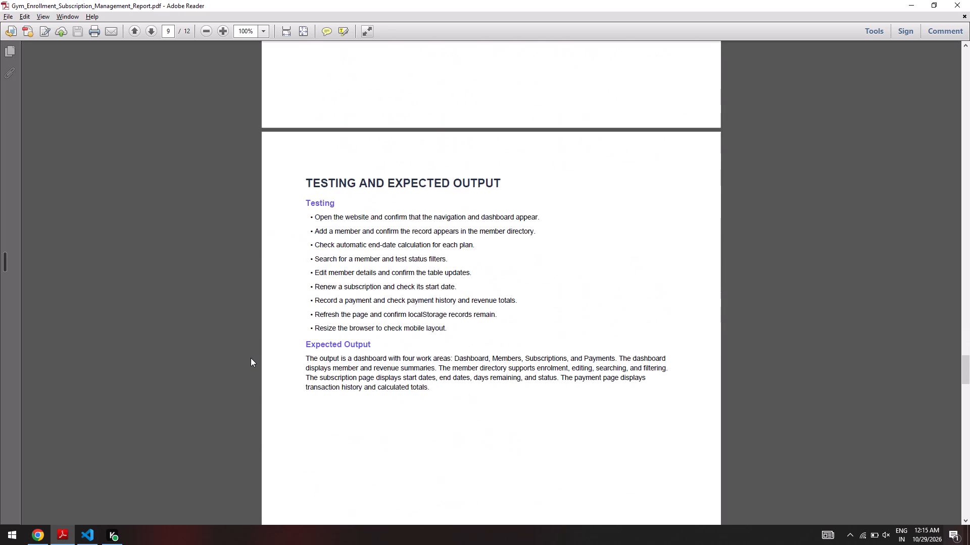
key("alt+Tab")
scroll(251, 358, "down", 6)
scroll(251, 358, "down", 4, "ctrl")
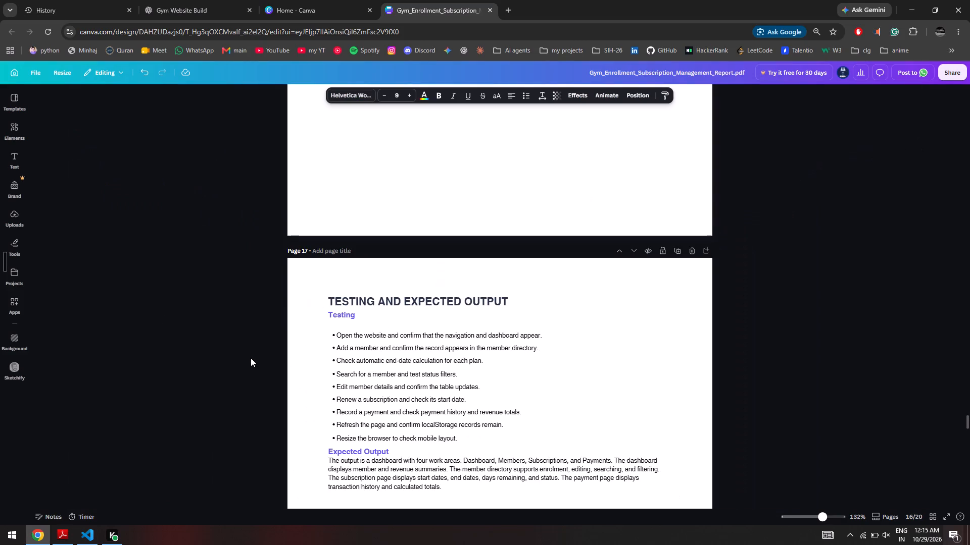
scroll(258, 357, "up", 8)
scroll(258, 357, "down", 1)
Copy all the Testing and Expected Output text blocks from page 17 and paste them onto page 16.
left_click(396, 346)
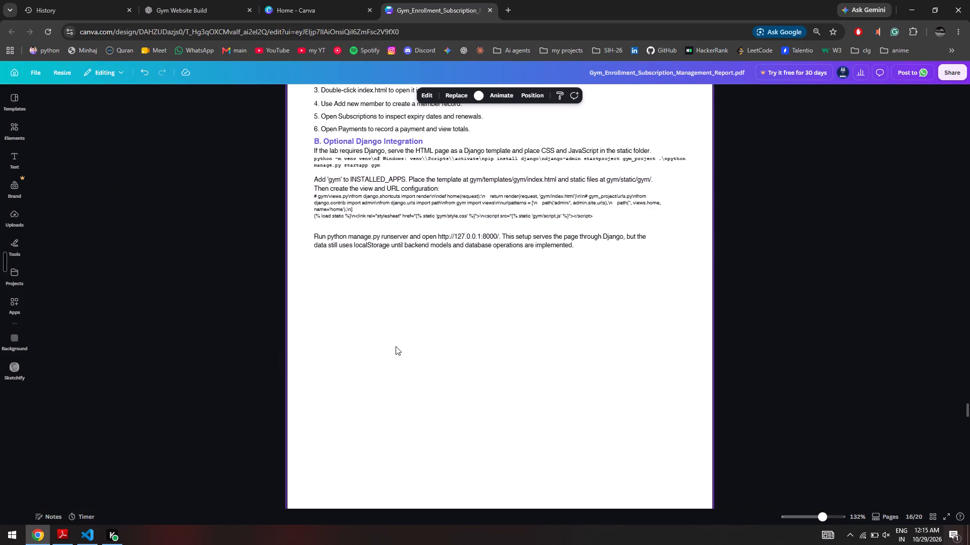
scroll(394, 347, "down", 6)
scroll(552, 391, "down", 5)
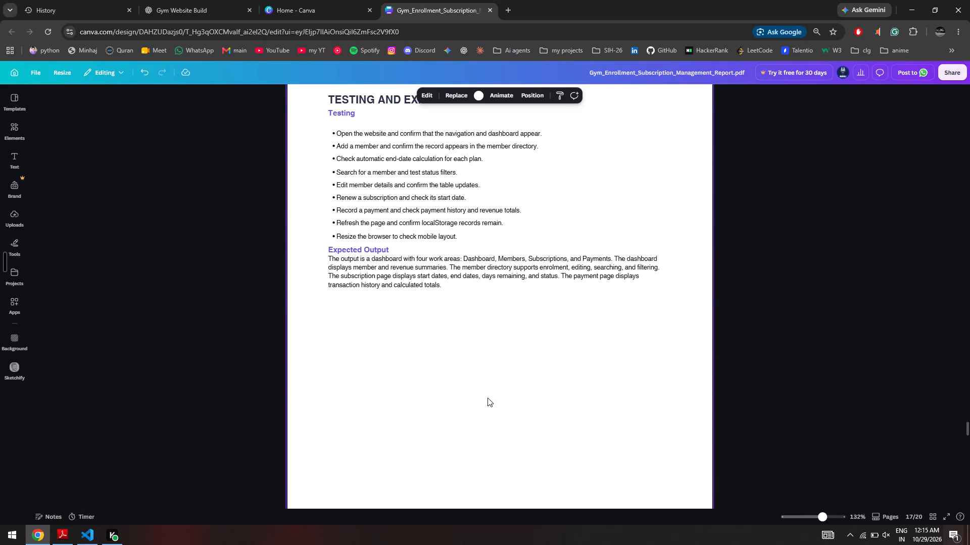
scroll(401, 410, "up", 3)
left_click_drag(398, 475, 401, 355)
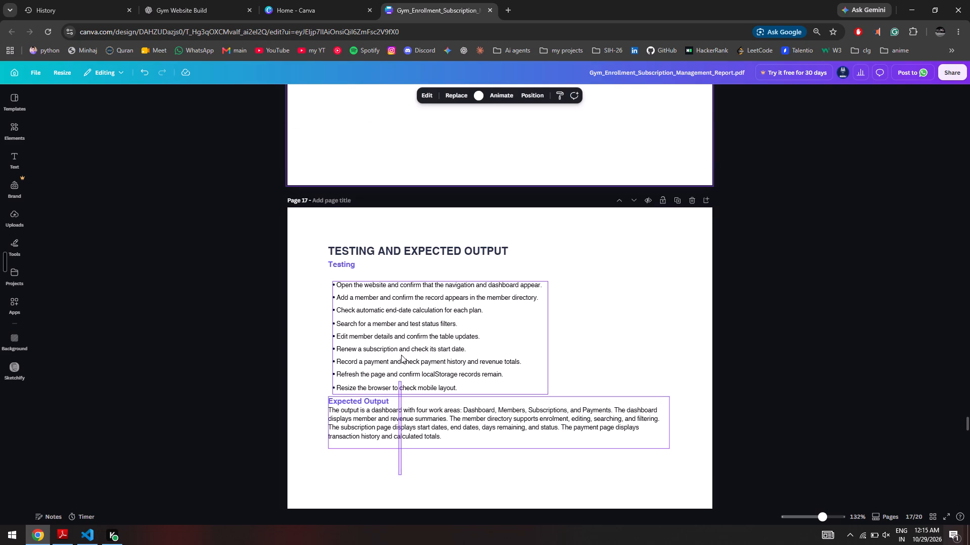
left_click_drag(401, 355, 403, 241)
key("ctrl+c")
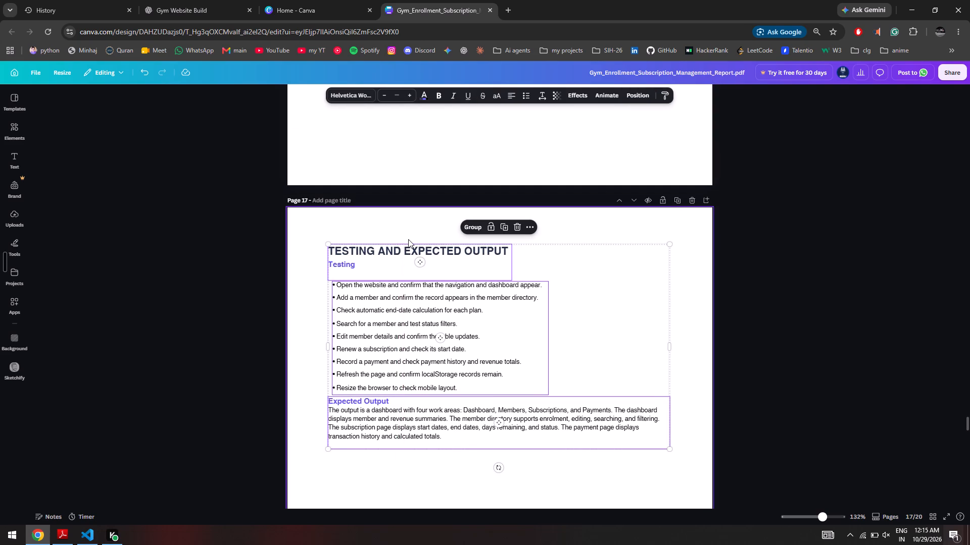
scroll(408, 239, "up", 5)
left_click(408, 239)
scroll(408, 239, "up", 2)
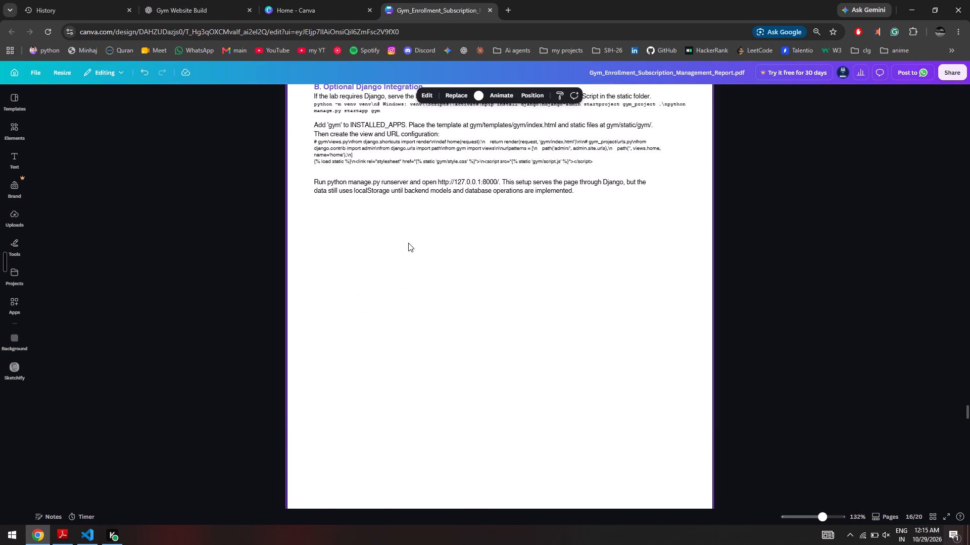
key("ctrl+v")
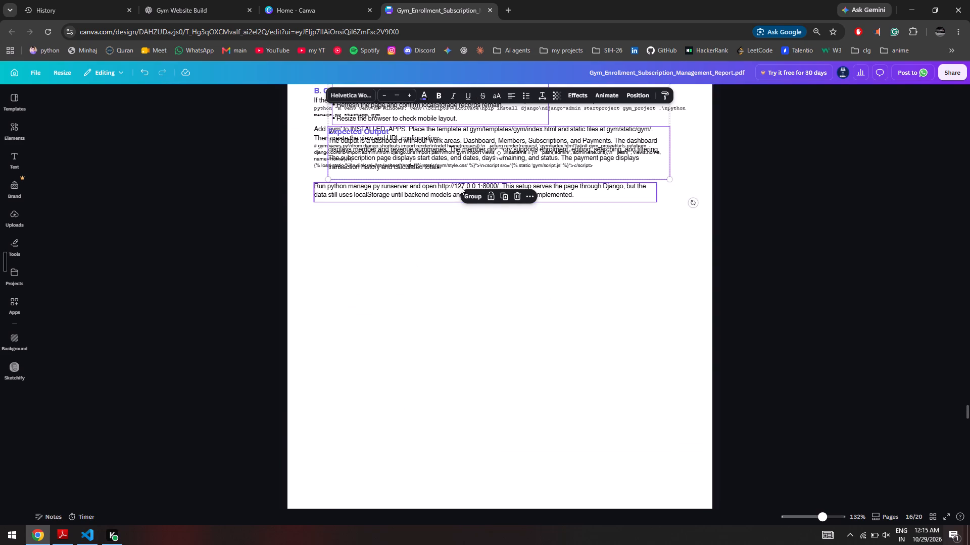
Move the pasted Testing and Expected Output blocks below the runserver paragraph on page 16, in line with its left margin.
left_click_drag(458, 171, 457, 233)
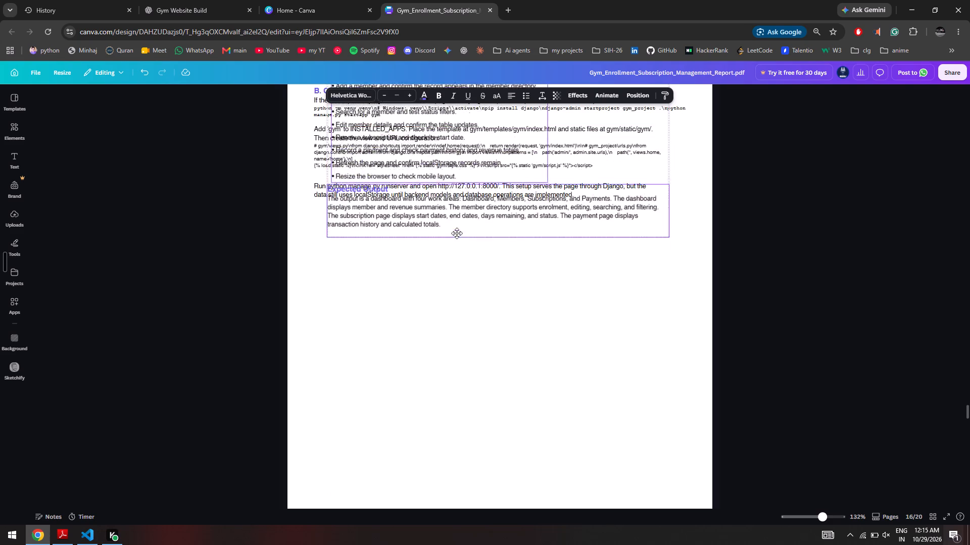
left_click_drag(457, 233, 448, 437)
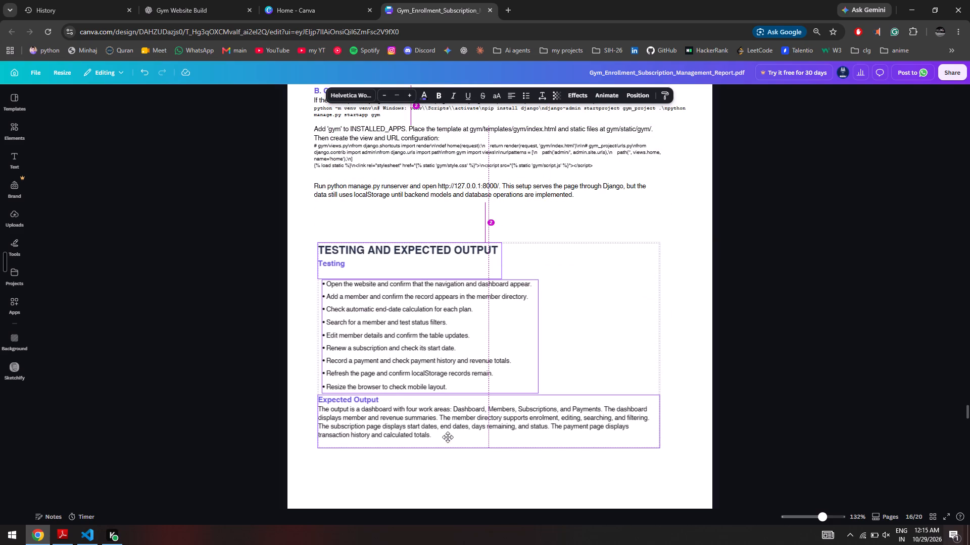
left_click_drag(448, 437, 447, 436)
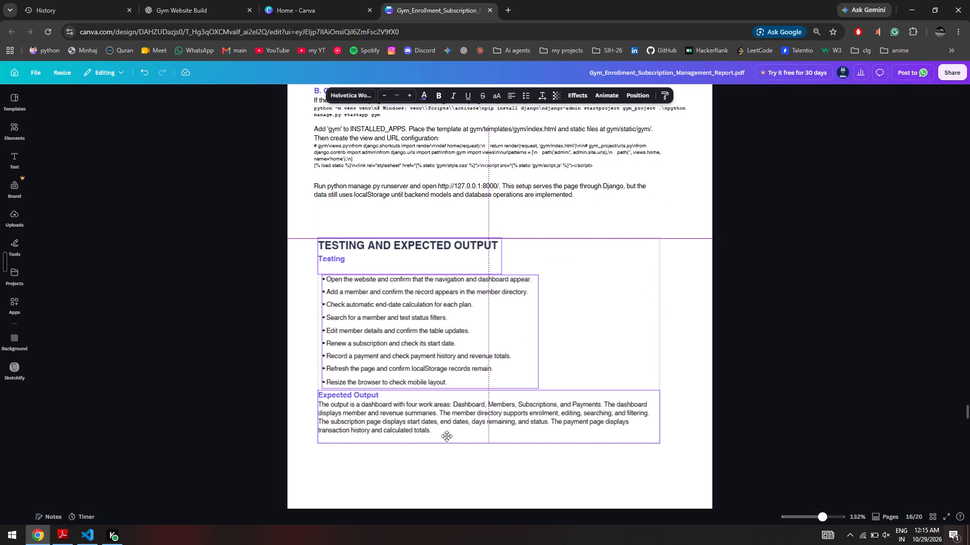
left_click_drag(447, 436, 446, 434)
left_click(415, 473)
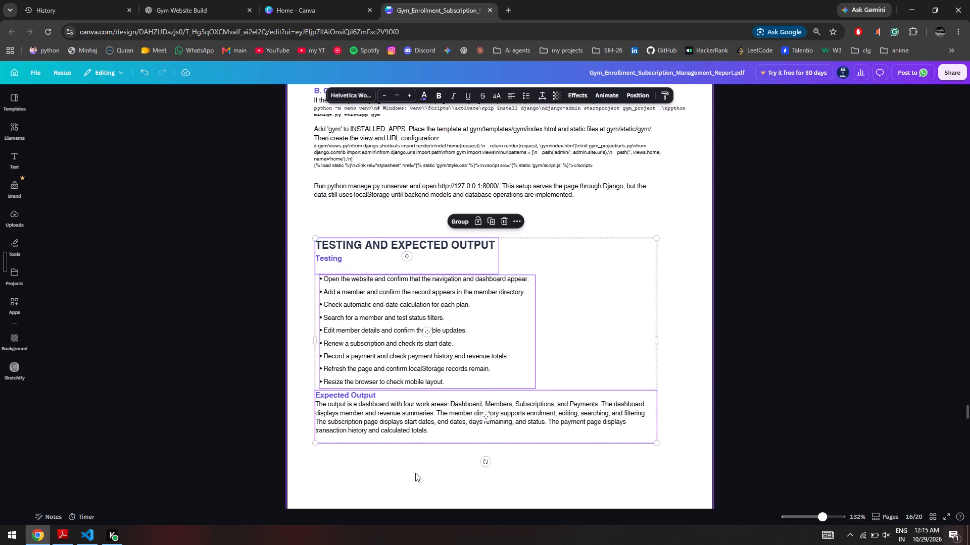
Align the testing bullet list with the left edge of the Testing heading and move it slightly closer to that heading.
left_click_drag(393, 315, 391, 313)
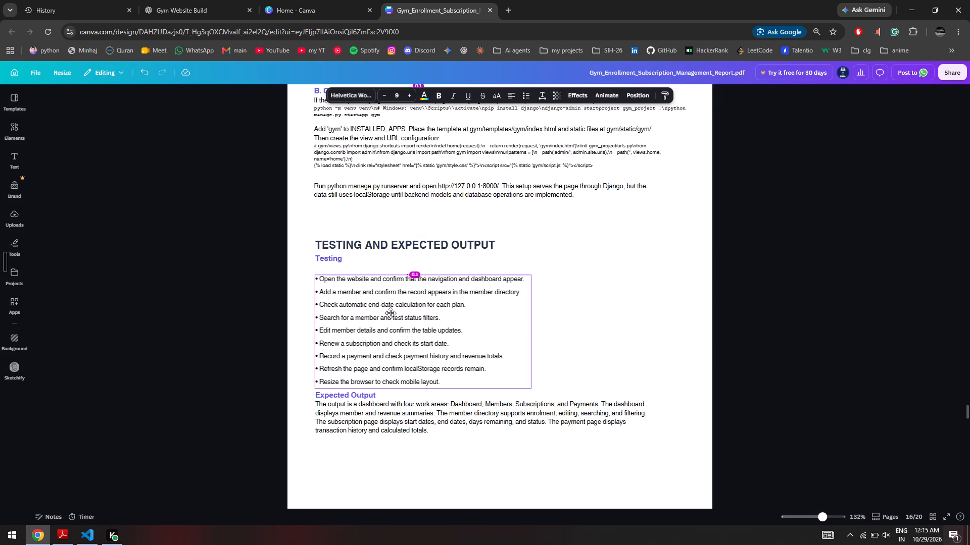
left_click_drag(391, 313, 391, 310)
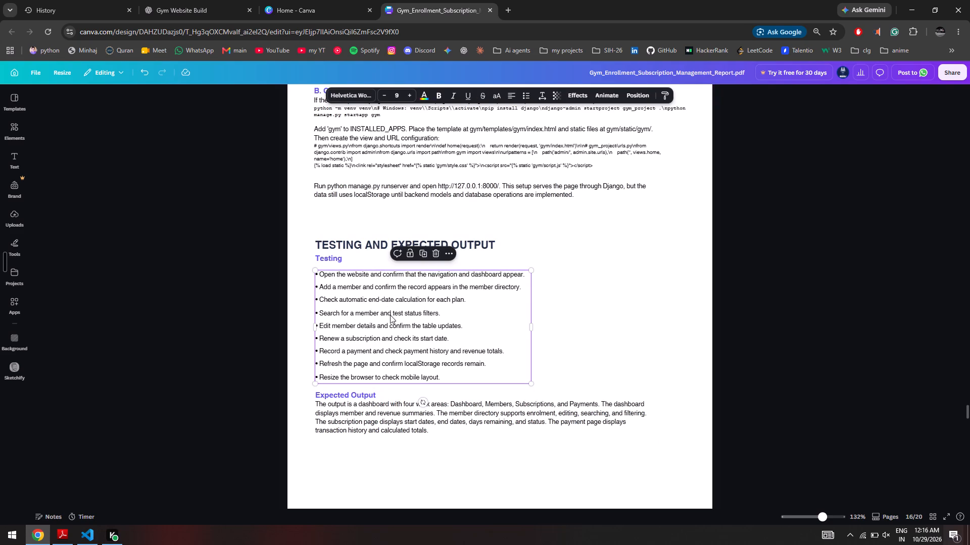
left_click(377, 456)
Review the layout of the preceding report pages, from Setup and Execution on page 16 back to Project Structure on page 4.
scroll(377, 456, "up", 5)
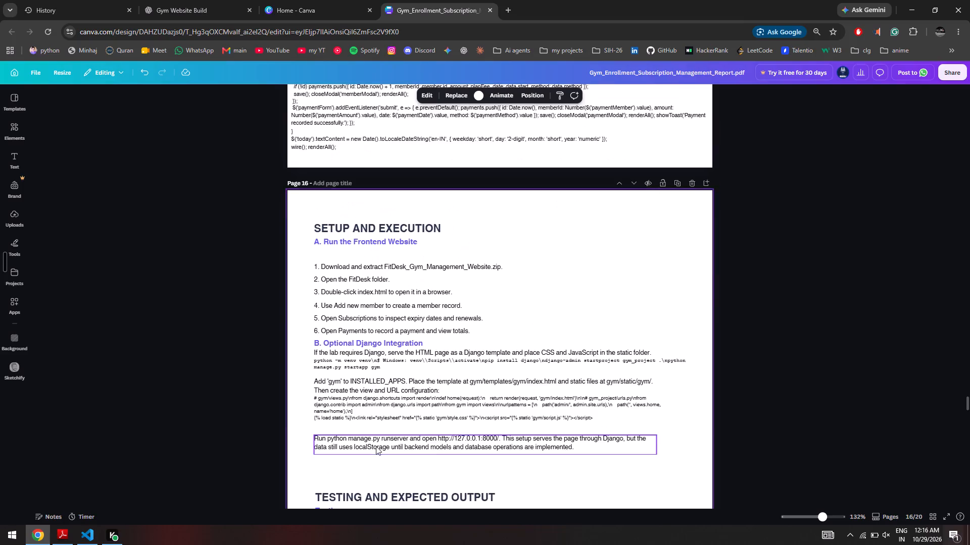
scroll(376, 446, "up", 15)
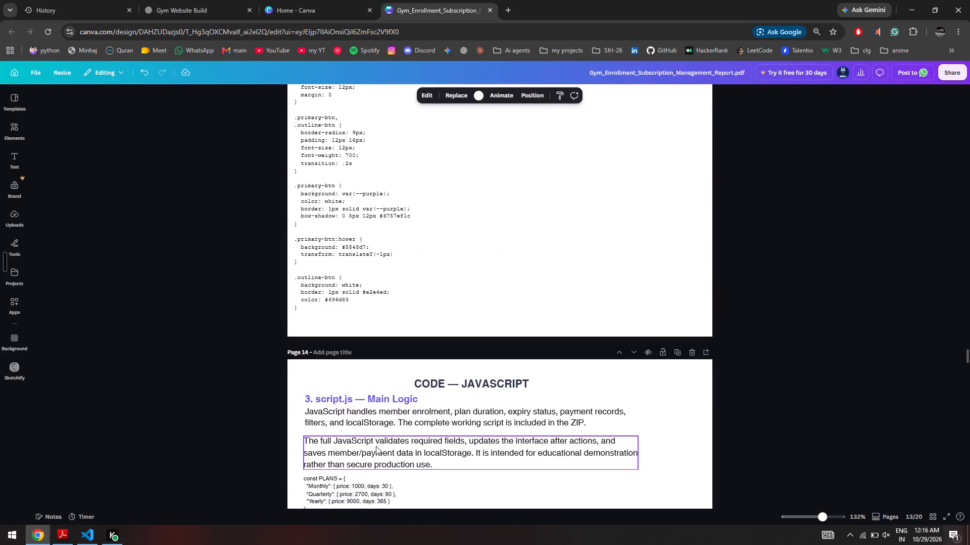
scroll(376, 446, "up", 20)
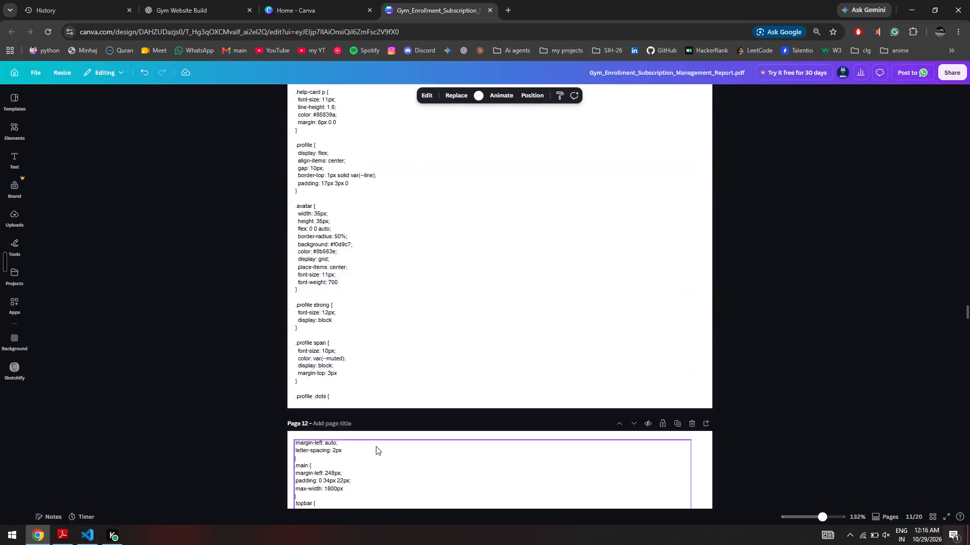
scroll(376, 446, "up", 14)
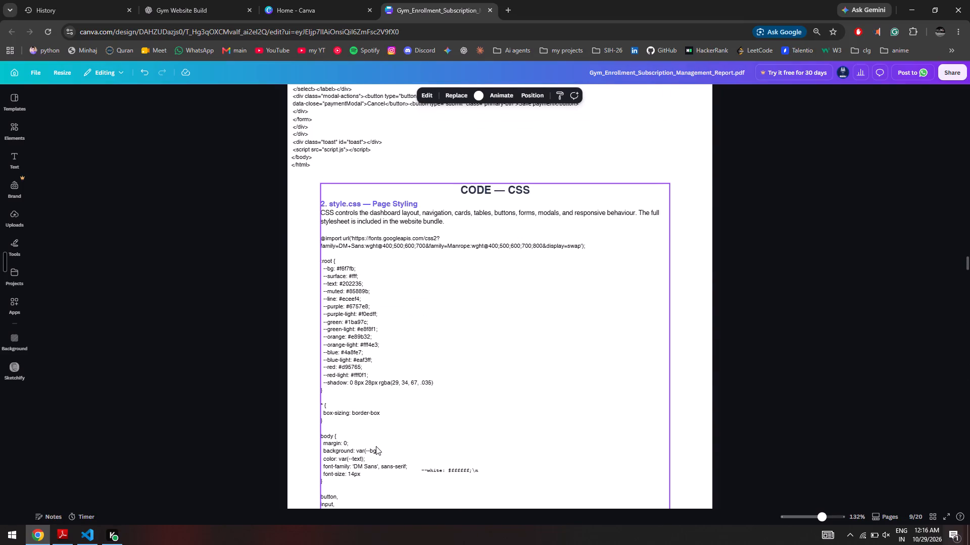
scroll(376, 446, "up", 20)
scroll(376, 446, "up", 4)
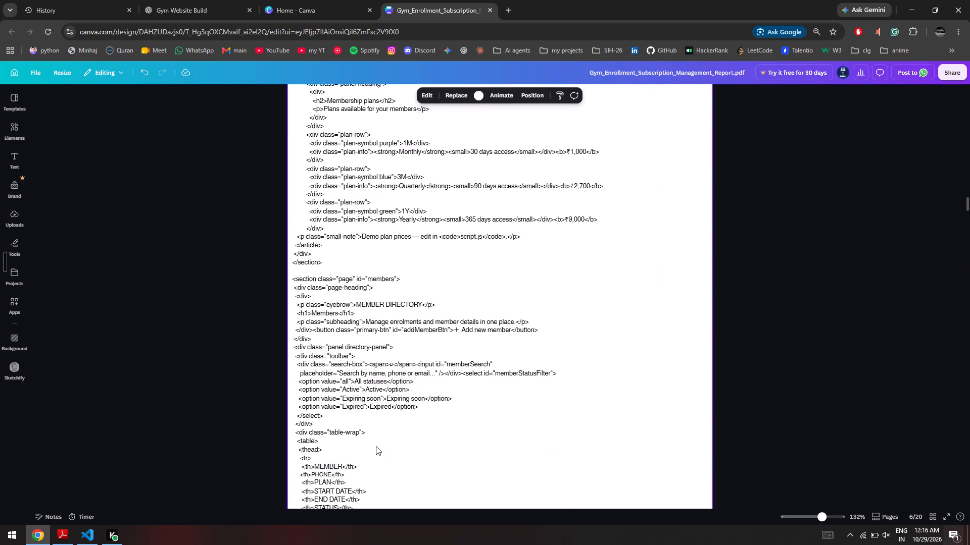
scroll(376, 446, "up", 19)
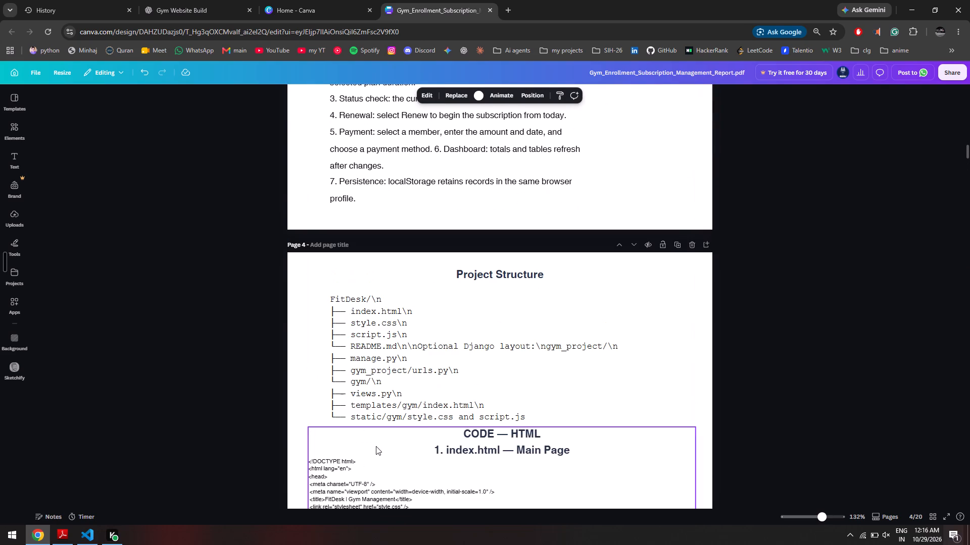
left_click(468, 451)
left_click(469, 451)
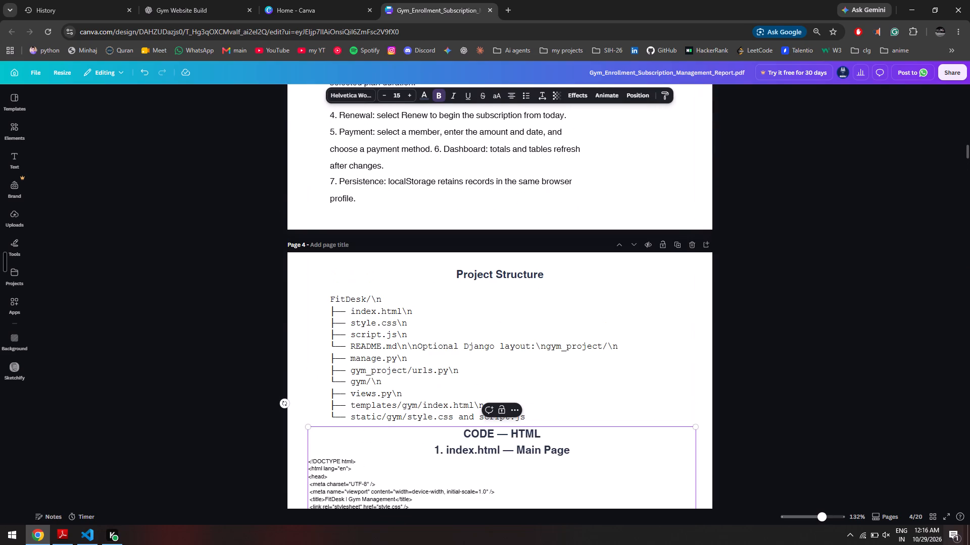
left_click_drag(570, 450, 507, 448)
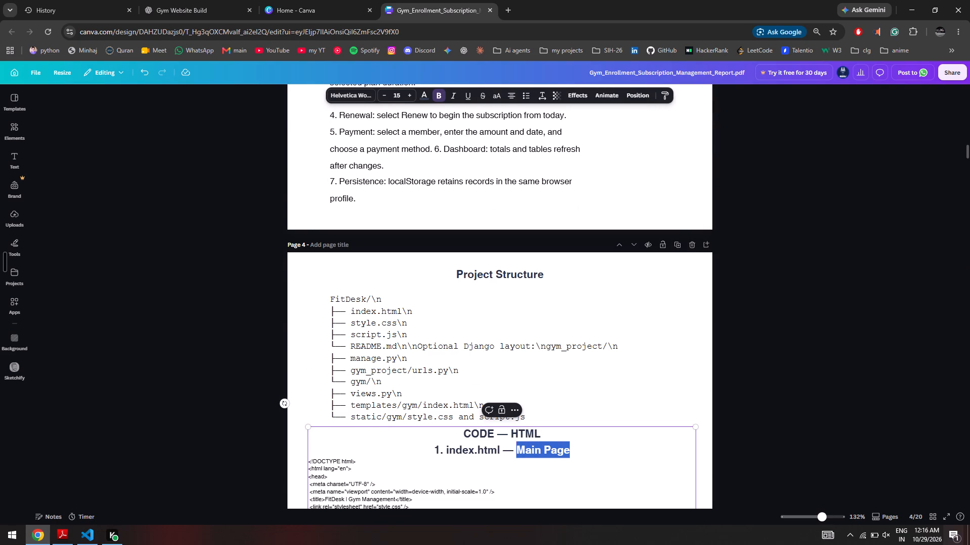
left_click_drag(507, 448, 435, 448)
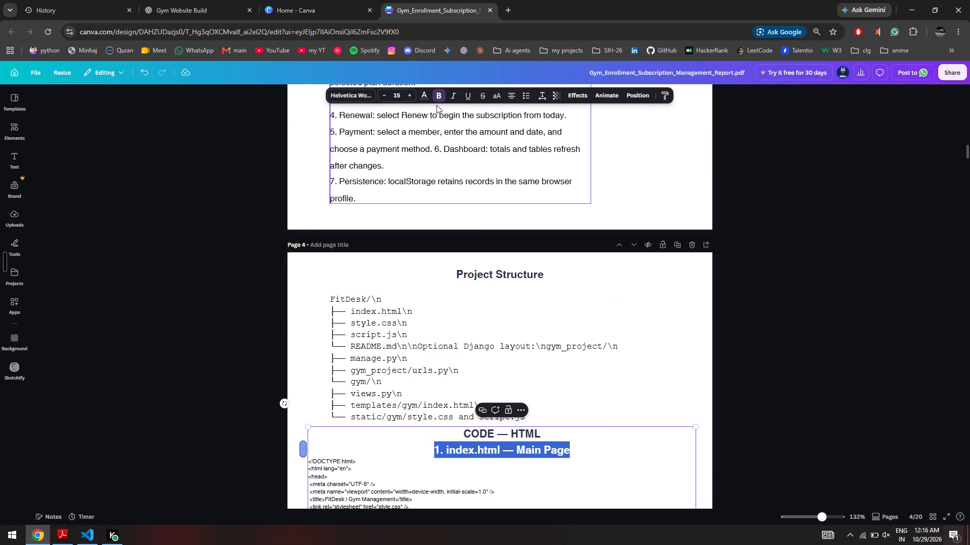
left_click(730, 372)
Compare the Testing and Expected Output sections on pages 16 and 17 with the original report PDF in Adobe Reader.
left_click_drag(967, 150, 967, 152)
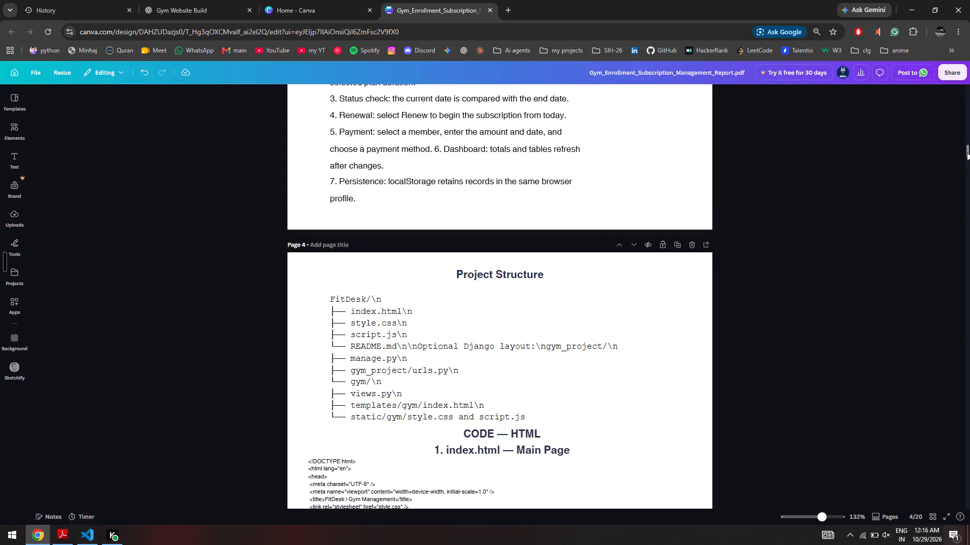
left_click_drag(967, 152, 969, 394)
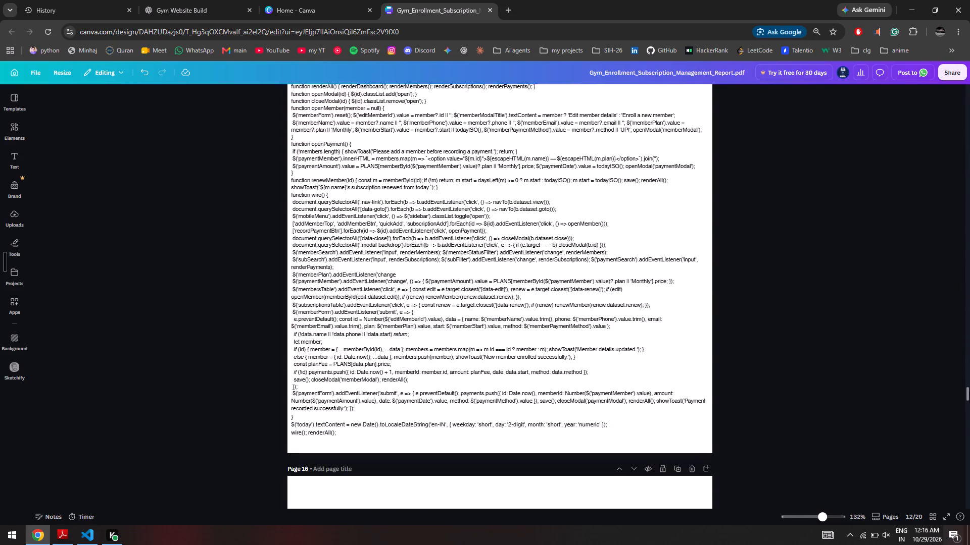
left_click_drag(969, 394, 969, 412)
scroll(458, 244, "down", 6)
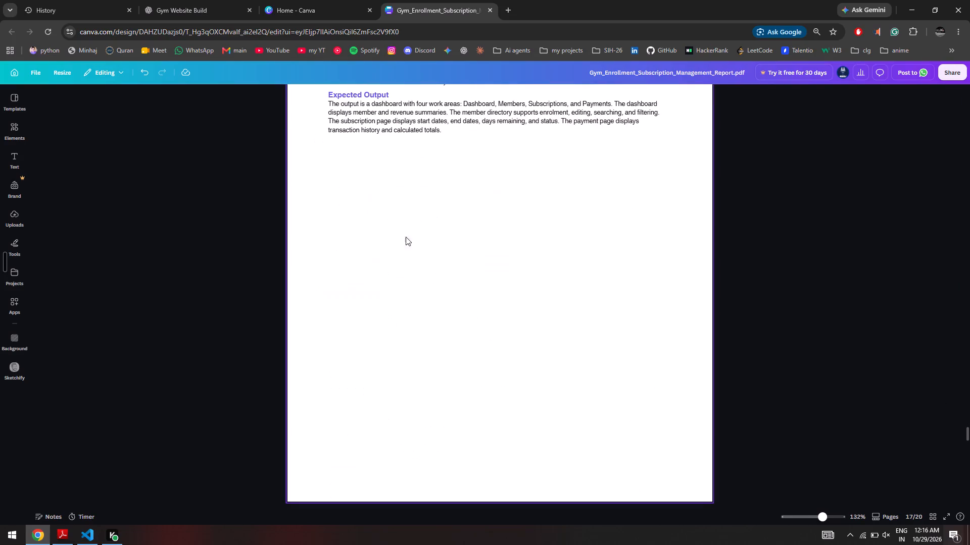
scroll(411, 230, "up", 2)
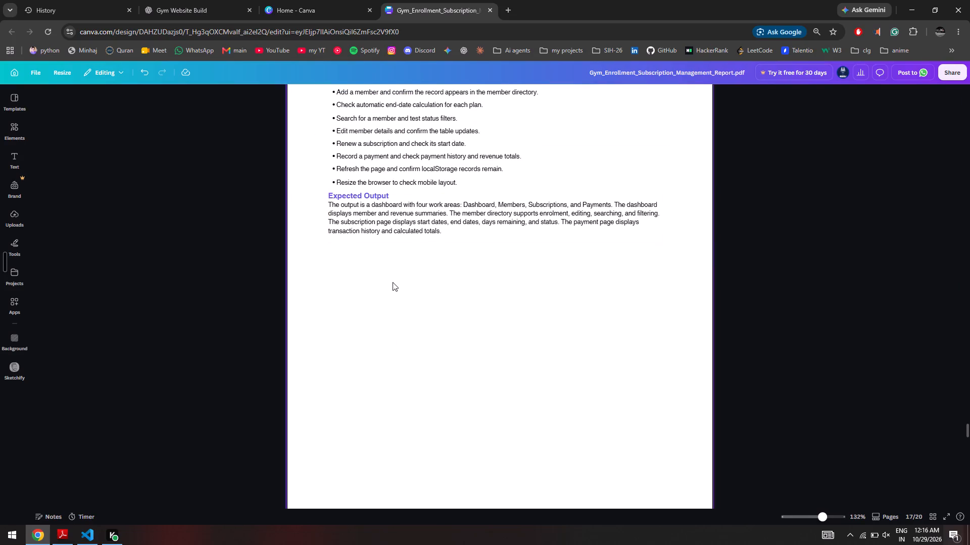
scroll(394, 282, "down", 9)
scroll(390, 293, "up", 13)
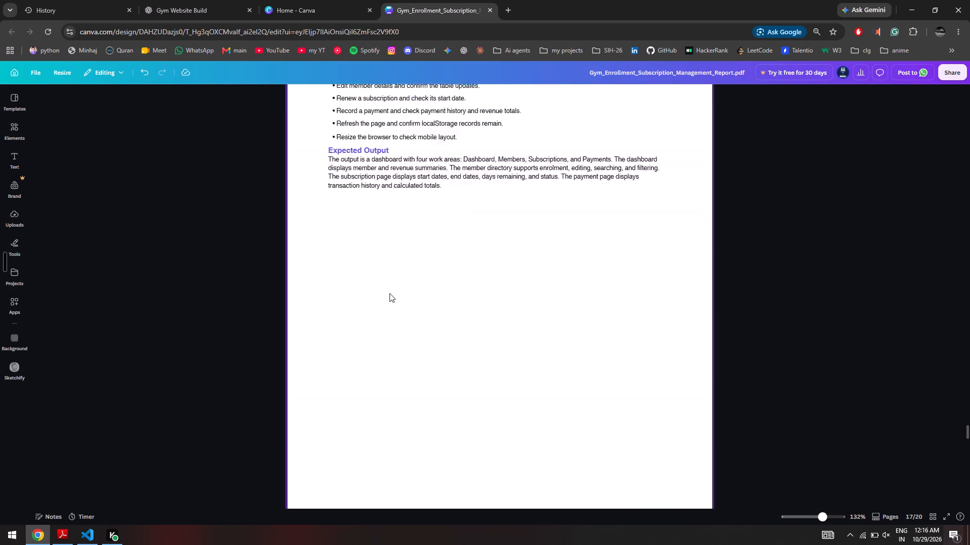
scroll(390, 293, "up", 6)
scroll(314, 315, "down", 4)
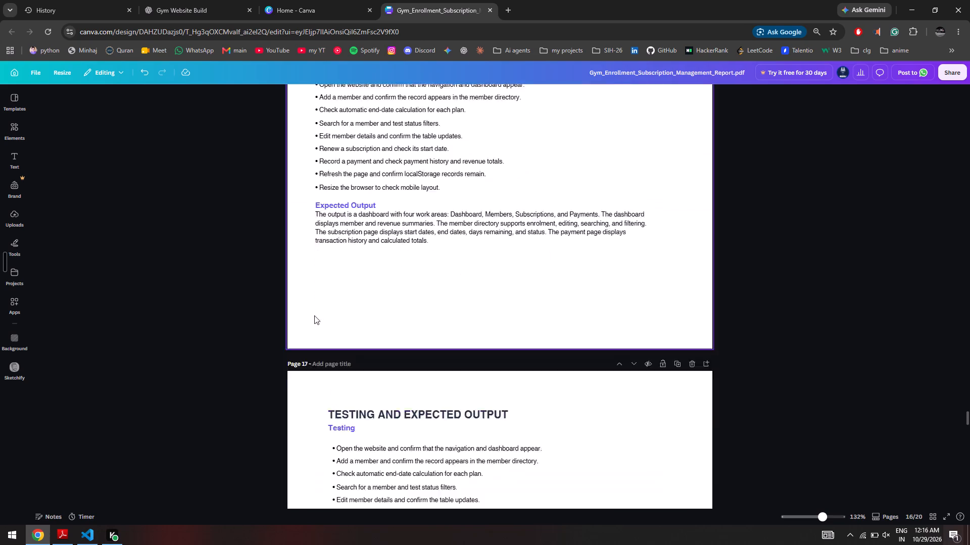
key("alt+Tab")
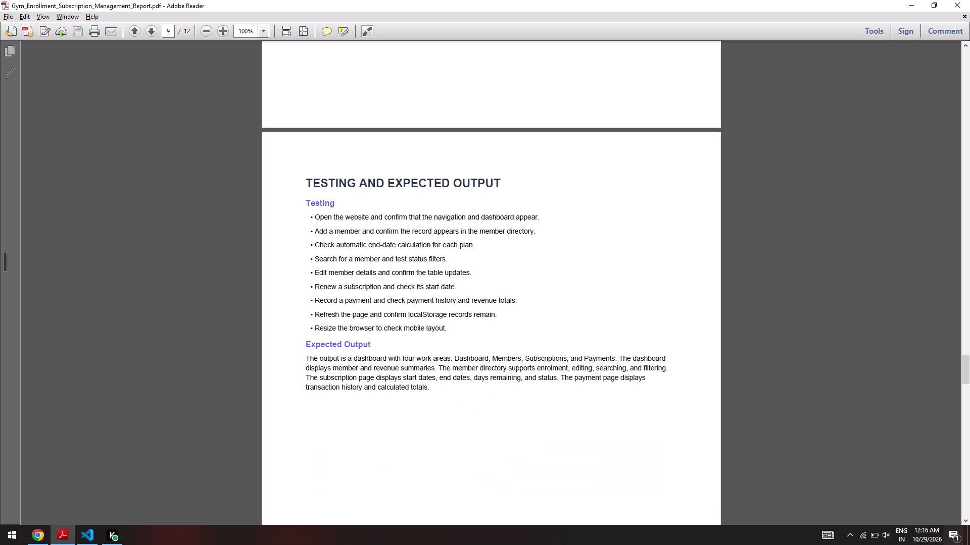
scroll(314, 315, "down", 1, "ctrl")
scroll(314, 315, "down", 19)
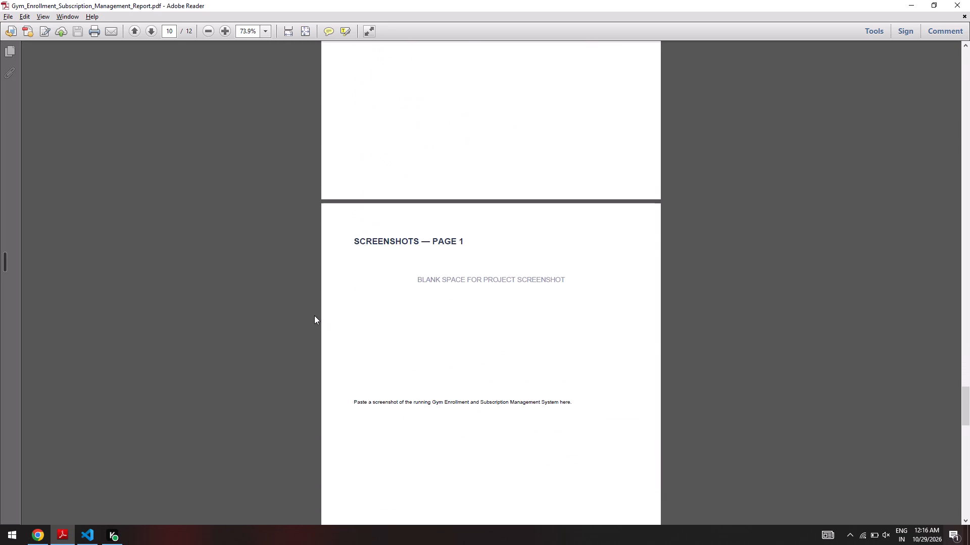
key("alt+Tab")
Delete the duplicate Testing and Expected Output text blocks from page 17 of the Canva report.
scroll(314, 315, "down", 6)
scroll(386, 339, "up", 2)
scroll(391, 395, "up", 1)
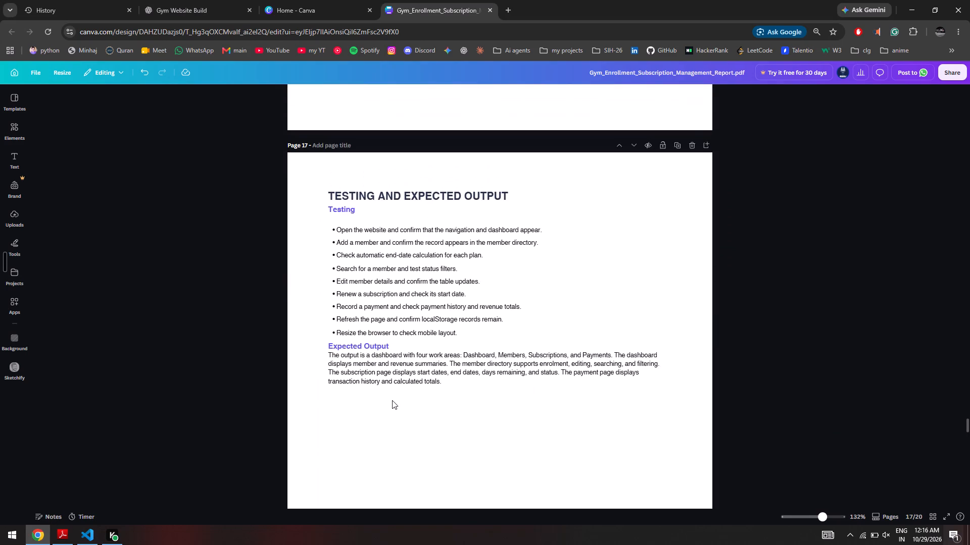
left_click_drag(396, 429, 402, 170)
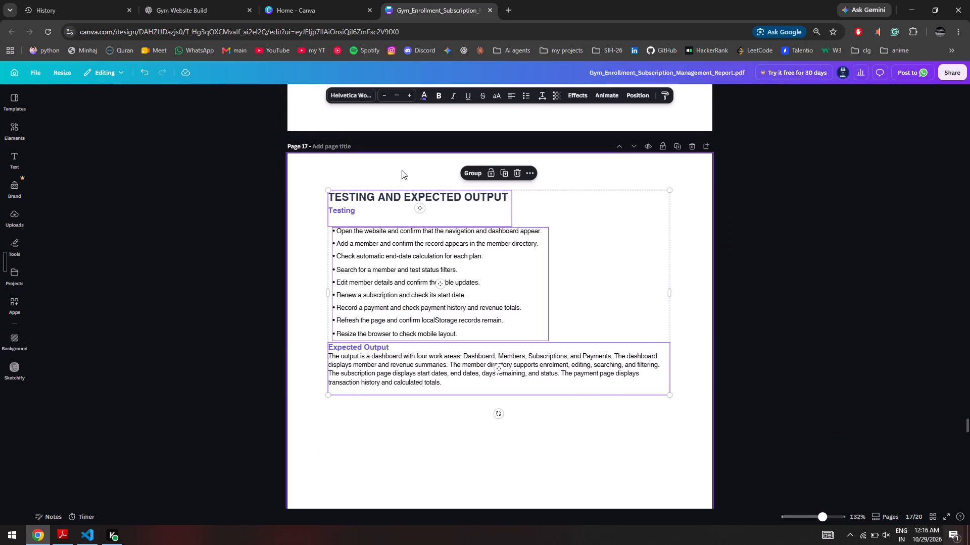
key("Delete")
scroll(417, 246, "up", 6)
scroll(417, 246, "down", 2)
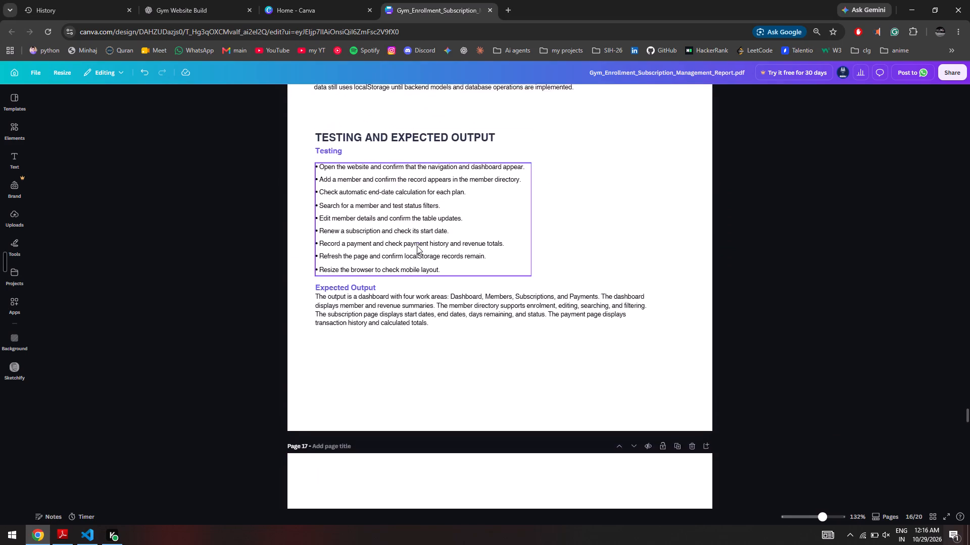
Delete the emptied page 17 that precedes the Screenshots page.
scroll(417, 246, "down", 16)
scroll(417, 246, "up", 5)
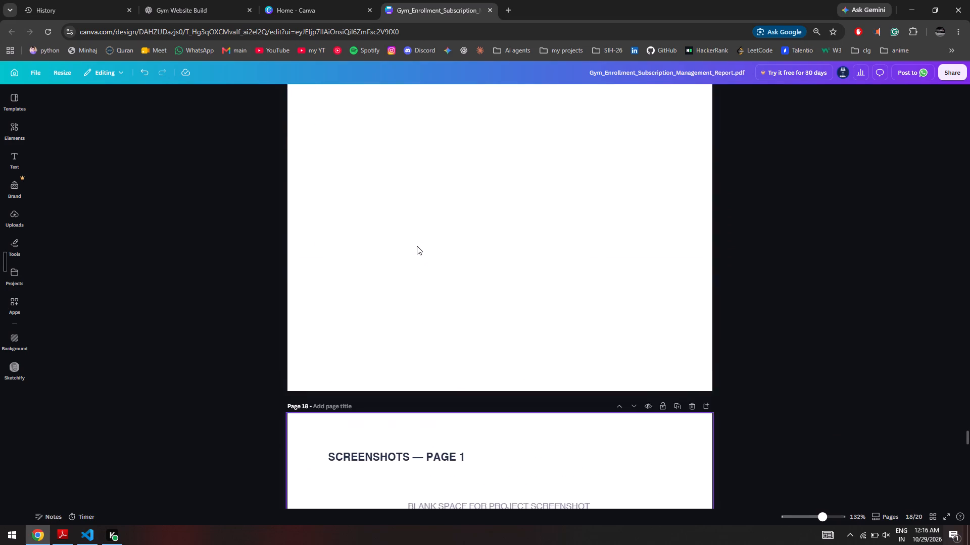
scroll(418, 243, "up", 6)
left_click(571, 288)
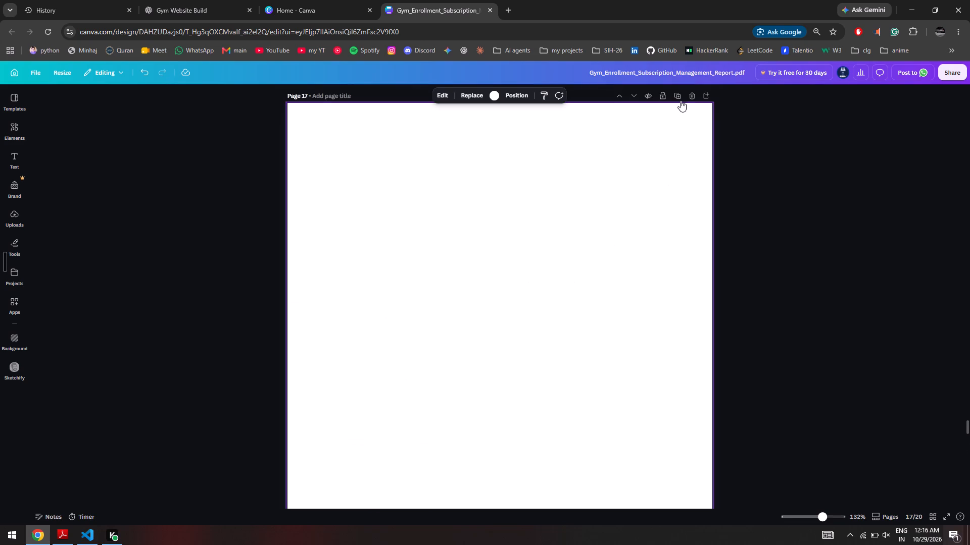
left_click(693, 97)
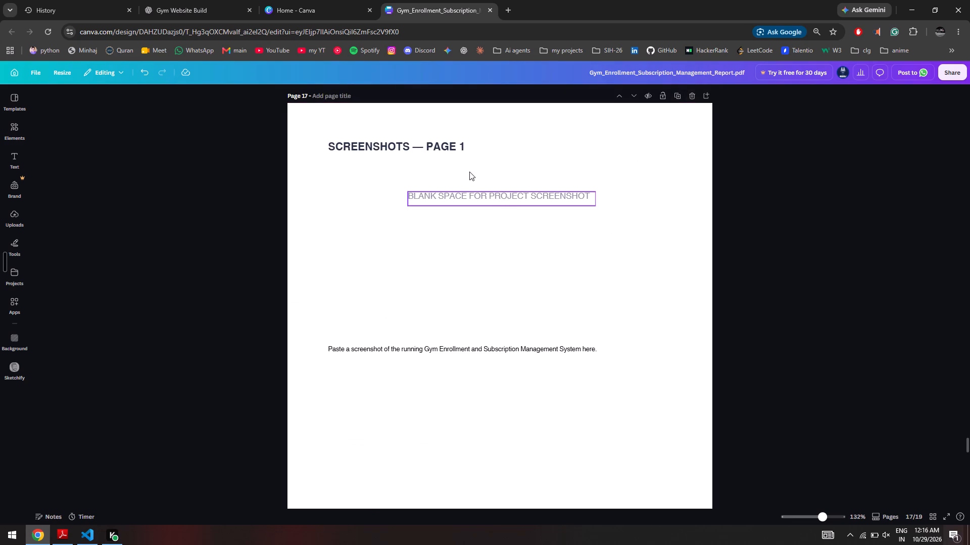
Switch to Visual Studio Code and open index.html of the FitDesk project in the built-in preview.
left_click(88, 539)
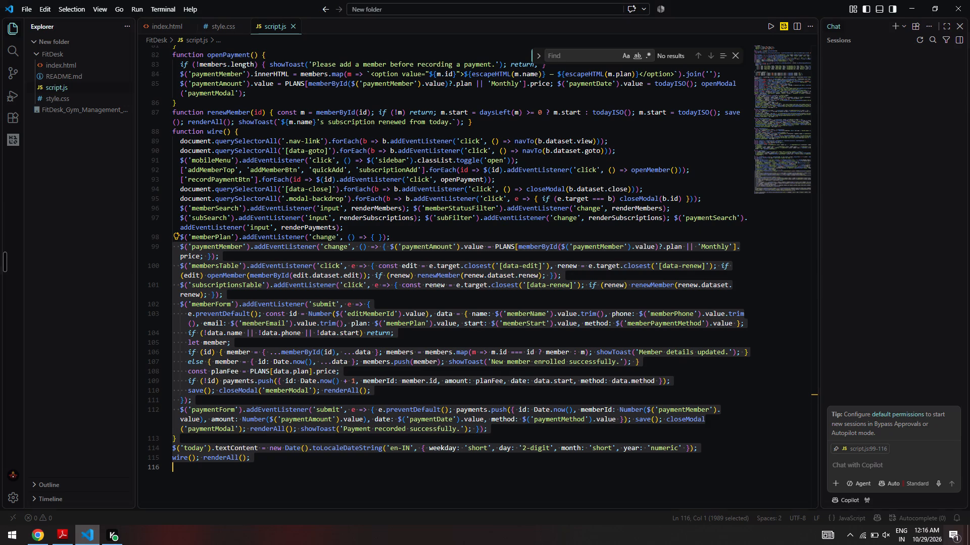
left_click(160, 23)
left_click(787, 27)
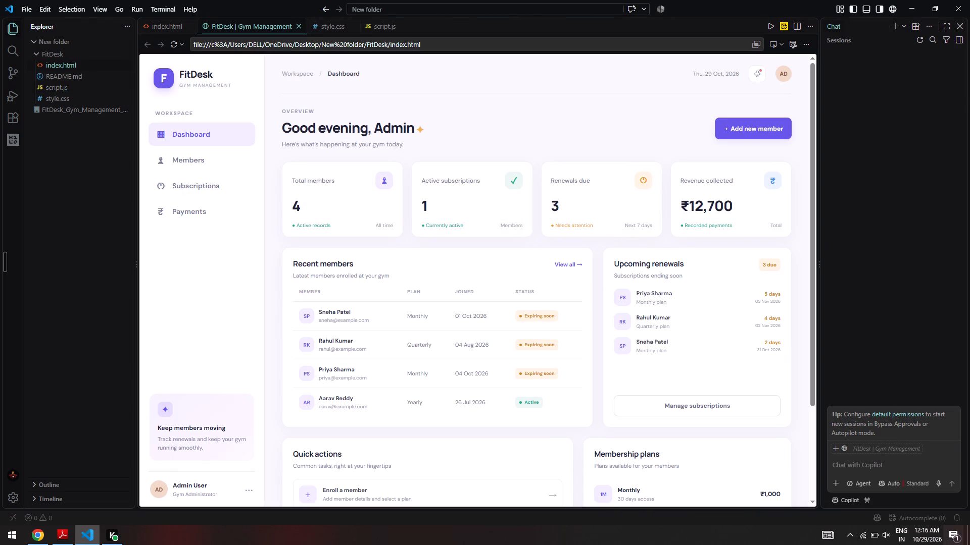
Capture a rectangular screen snip of the FitDesk dashboard preview, from the sidebar logo to the Membership plans area.
left_click(959, 533)
left_click(898, 464)
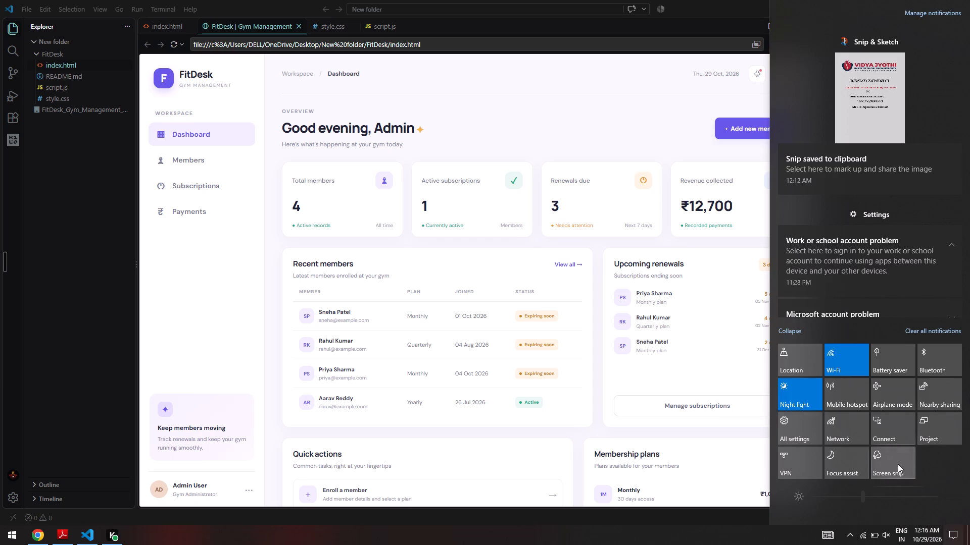
left_click_drag(141, 56, 141, 56)
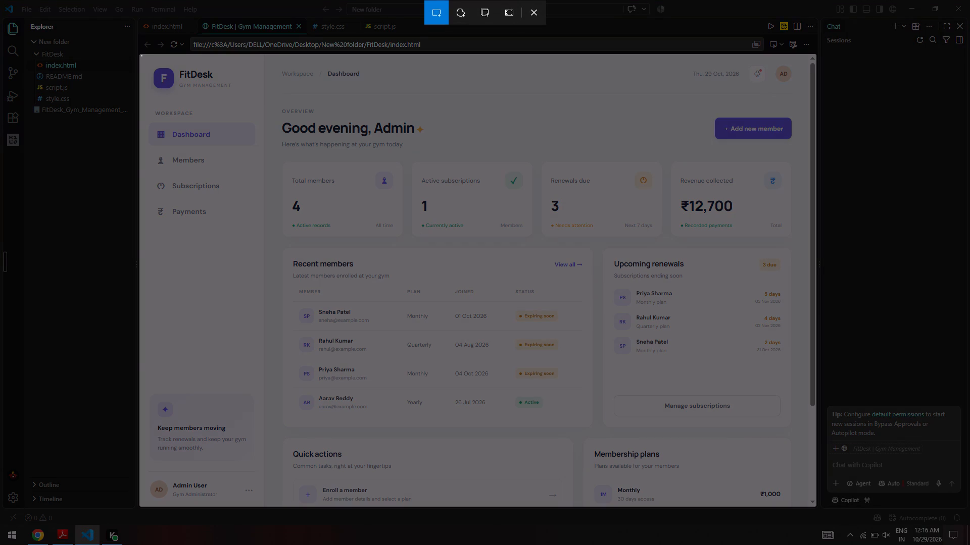
left_click_drag(141, 56, 803, 497)
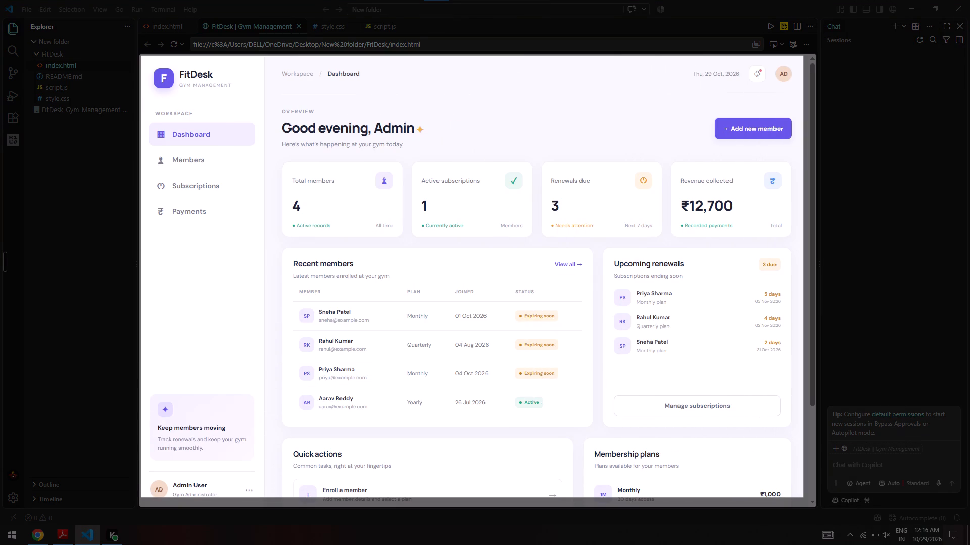
left_click_drag(803, 497, 806, 502)
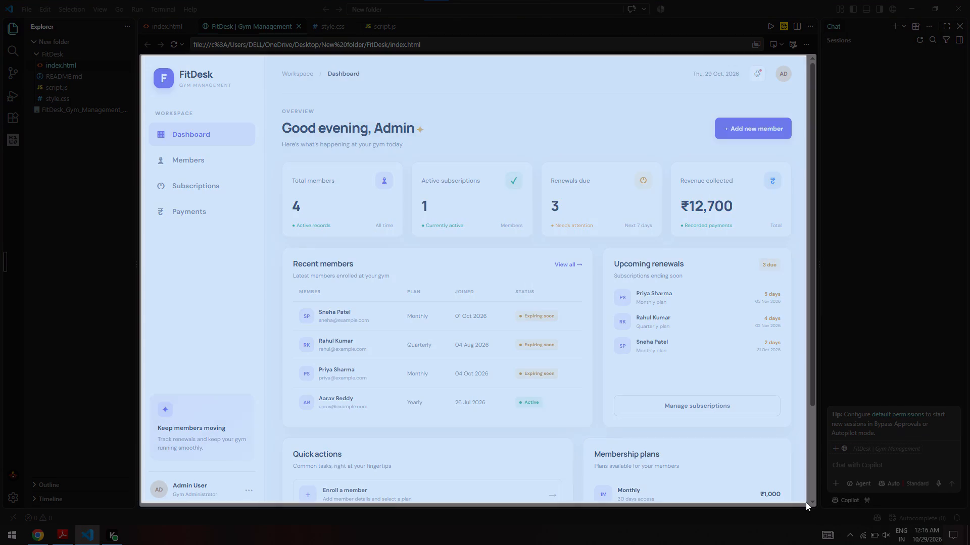
Paste the dashboard snip onto the Screenshots page in Canva, shrink it proportionally and place it just below the grey placeholder text.
key("alt+Tab")
left_click(491, 252)
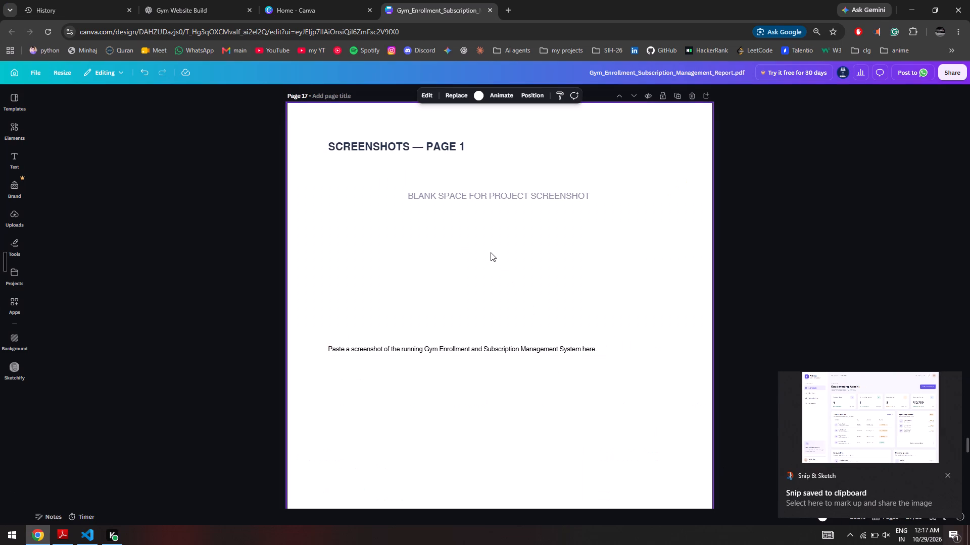
key("ctrl+v")
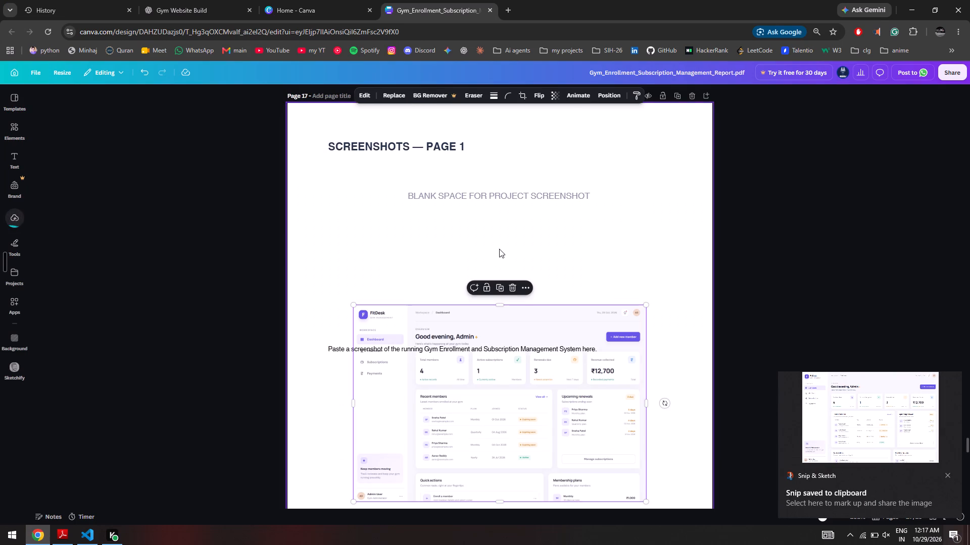
left_click_drag(647, 305, 618, 339)
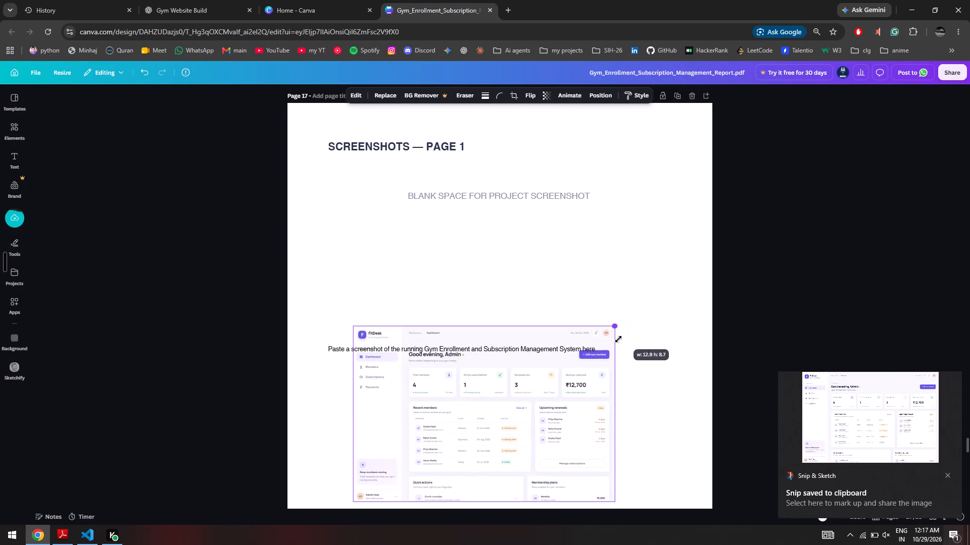
left_click_drag(618, 339, 602, 381)
left_click_drag(522, 409, 506, 233)
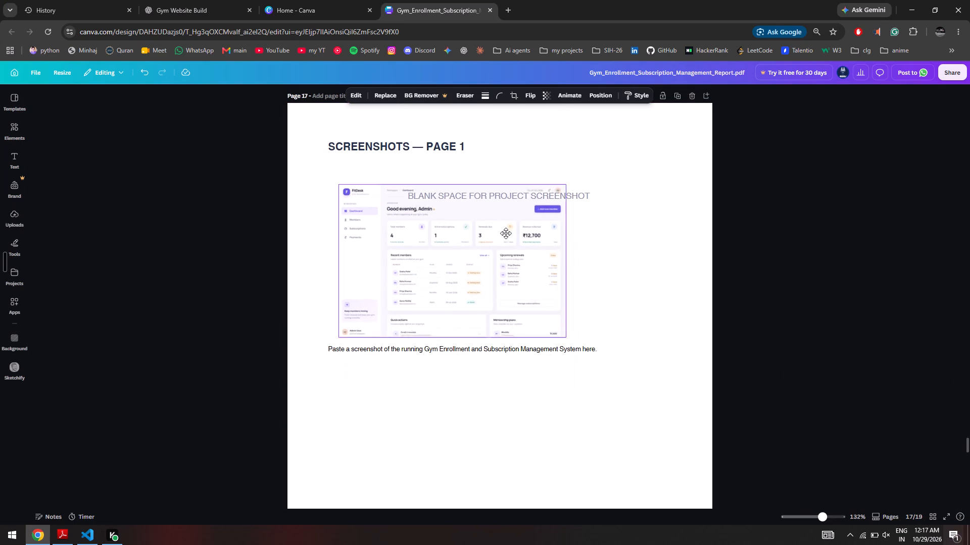
left_click_drag(506, 233, 503, 278)
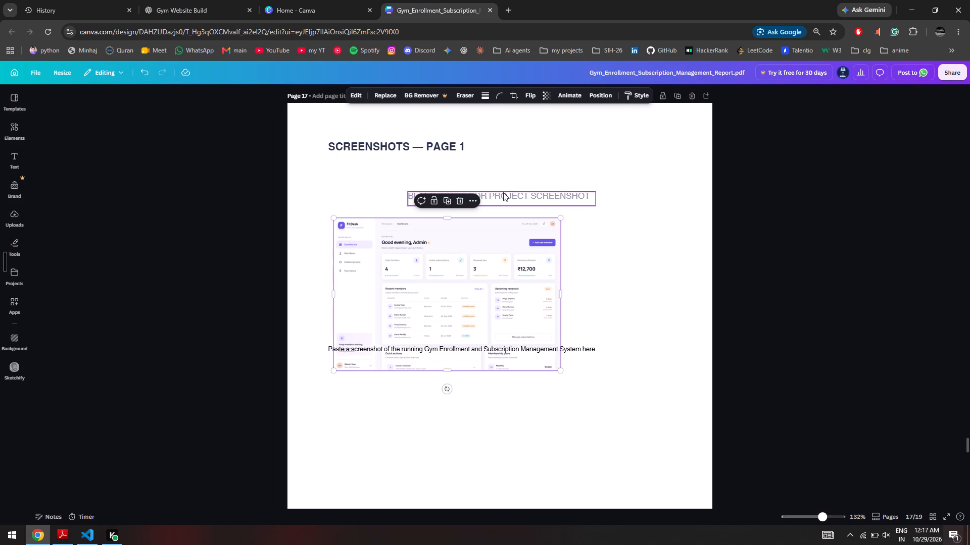
Delete the "BLANK SPACE FOR PROJECT SCREENSHOT" placeholder text from the Screenshots page.
left_click(503, 192)
left_click(512, 174)
Move the dashboard screenshot up into the gap between the Screenshots heading and the paste-instruction line.
left_click_drag(523, 268, 525, 220)
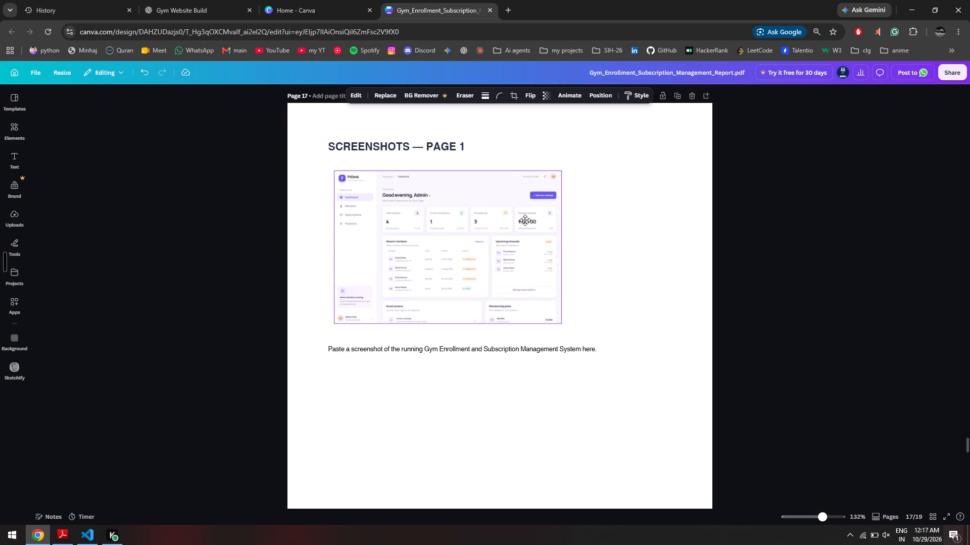
left_click_drag(525, 220, 525, 220)
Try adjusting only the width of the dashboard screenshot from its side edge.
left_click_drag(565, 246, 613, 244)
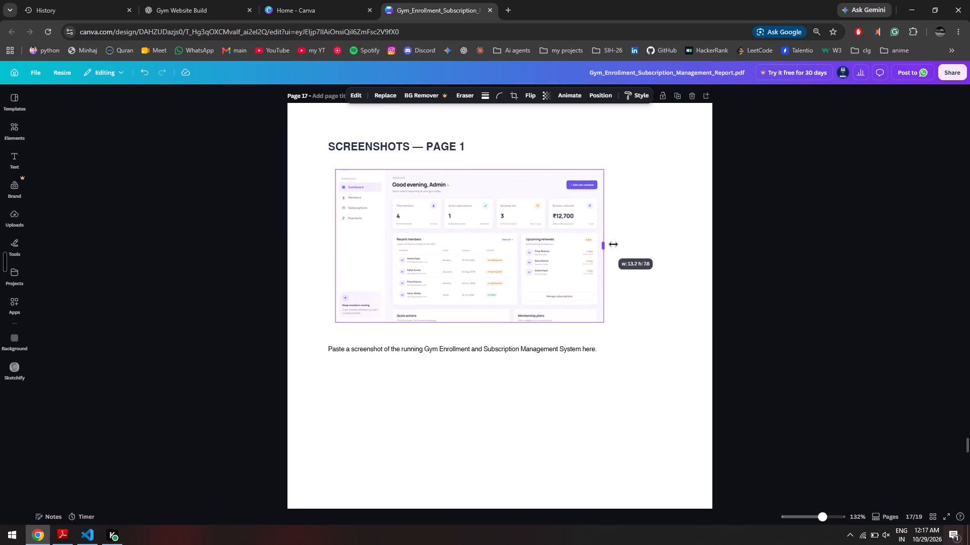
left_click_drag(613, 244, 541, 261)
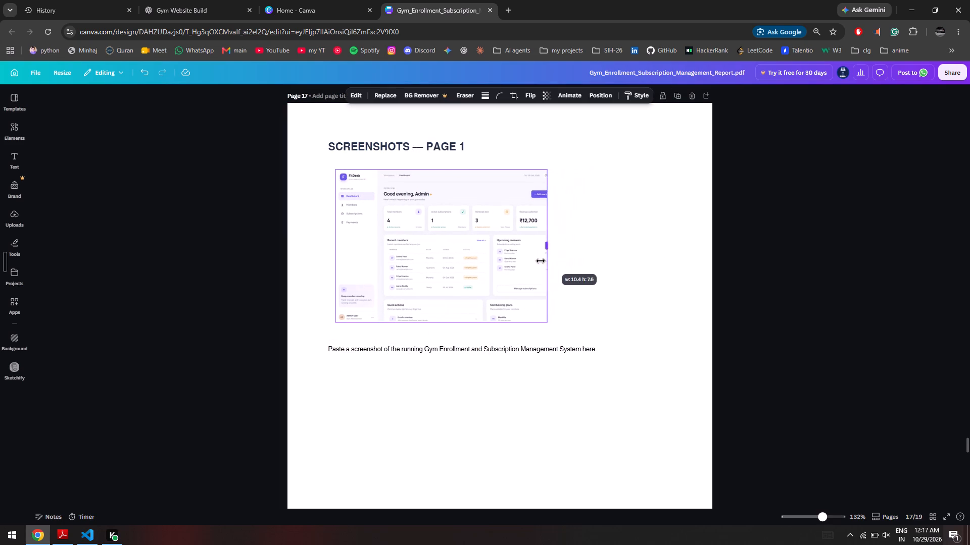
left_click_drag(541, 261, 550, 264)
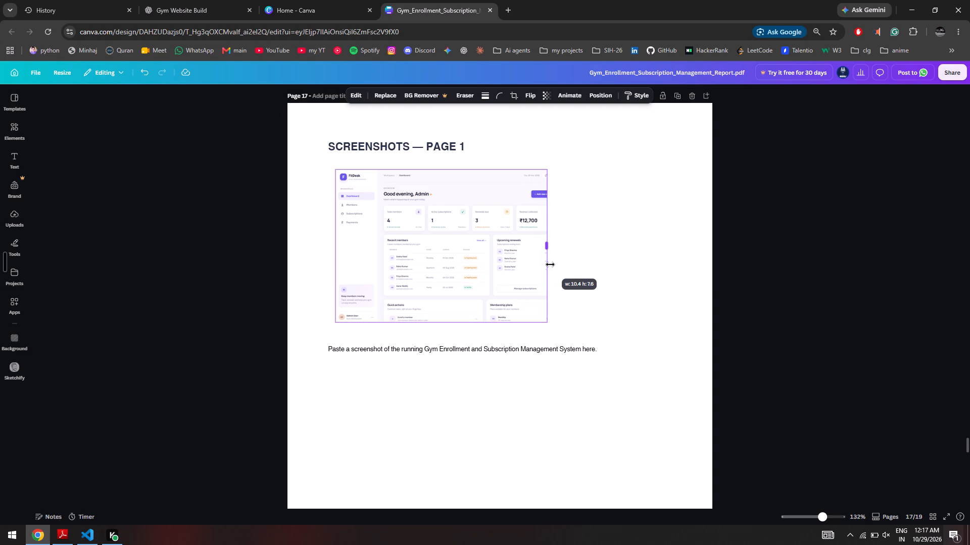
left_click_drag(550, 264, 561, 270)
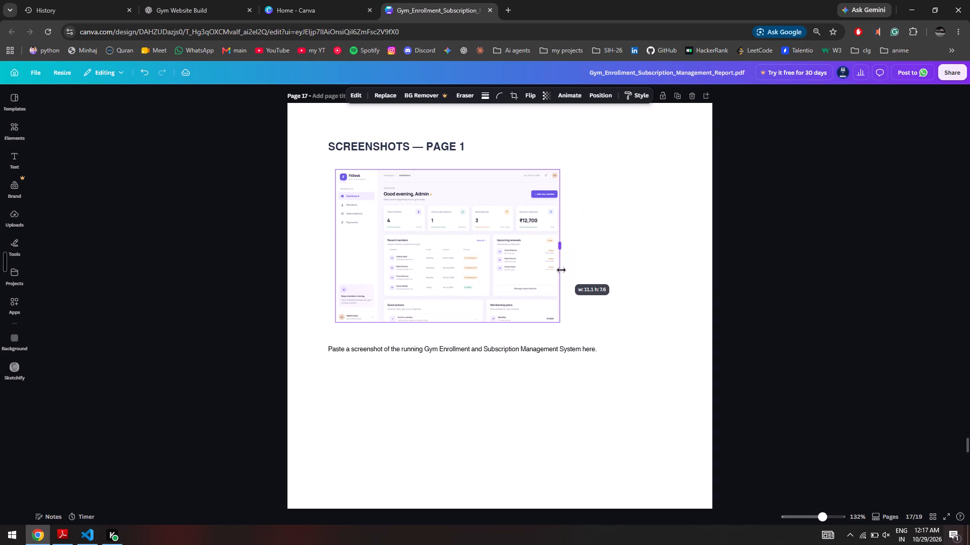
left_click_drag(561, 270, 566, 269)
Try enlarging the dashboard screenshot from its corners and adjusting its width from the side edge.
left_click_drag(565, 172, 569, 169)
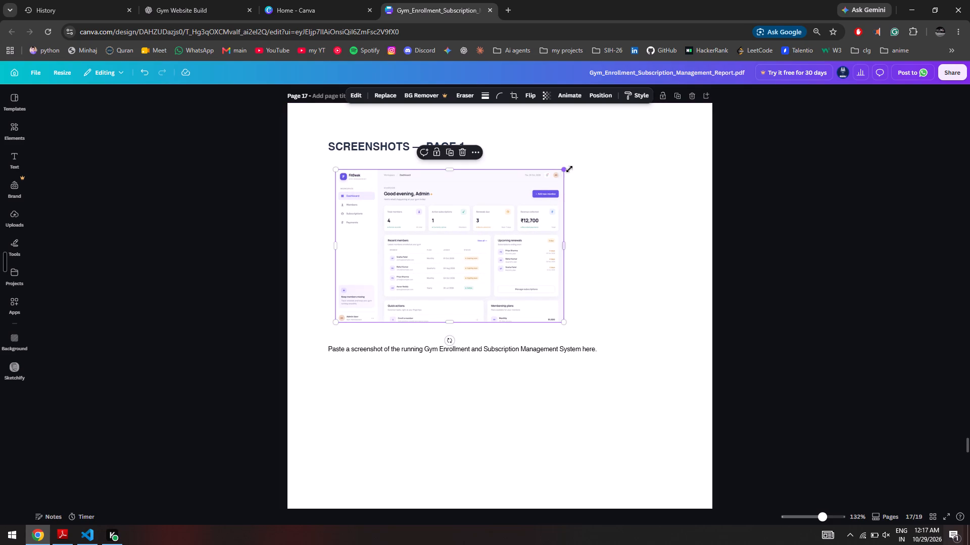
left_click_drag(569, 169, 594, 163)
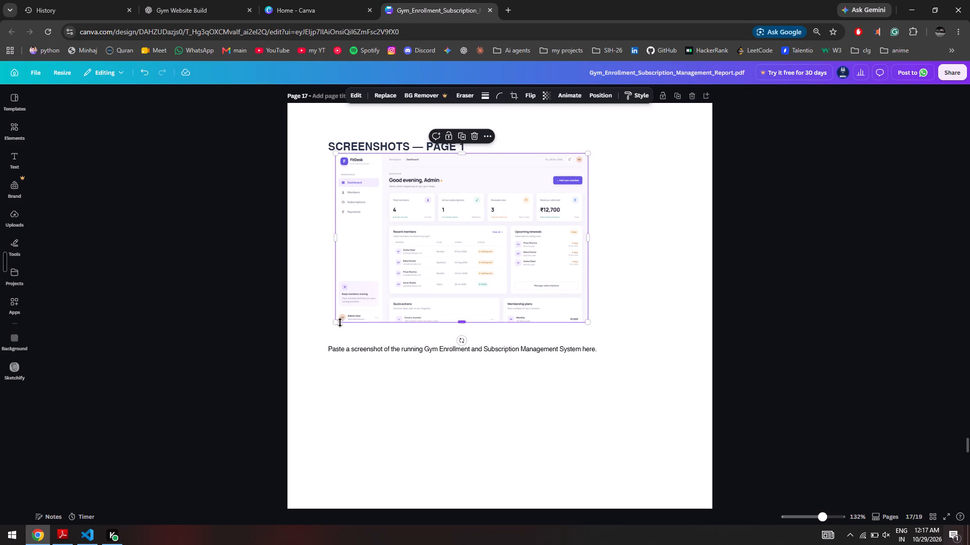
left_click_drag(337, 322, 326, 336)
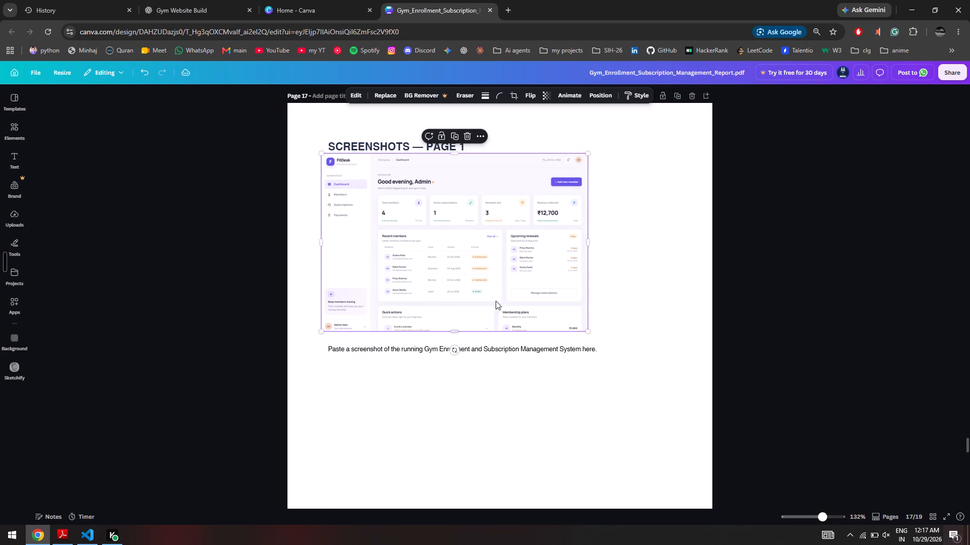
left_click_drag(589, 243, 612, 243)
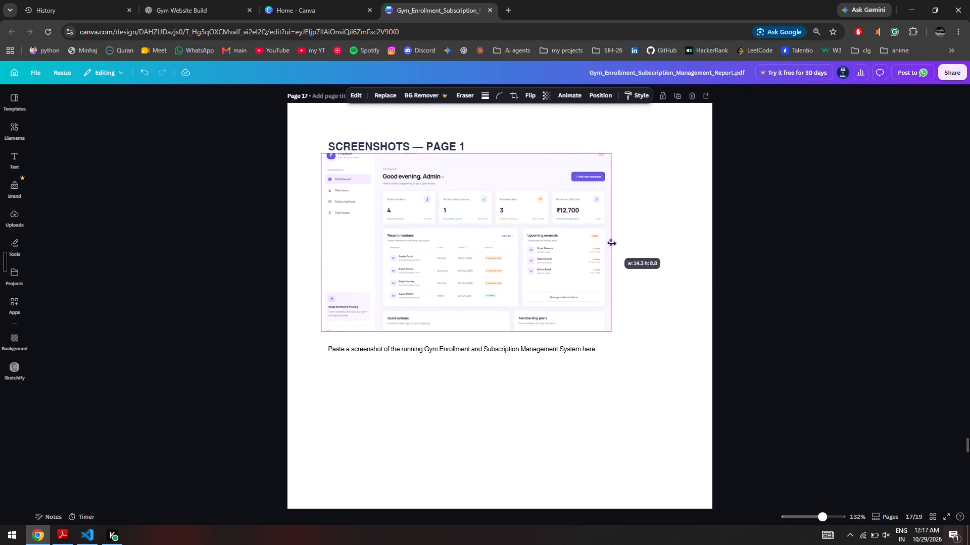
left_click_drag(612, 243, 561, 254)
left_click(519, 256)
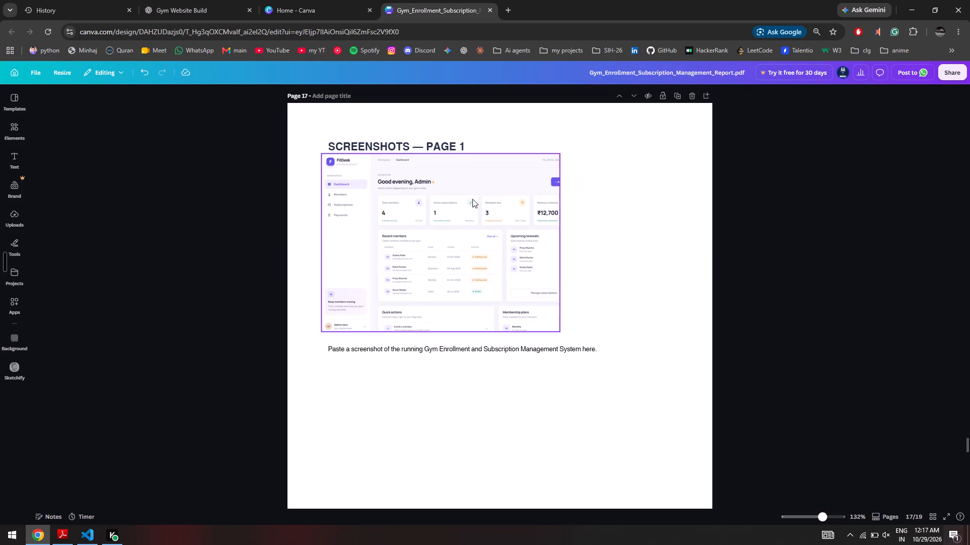
Delete the dashboard screenshot from page 17.
left_click(458, 210)
left_click(453, 133)
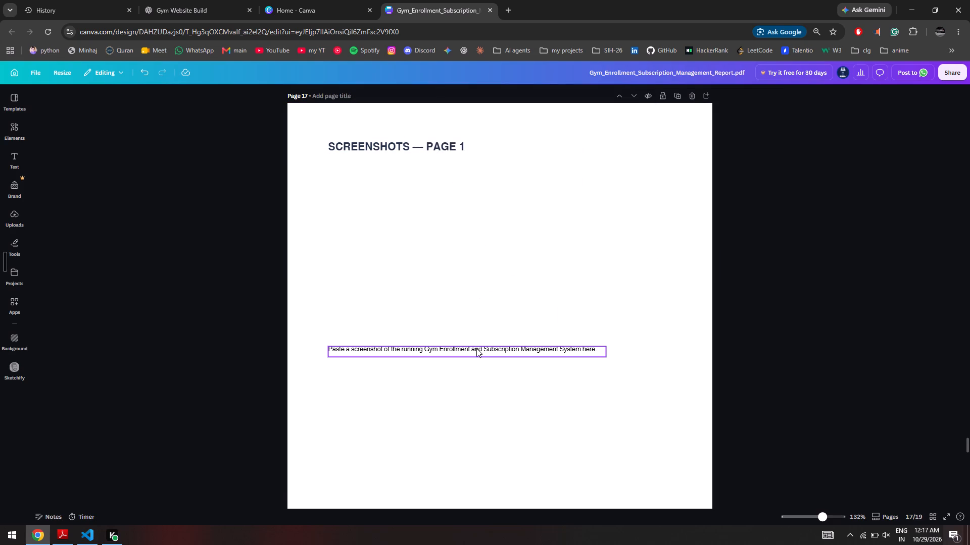
Delete the line "Paste a screenshot of the running Gym Enrollment and Subscription Management System here." from page 17.
scroll(476, 348, "down", 6)
scroll(476, 348, "up", 4)
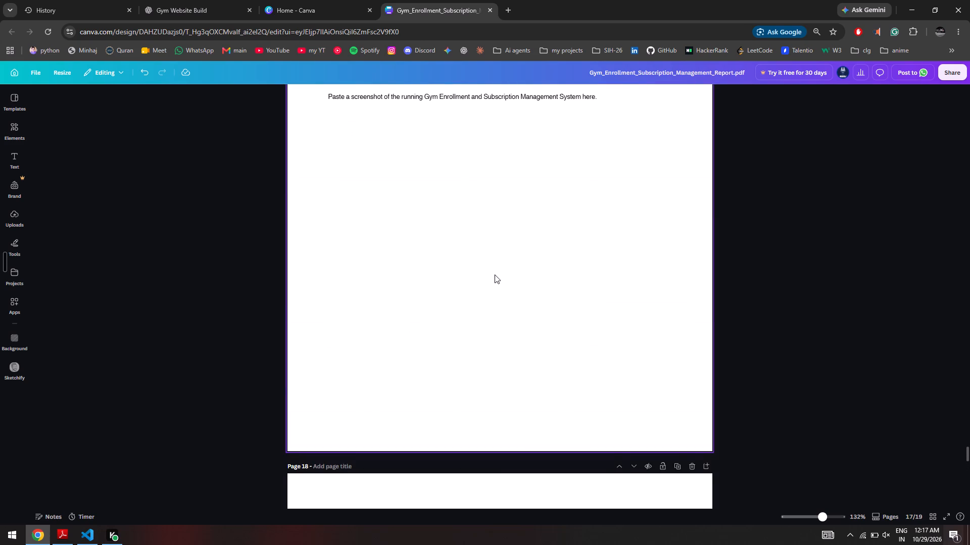
scroll(495, 275, "up", 3)
left_click(510, 249)
left_click(484, 230)
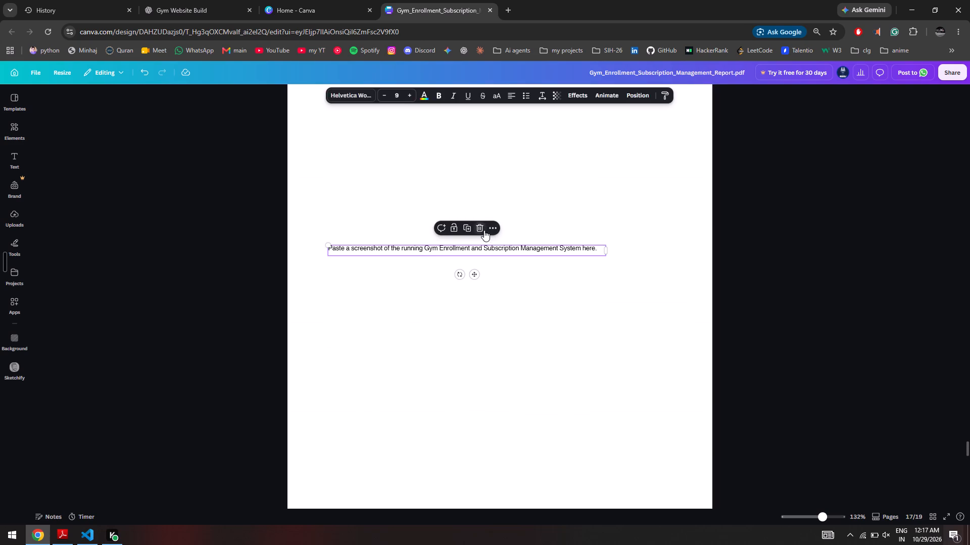
Paste the dashboard snip onto page 17 again, enlarge it proportionally and move it up under the "SCREENSHOTS — PAGE 1" heading.
key("ctrl+v")
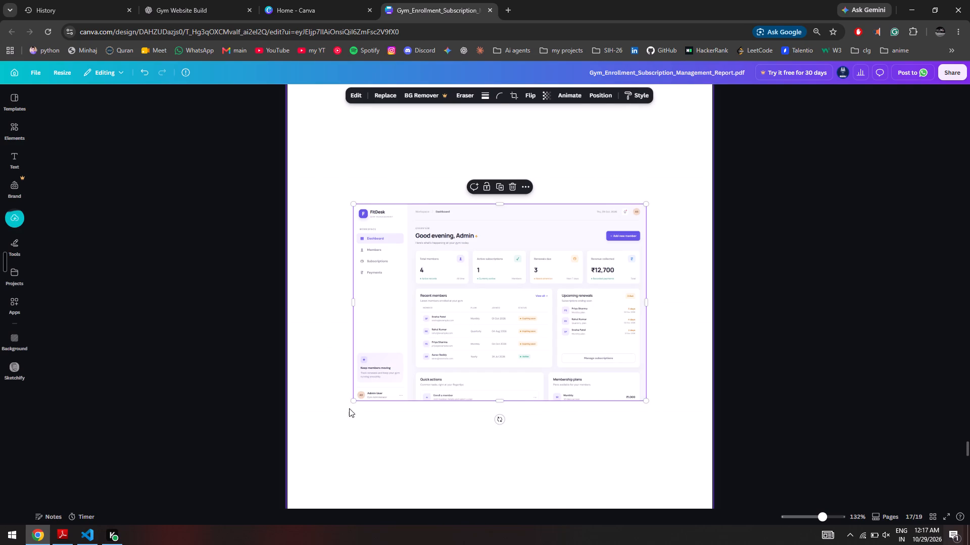
left_click_drag(353, 401, 320, 455)
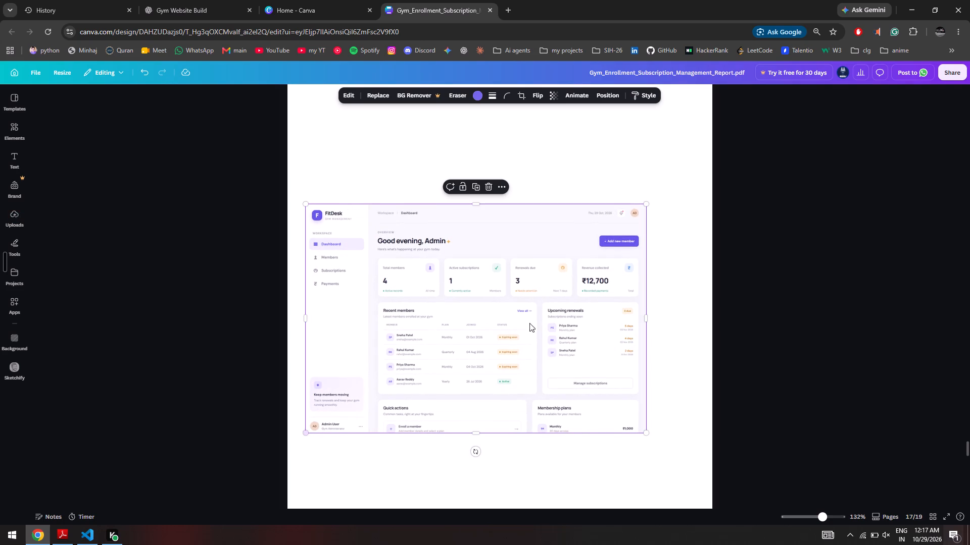
left_click_drag(646, 206, 658, 195)
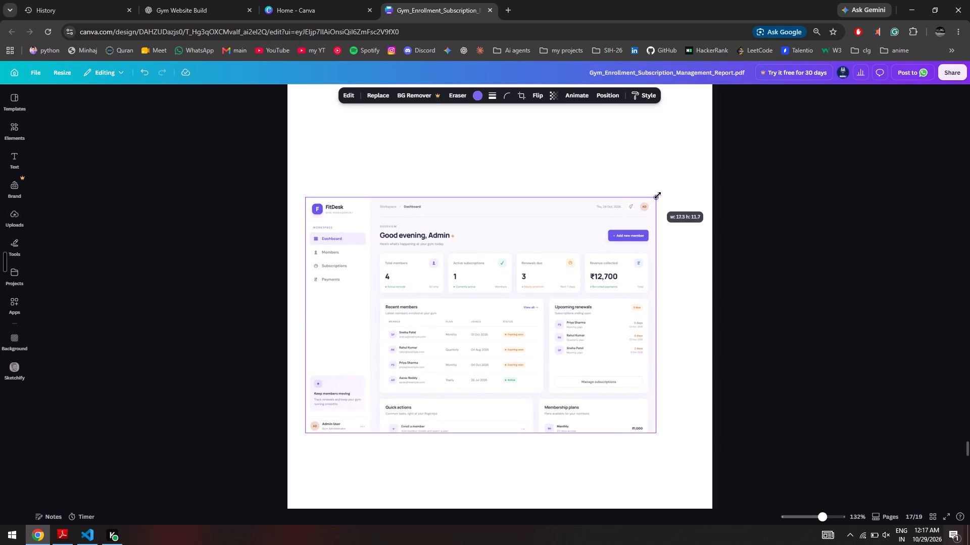
left_click_drag(658, 195, 660, 194)
scroll(592, 322, "up", 5)
scroll(592, 323, "down", 2)
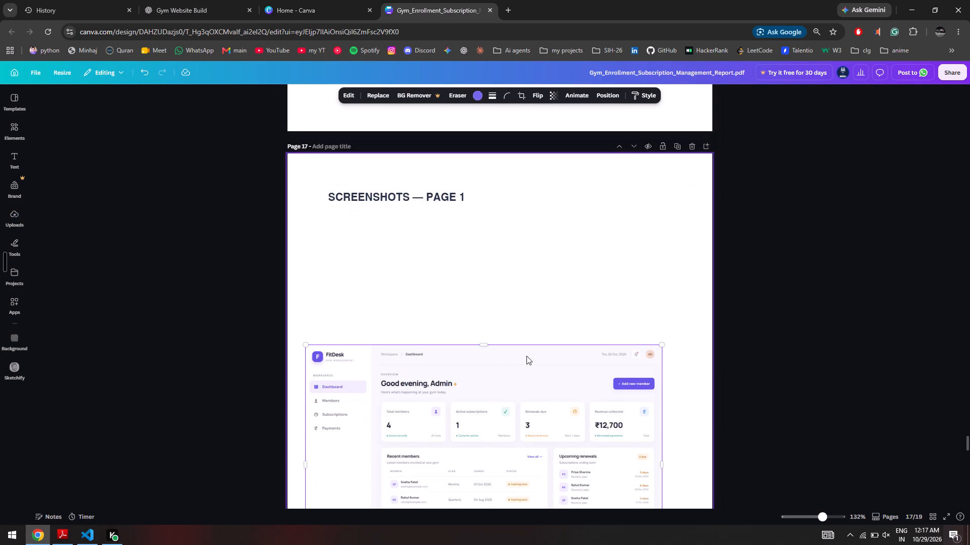
left_click_drag(499, 405, 513, 272)
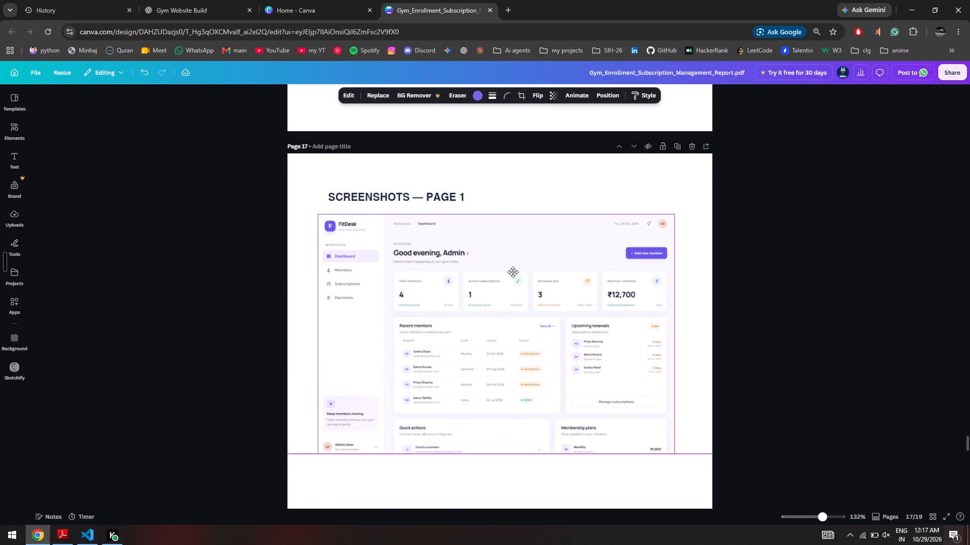
left_click_drag(513, 272, 517, 271)
Shrink the dashboard screenshot slightly in proportion and line its left edge up with the heading above it.
scroll(501, 311, "down", 1)
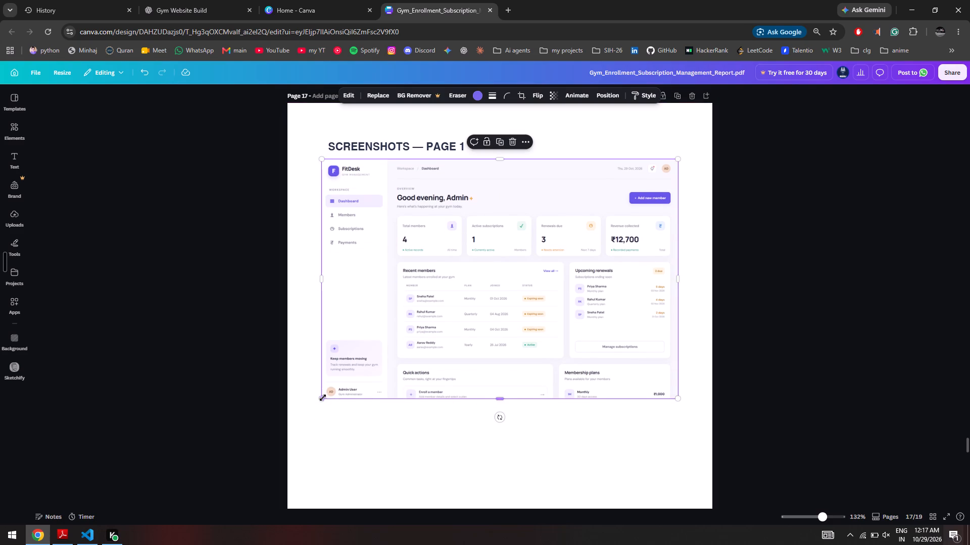
left_click_drag(322, 398, 356, 367)
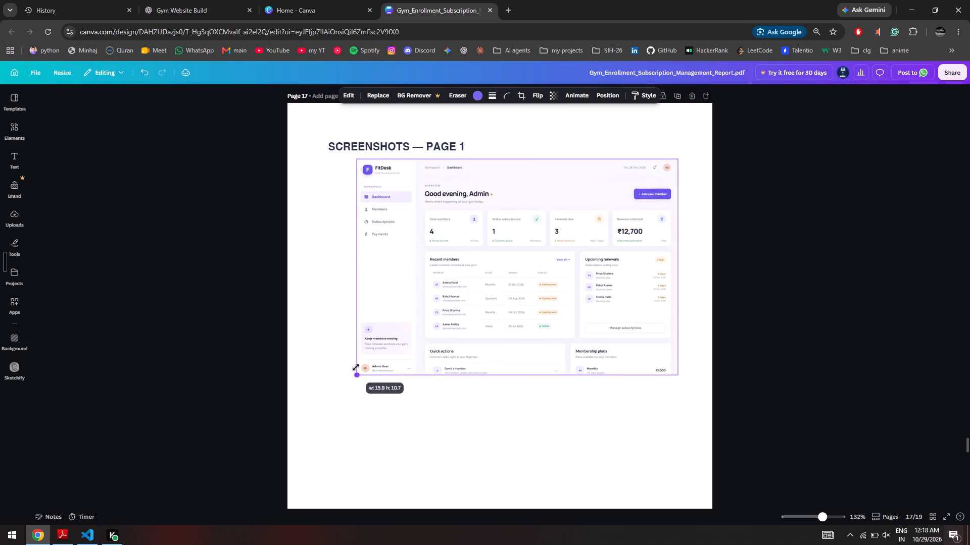
left_click_drag(356, 367, 366, 363)
left_click_drag(463, 299, 439, 303)
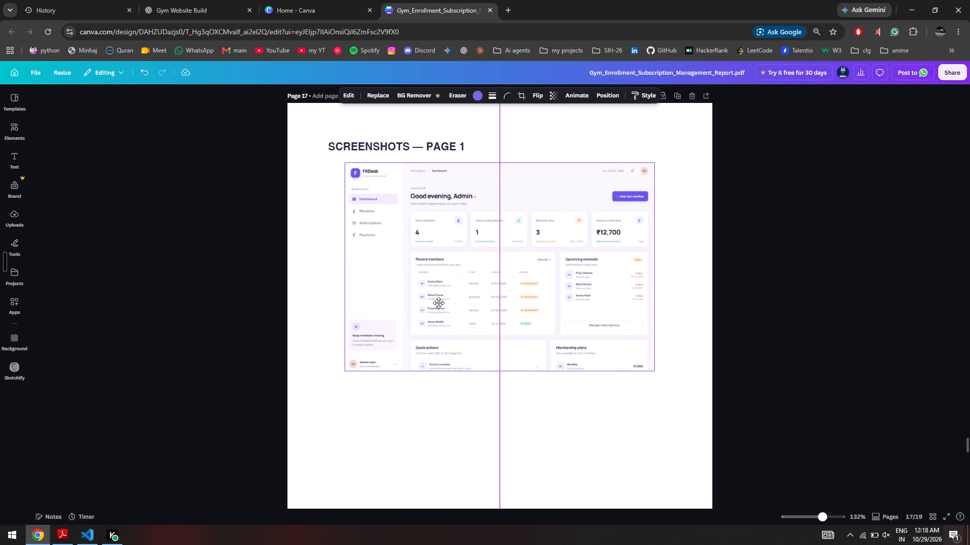
left_click_drag(439, 303, 423, 300)
Move the "SCREENSHOTS — PAGE 2" heading from page 18 to page 17, just below the dashboard screenshot and aligned with its left edge.
scroll(403, 395, "down", 8)
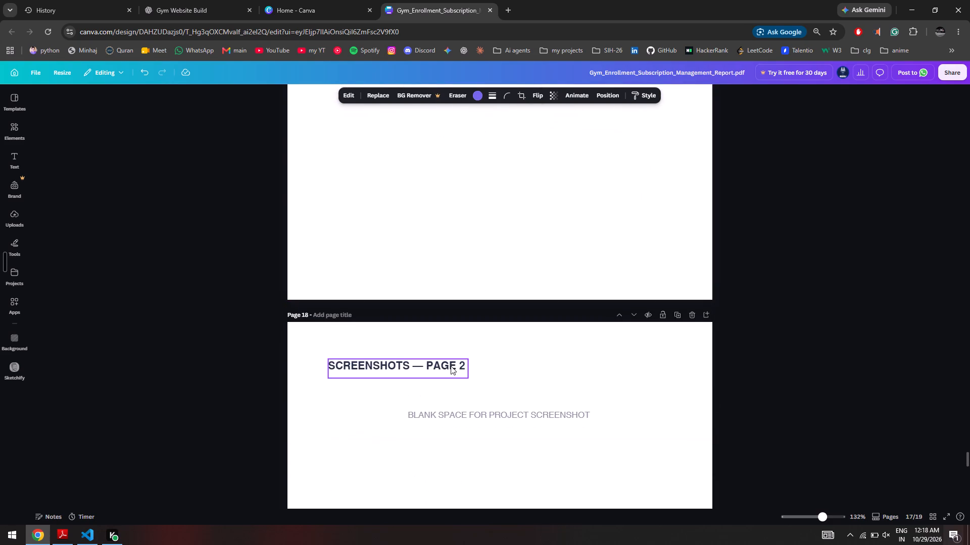
left_click_drag(445, 369, 445, 159)
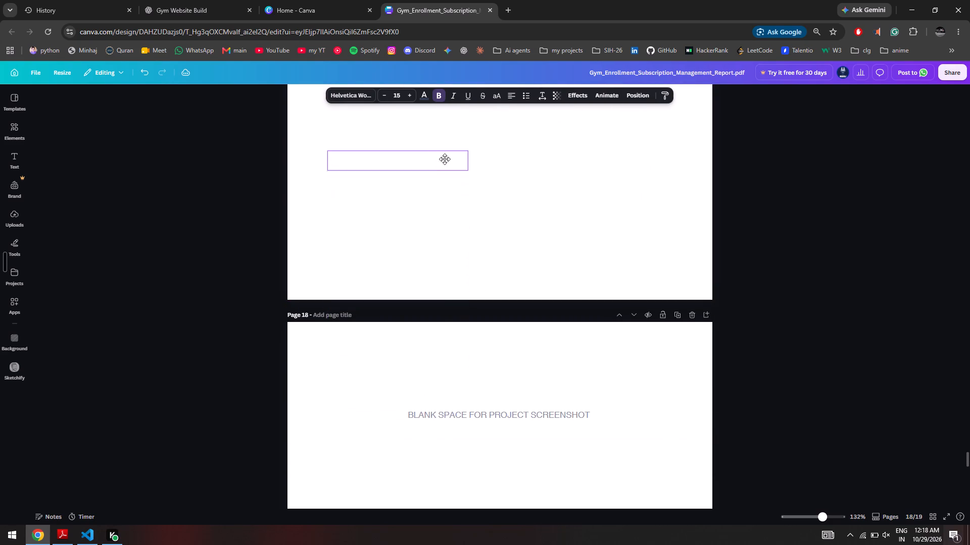
left_click_drag(445, 159, 445, 149)
scroll(445, 256, "up", 5)
scroll(416, 416, "up", 3)
scroll(415, 422, "down", 1)
left_click_drag(423, 498, 425, 374)
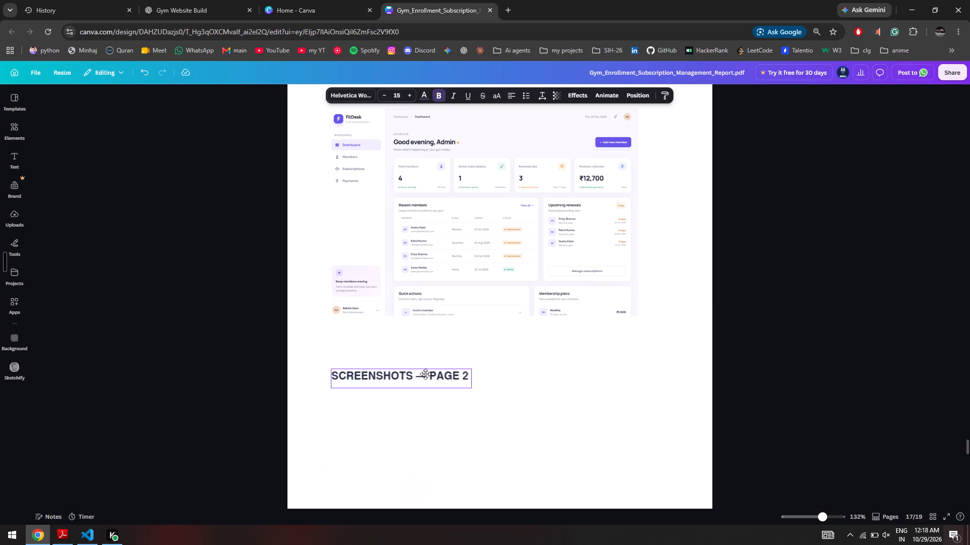
left_click_drag(425, 374, 427, 349)
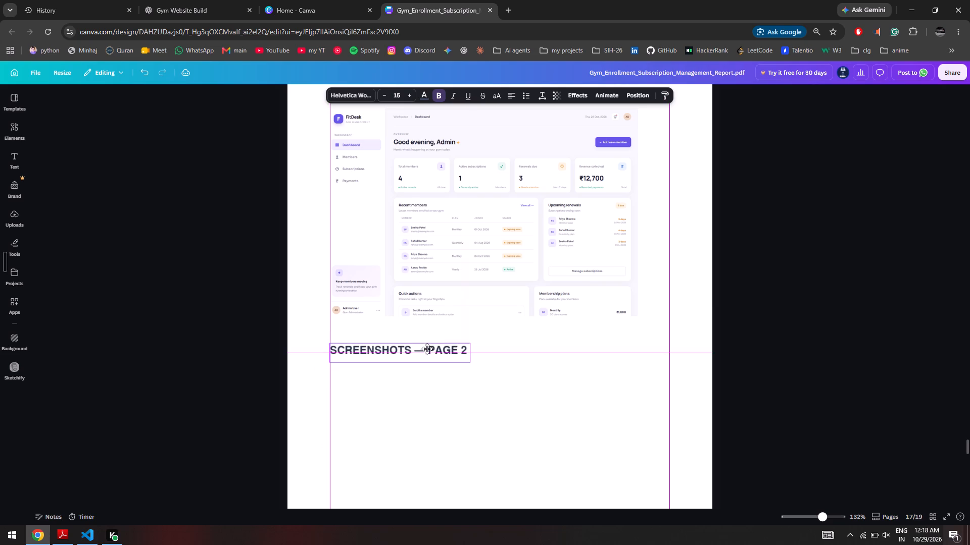
left_click_drag(427, 349, 427, 344)
Delete the "BLANK SPACE FOR PROJECT SCREENSHOT" placeholder text from page 18.
scroll(420, 432, "down", 10)
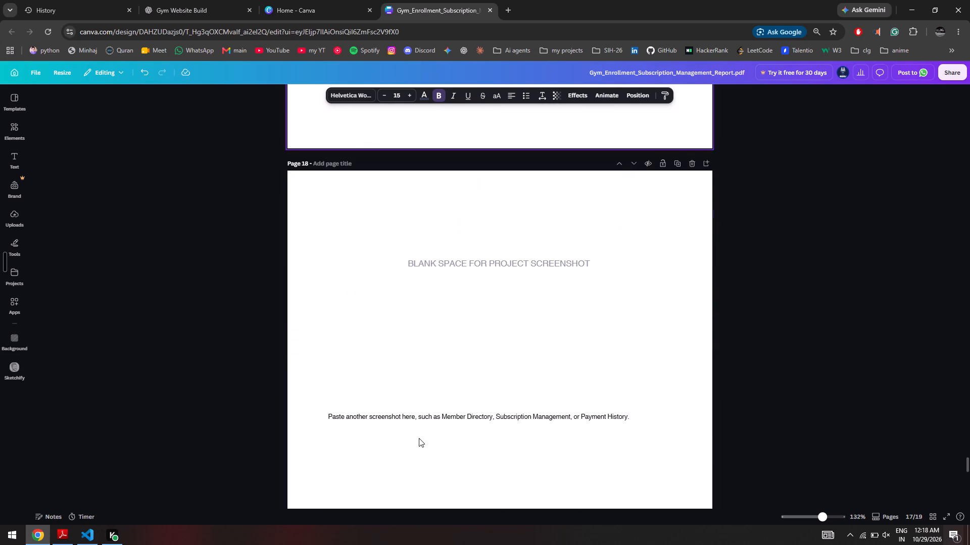
left_click(469, 258)
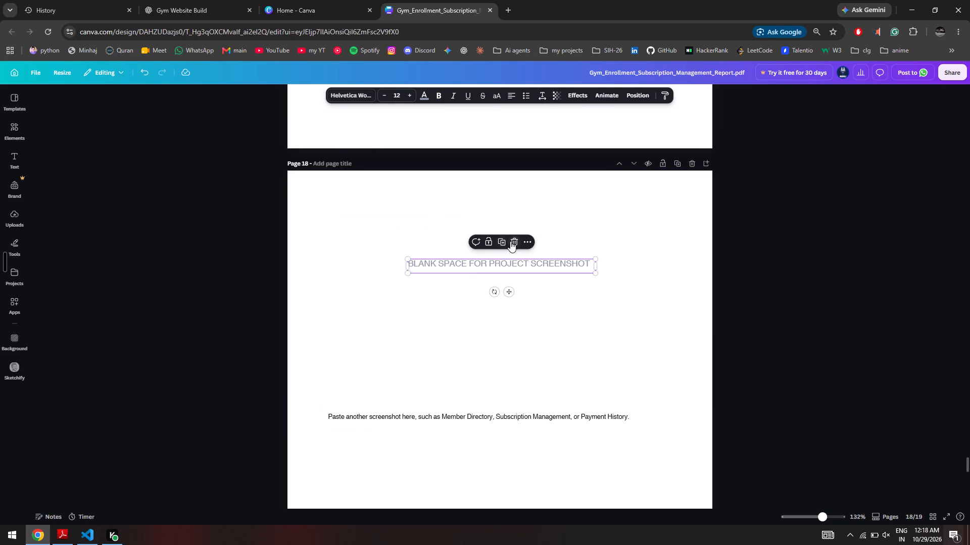
left_click(512, 240)
Switch to the FitDesk preview in Visual Studio Code, show the Members page and capture the whole site view as a rectangular screen snip.
scroll(405, 416, "up", 1, "ctrl")
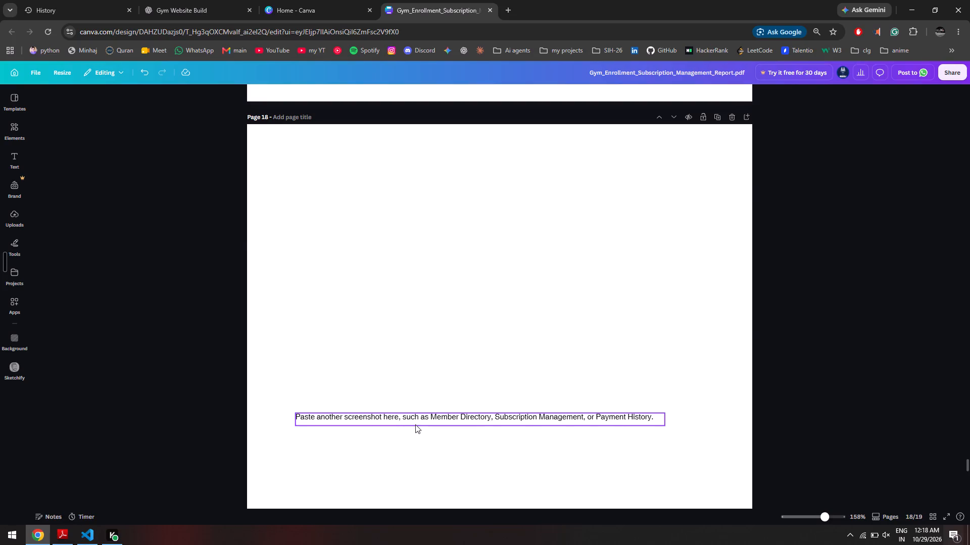
key("alt+Tab")
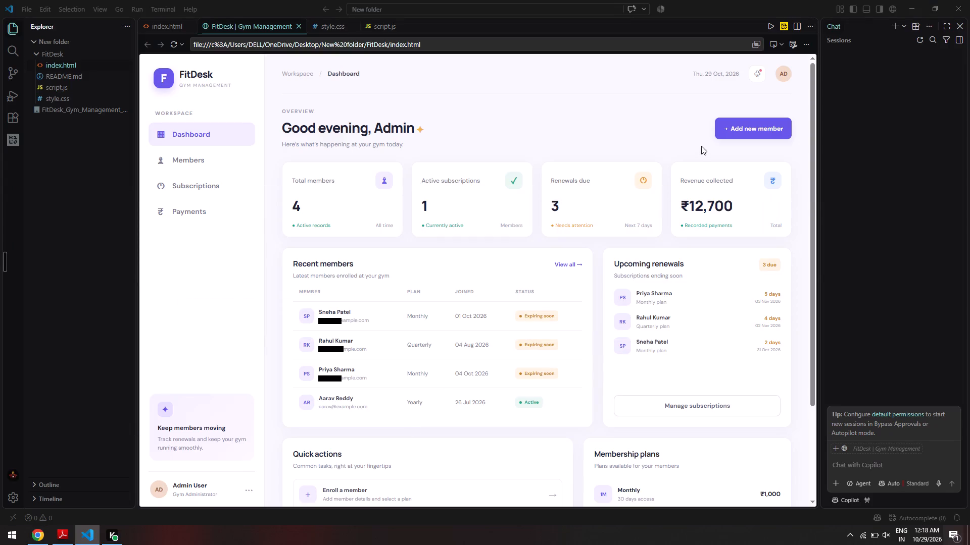
left_click(219, 162)
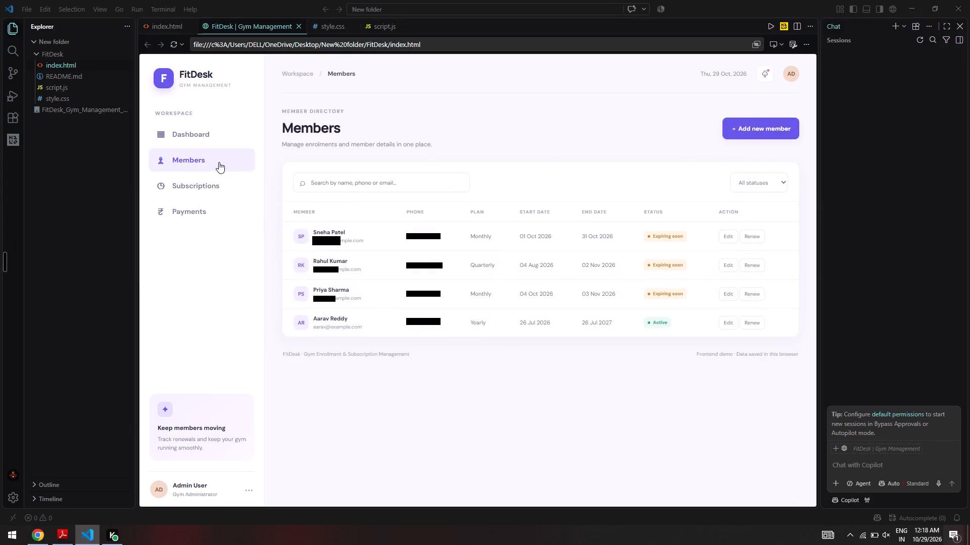
left_click(948, 537)
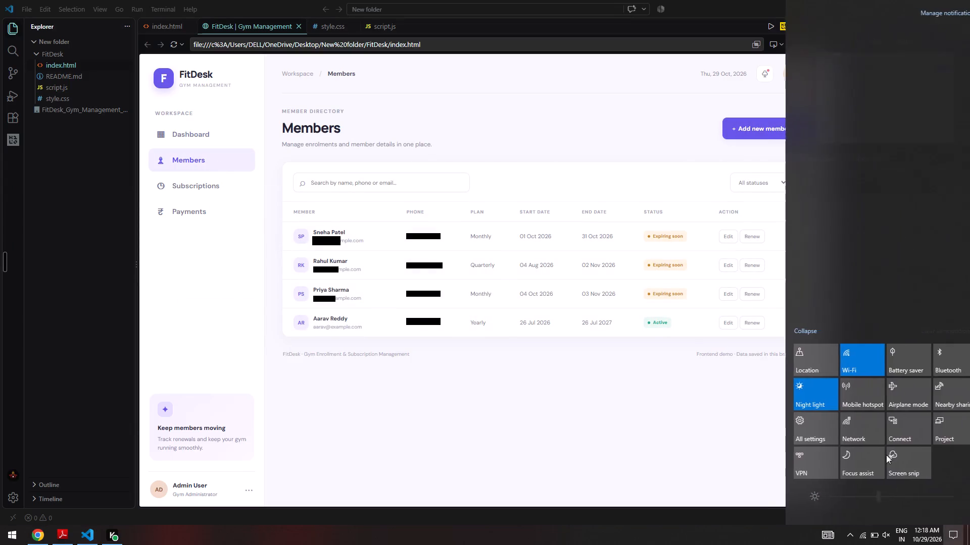
left_click(891, 463)
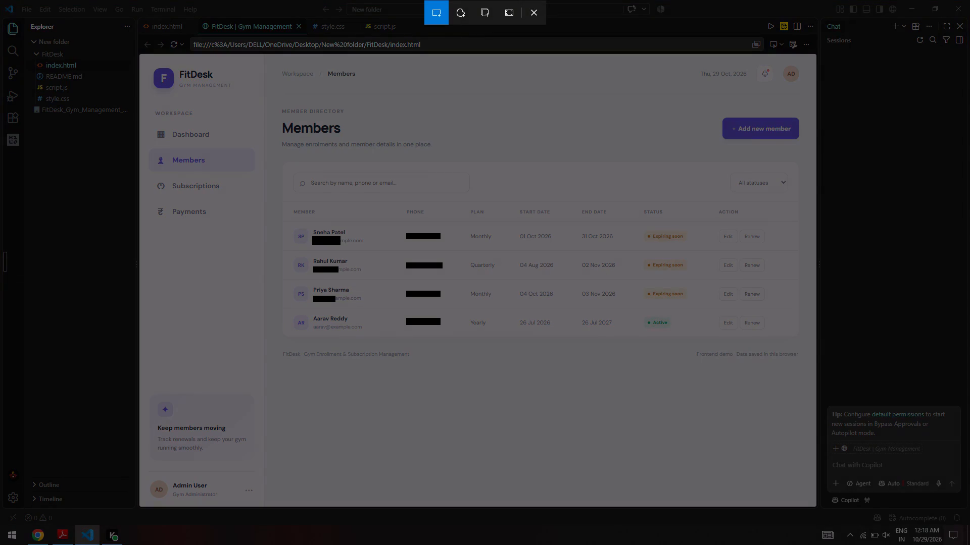
left_click_drag(141, 57, 784, 465)
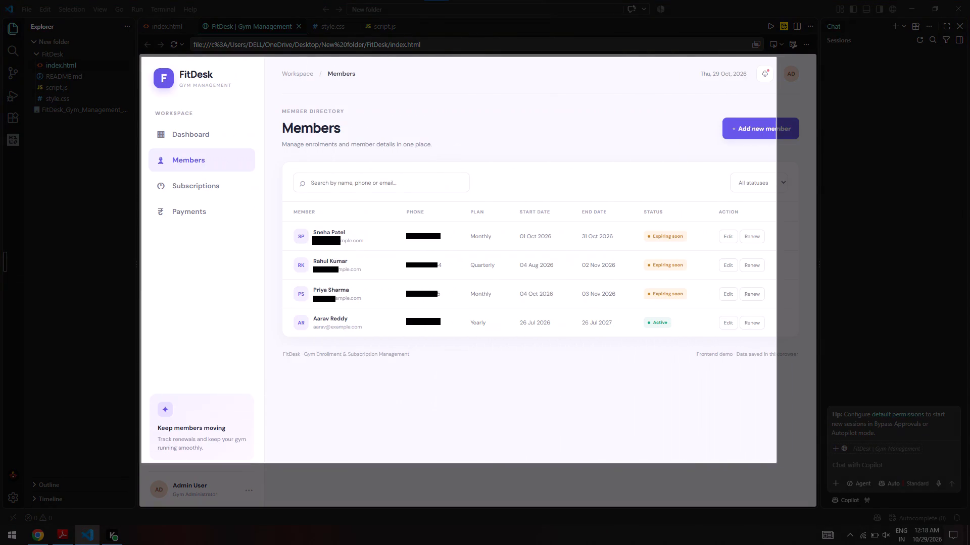
left_click_drag(784, 465, 814, 506)
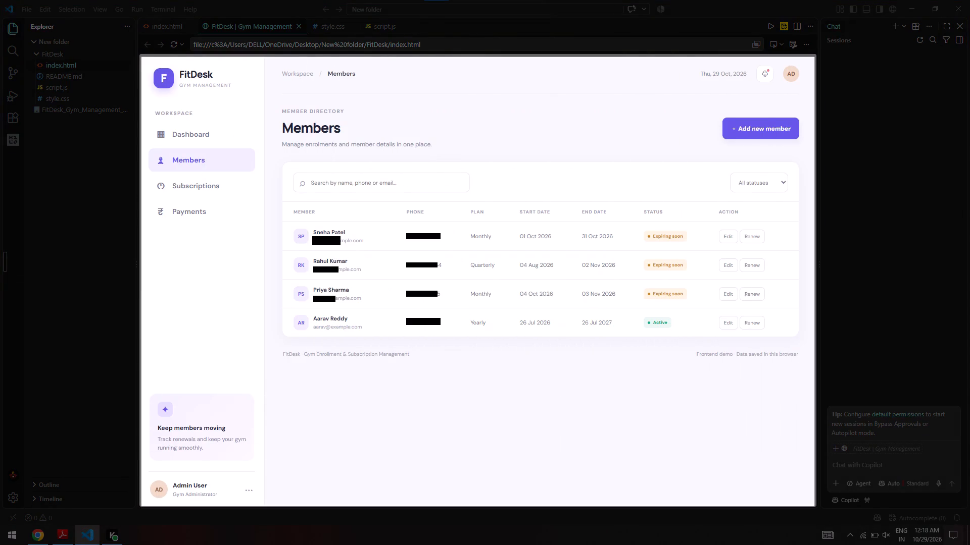
left_click_drag(814, 506, 813, 503)
Switch back to the report in Canva, paste the Members page snip and move it to page 17 under the "SCREENSHOTS — PAGE 2" heading.
key("alt+Tab")
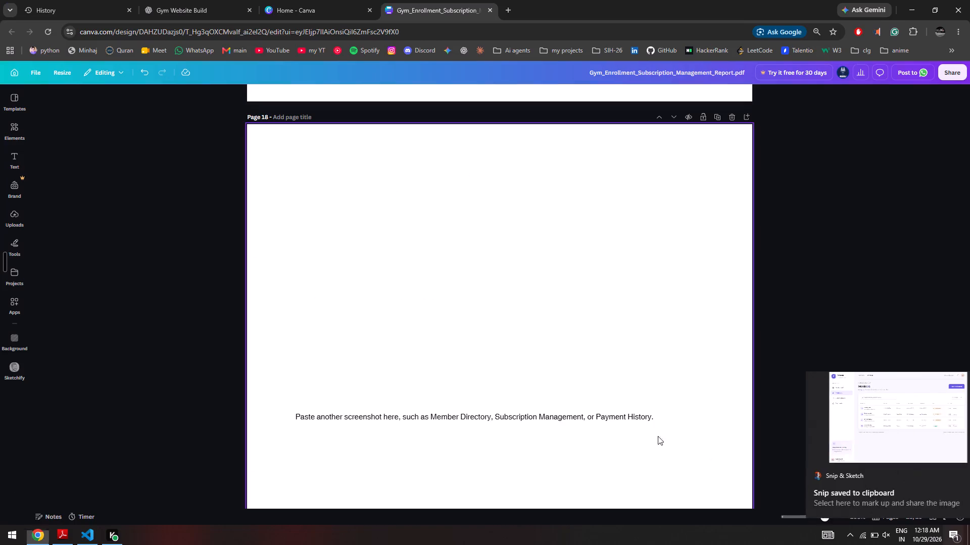
key("ctrl+v")
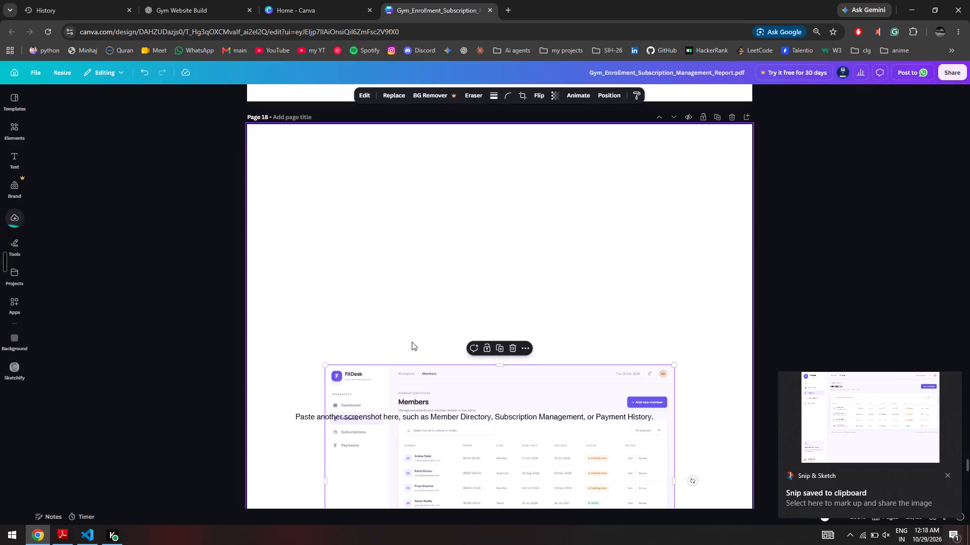
left_click_drag(411, 389, 400, 192)
scroll(405, 274, "up", 5)
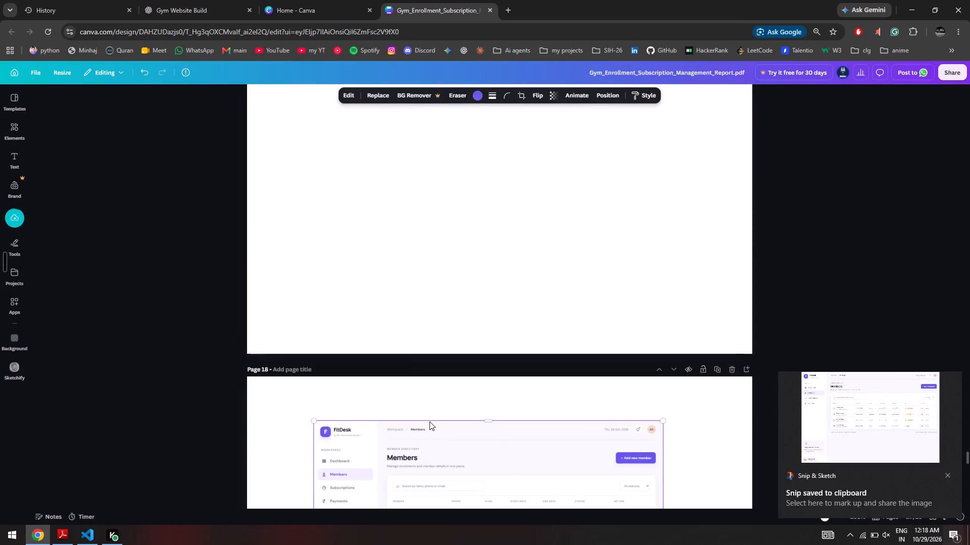
left_click_drag(427, 453, 445, 193)
left_click_drag(408, 261, 401, 200)
scroll(488, 321, "up", 4)
left_click_drag(430, 371, 398, 296)
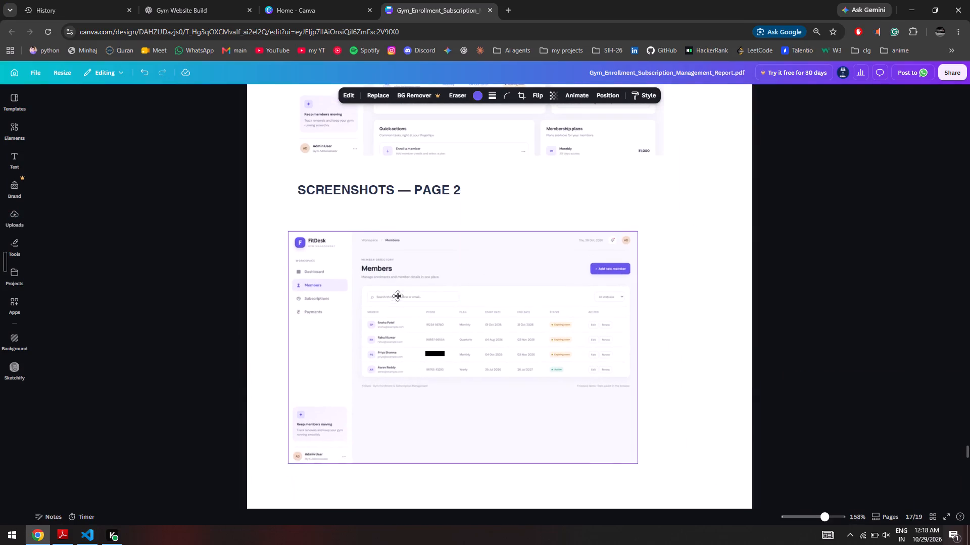
left_click_drag(398, 296, 407, 284)
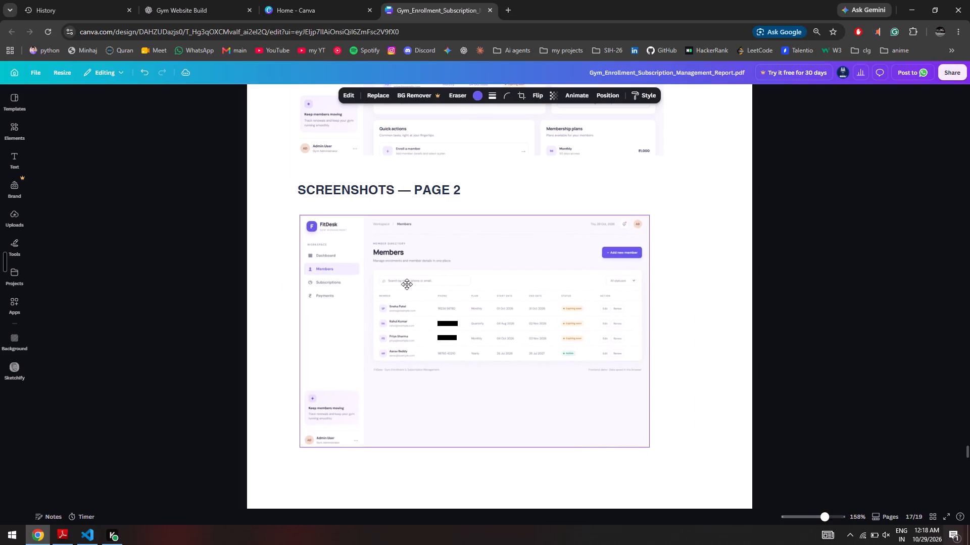
left_click_drag(407, 284, 405, 280)
left_click_drag(464, 287, 468, 322)
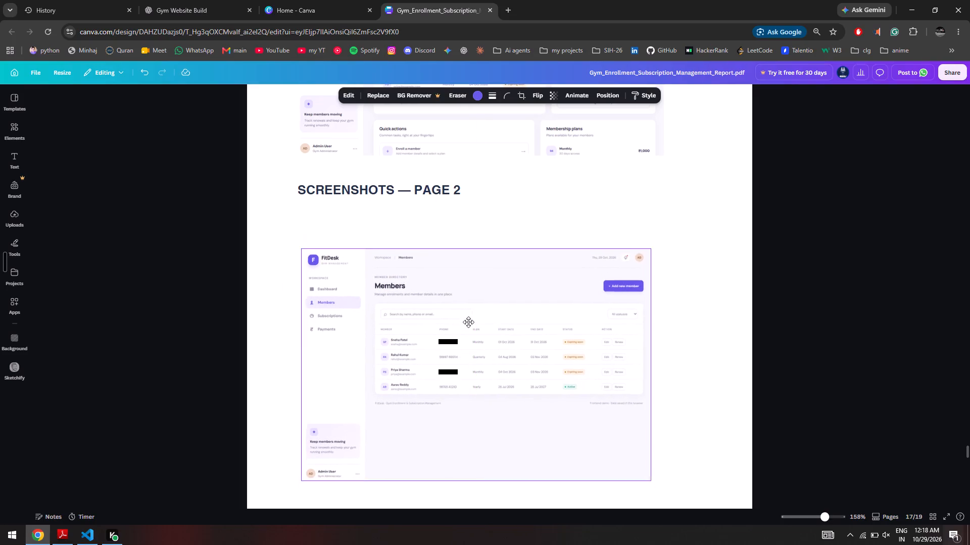
left_click_drag(468, 322, 468, 318)
Shrink the dashboard screenshot on page 17 in proportion and move it back under the "SCREENSHOTS — PAGE 1" heading, near the left margin.
scroll(468, 318, "up", 5)
left_click(468, 318)
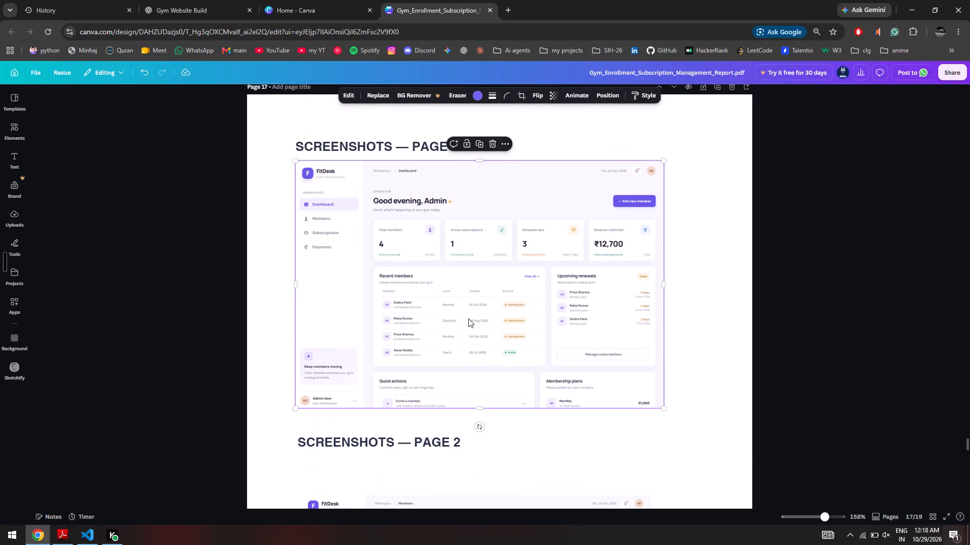
left_click_drag(295, 408, 313, 376)
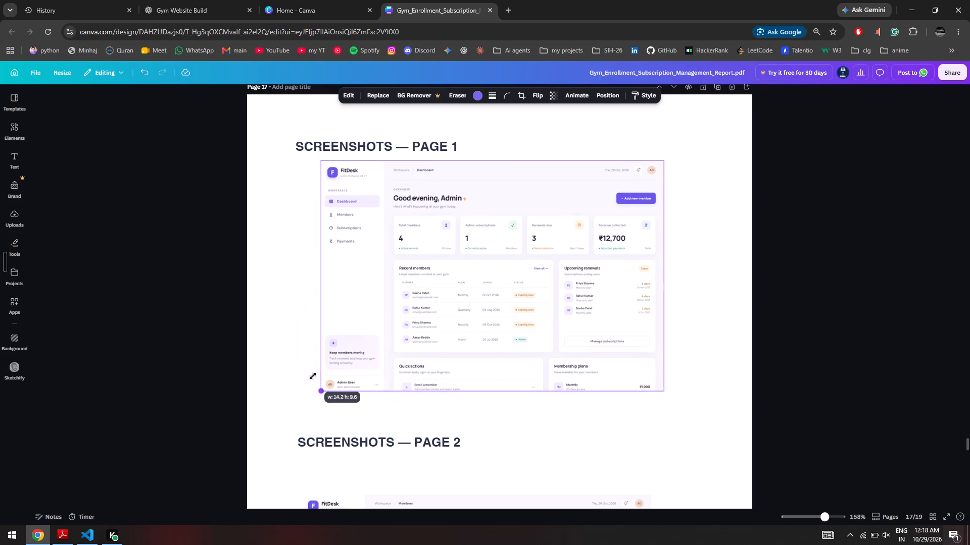
left_click_drag(313, 376, 340, 358)
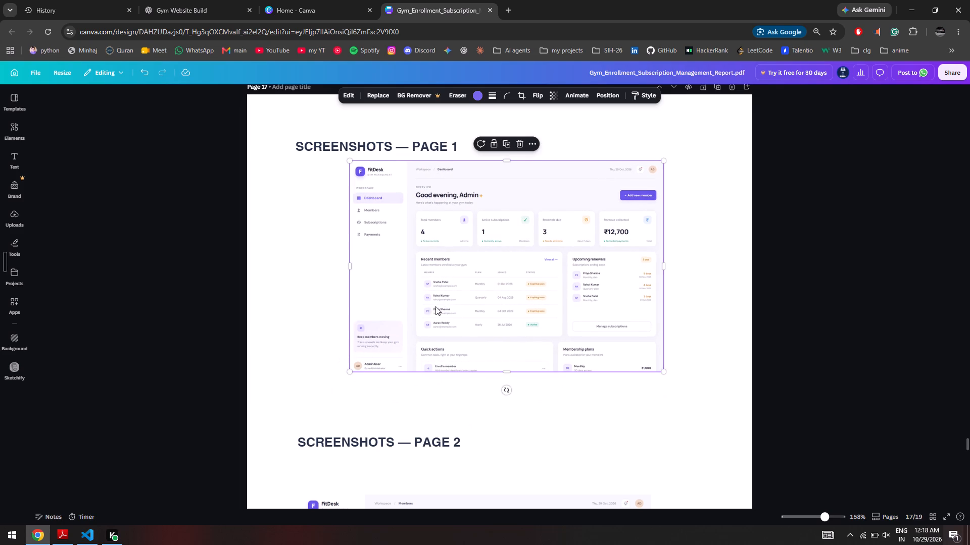
left_click_drag(448, 297, 398, 301)
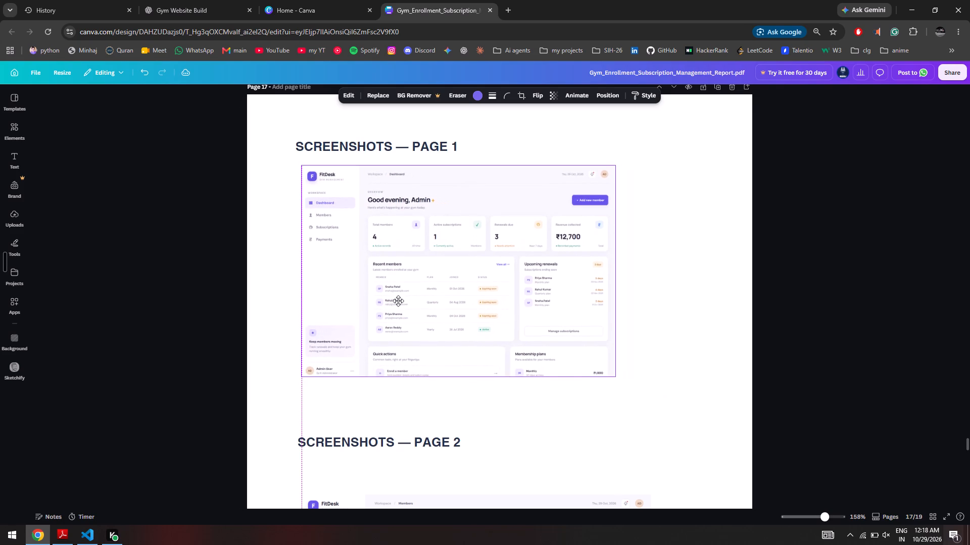
left_click_drag(398, 301, 395, 302)
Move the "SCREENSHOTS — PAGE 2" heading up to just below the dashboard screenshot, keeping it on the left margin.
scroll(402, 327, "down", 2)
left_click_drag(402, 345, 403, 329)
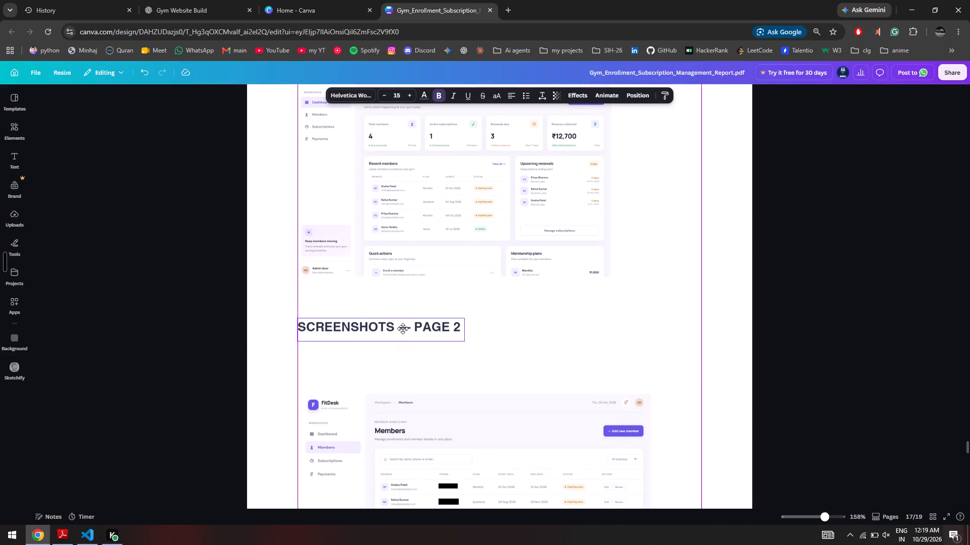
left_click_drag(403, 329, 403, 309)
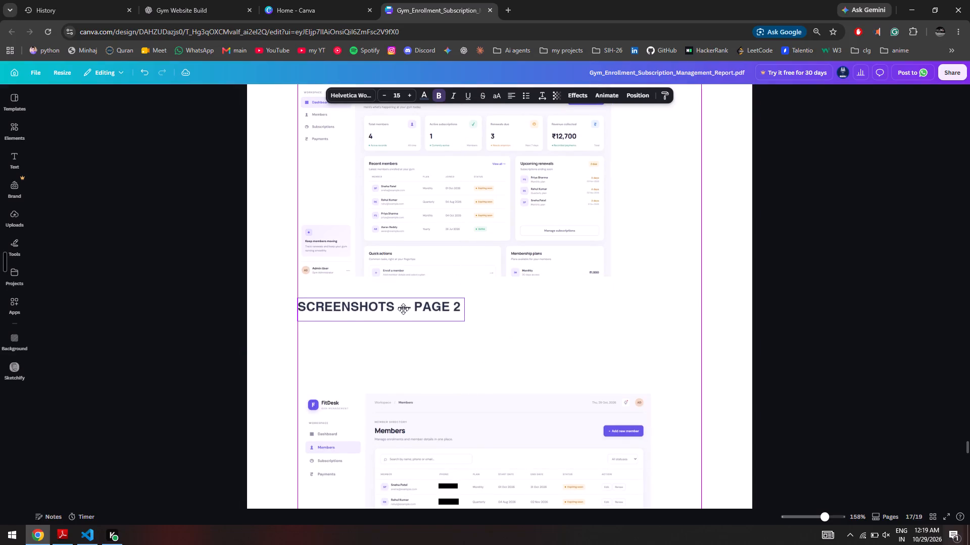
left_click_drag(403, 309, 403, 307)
Shrink the Members screenshot to the dashboard screenshot's width and place it directly under the "SCREENSHOTS — PAGE 2" heading, aligned with its left edge.
left_click_drag(419, 439, 415, 424)
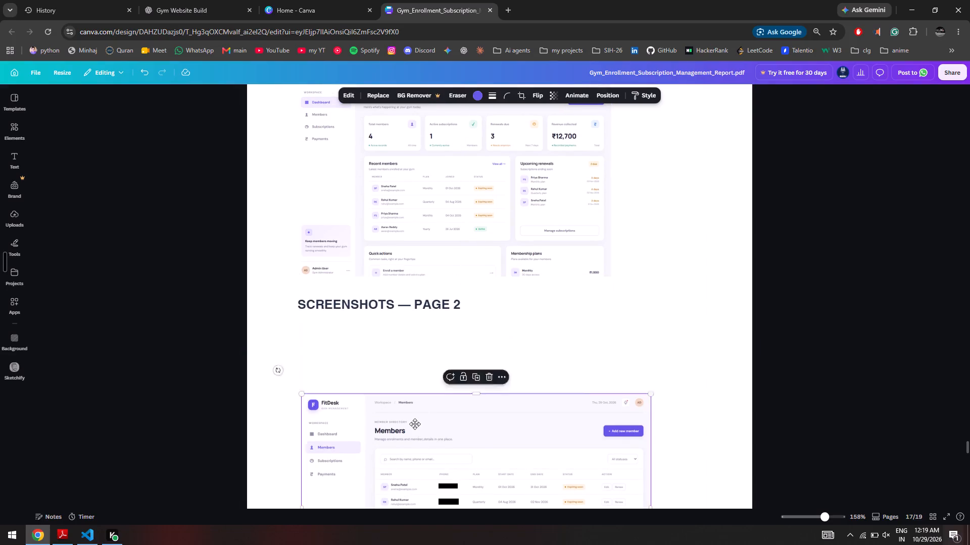
left_click_drag(415, 424, 415, 374)
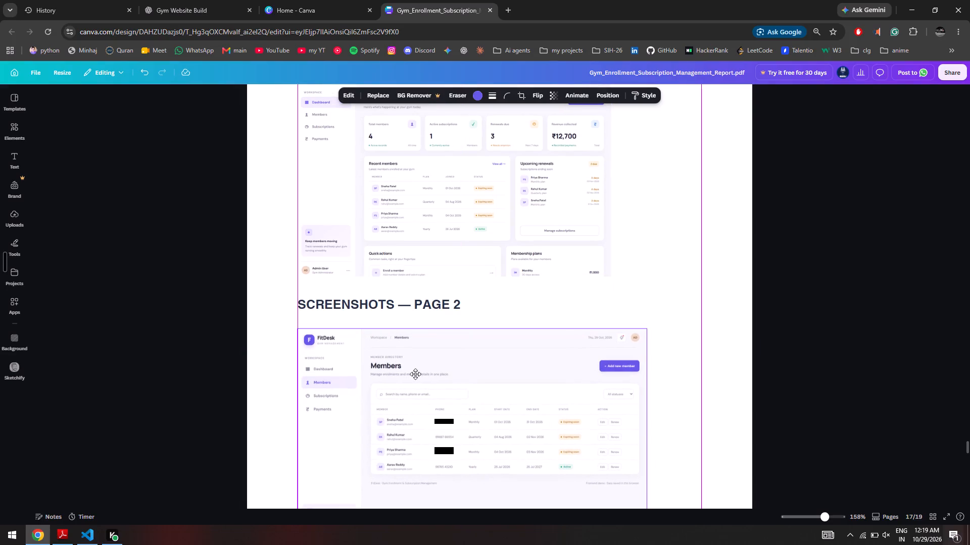
left_click_drag(415, 374, 417, 373)
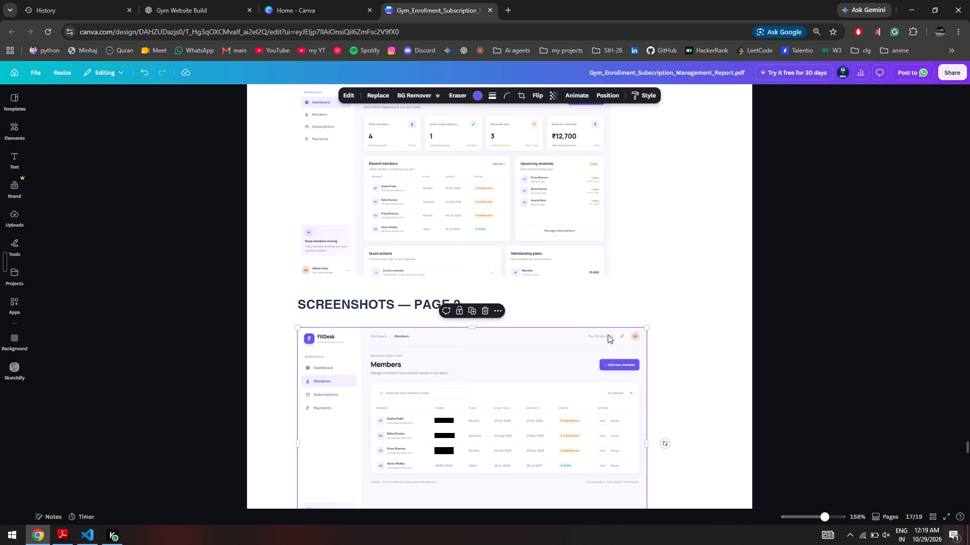
left_click_drag(649, 325, 607, 341)
scroll(644, 363, "down", 4)
left_click_drag(501, 306, 499, 299)
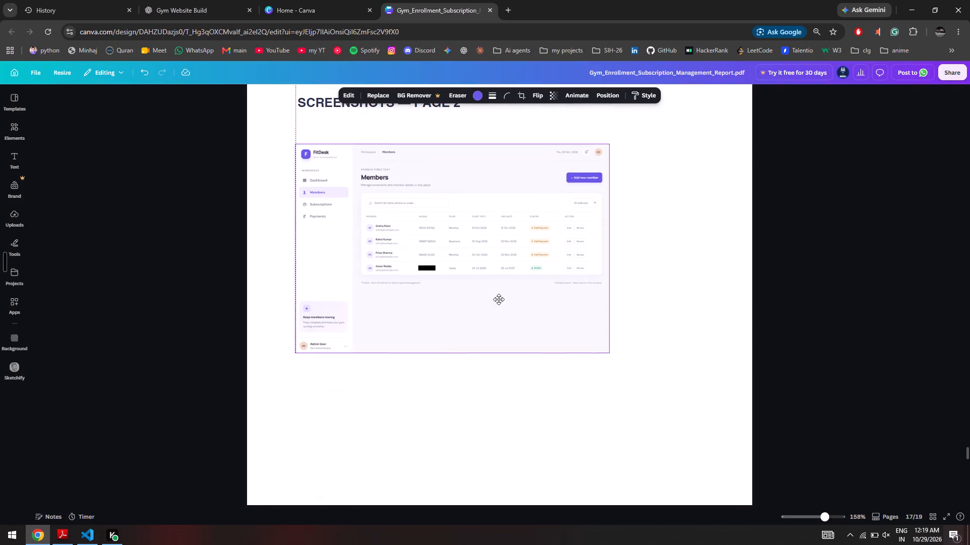
left_click_drag(499, 299, 502, 281)
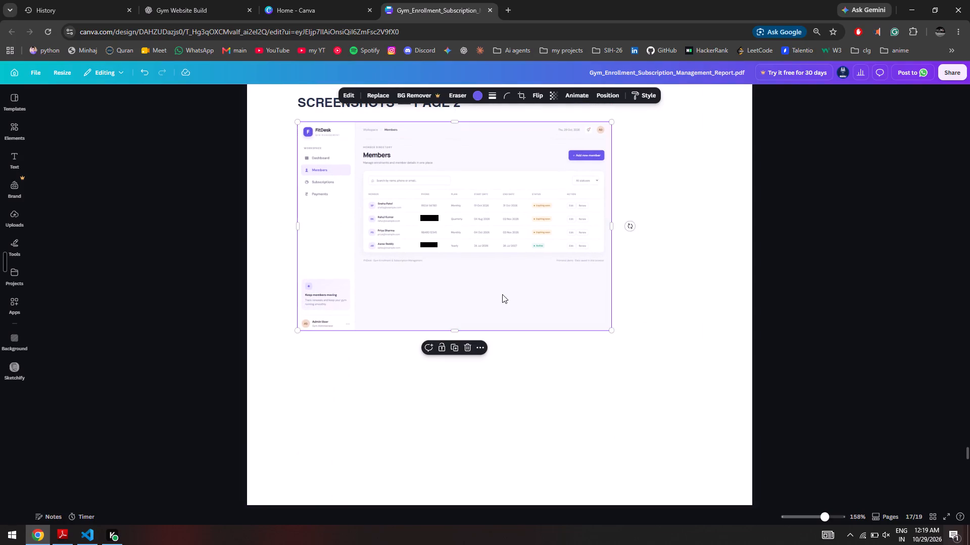
Delete the "Paste another screenshot here, such as Member Directory, Subscription Management, or Payment History." text from page 18.
scroll(501, 346, "down", 4)
scroll(446, 347, "down", 4)
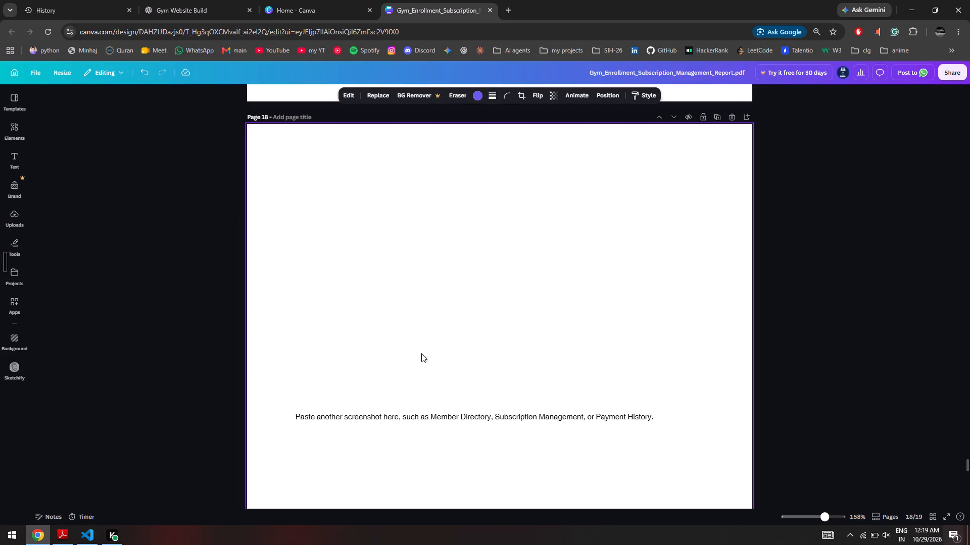
left_click(398, 421)
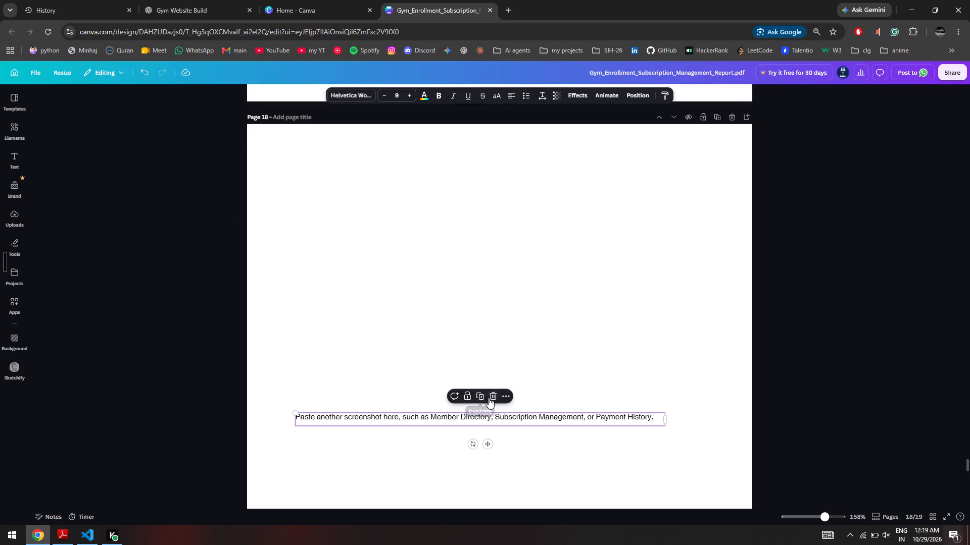
left_click(493, 396)
Move the Members screenshot straight down on page 17 to leave more space beneath the "SCREENSHOTS — PAGE 2" heading.
scroll(490, 396, "up", 12)
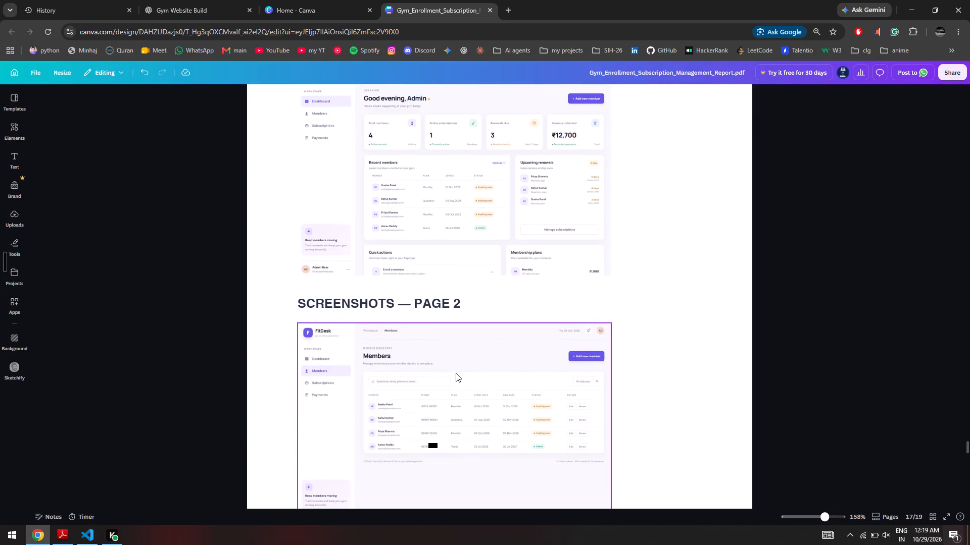
scroll(456, 373, "up", 4)
scroll(456, 373, "down", 3)
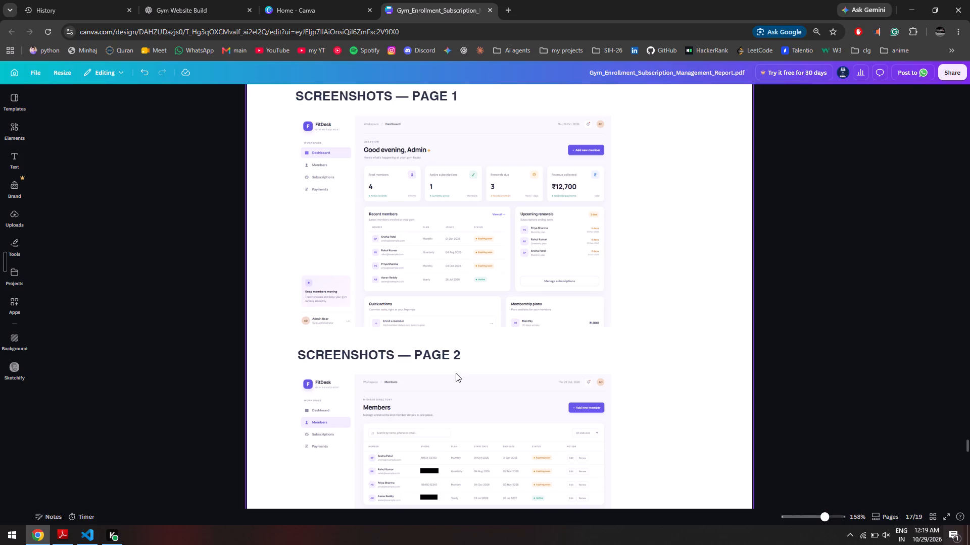
scroll(650, 363, "down", 5)
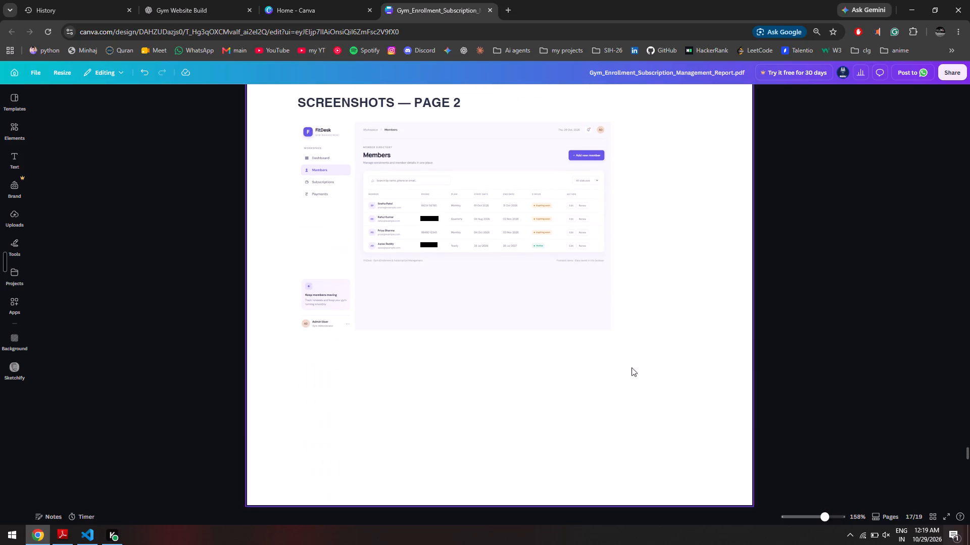
left_click_drag(459, 268, 461, 323)
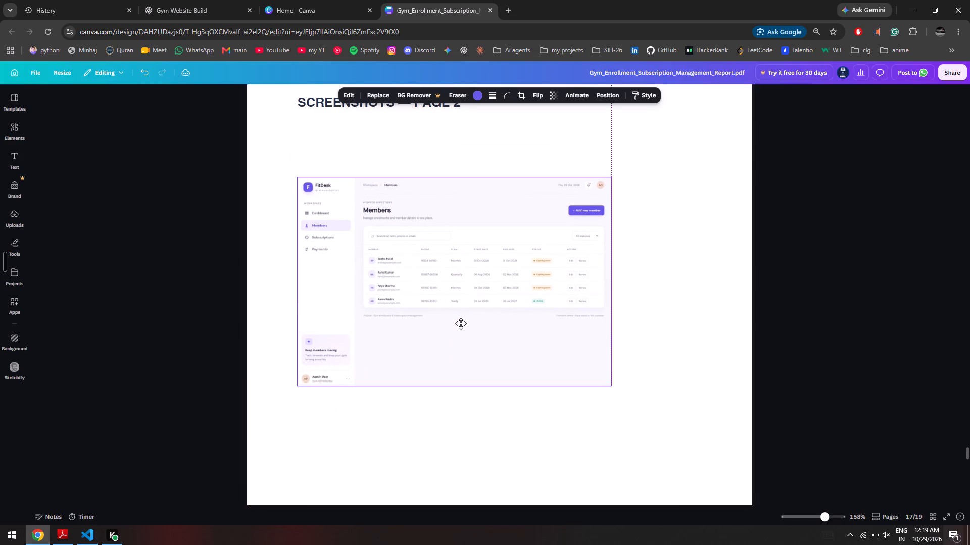
left_click_drag(461, 323, 460, 324)
Move the "SCREENSHOTS — PAGE 2" heading down and towards the page's middle, between the dashboard and Members screenshots.
scroll(460, 313, "up", 3)
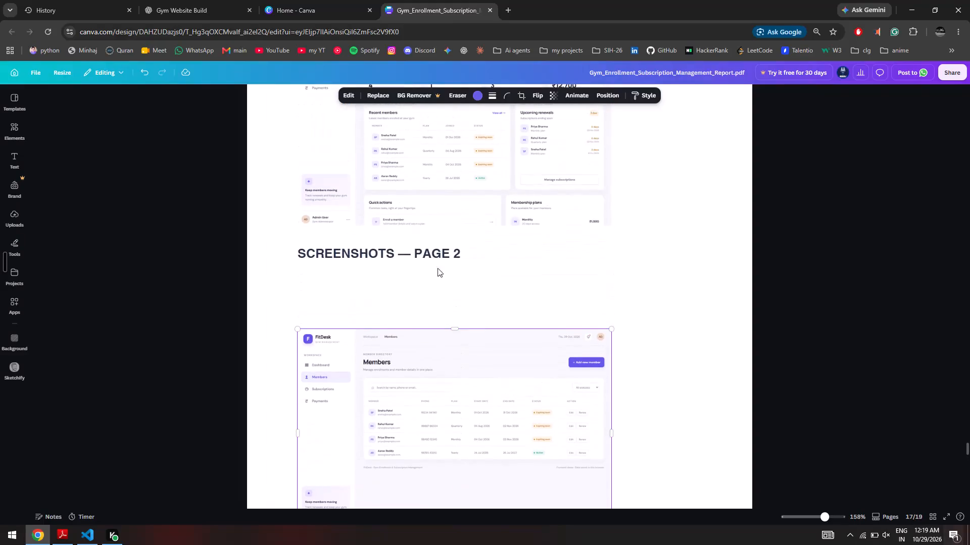
left_click_drag(419, 258, 447, 288)
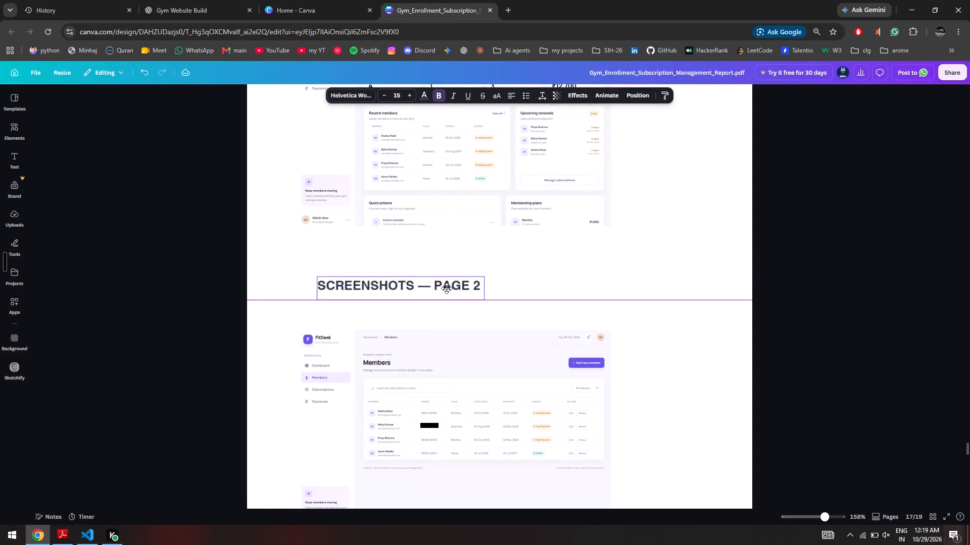
left_click_drag(447, 288, 498, 292)
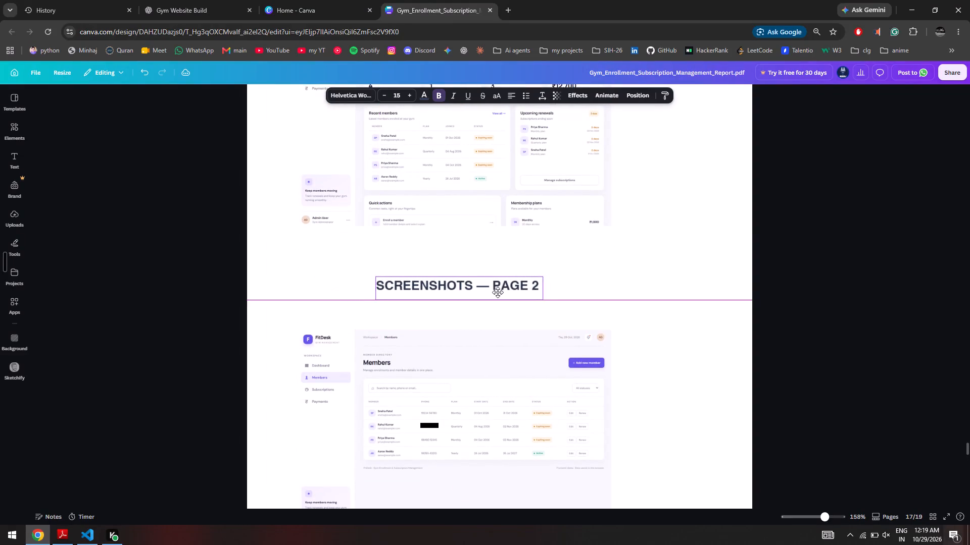
left_click_drag(498, 292, 523, 294)
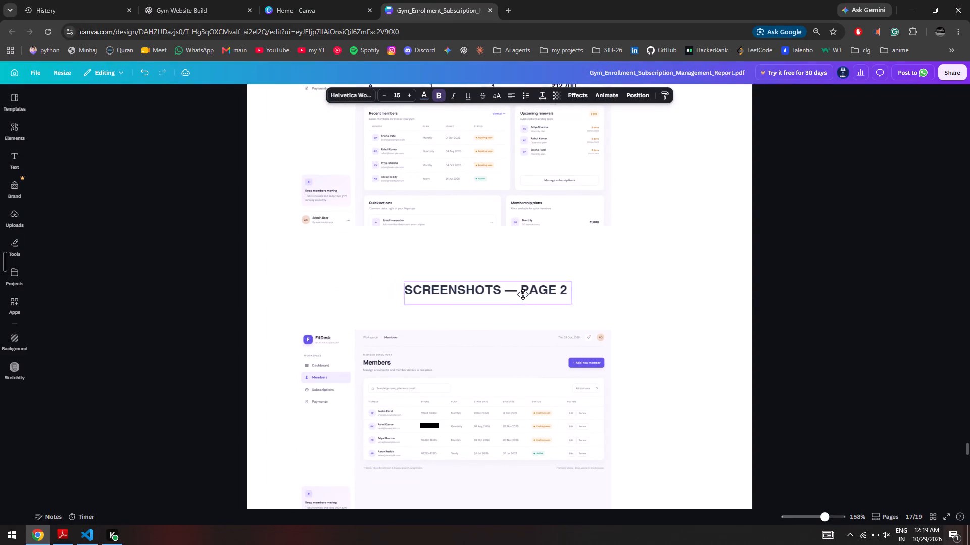
left_click_drag(523, 294, 502, 296)
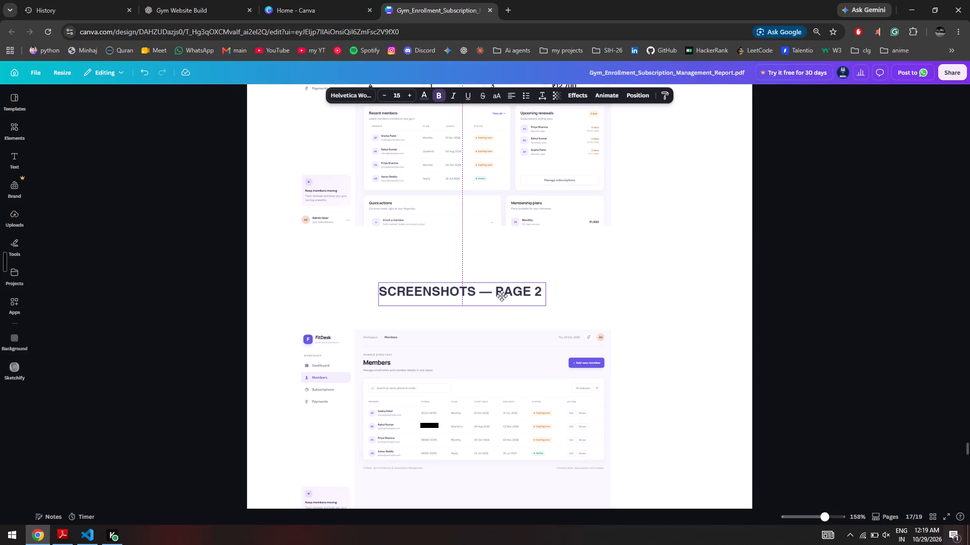
left_click_drag(502, 296, 502, 298)
Move the "SCREENSHOTS — PAGE 1" heading up and towards the page's middle, centre-aligned with the "SCREENSHOTS — PAGE 2" heading.
scroll(503, 298, "up", 4)
left_click_drag(417, 193, 420, 195)
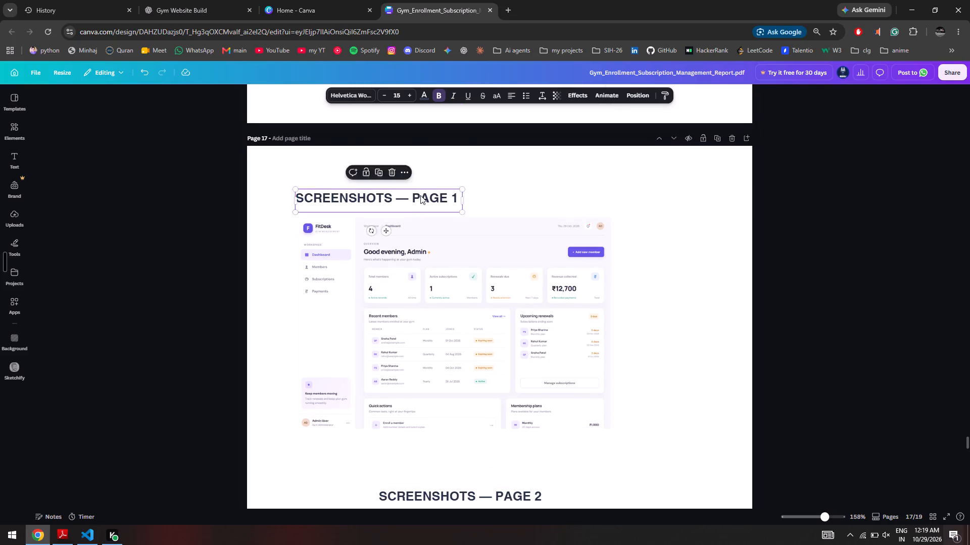
left_click_drag(420, 195, 510, 181)
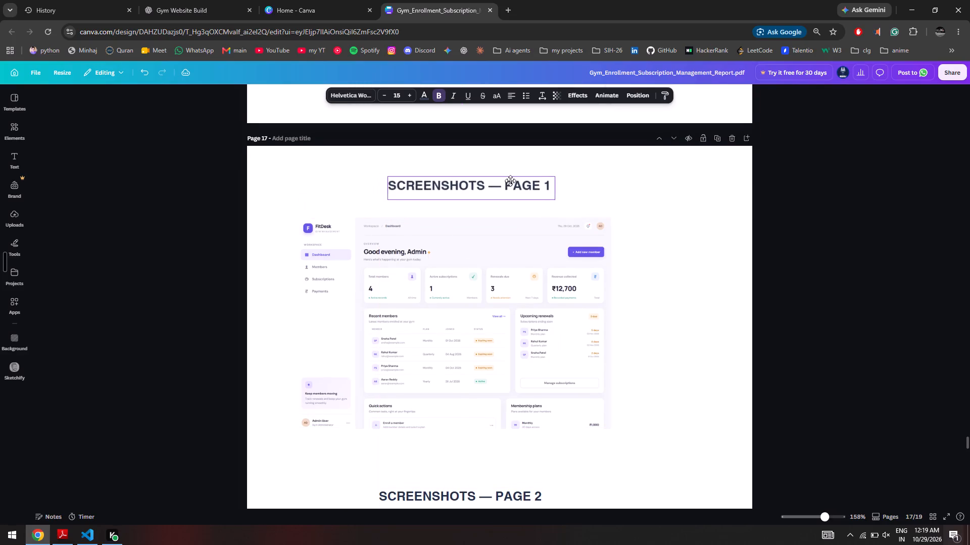
left_click_drag(510, 181, 515, 177)
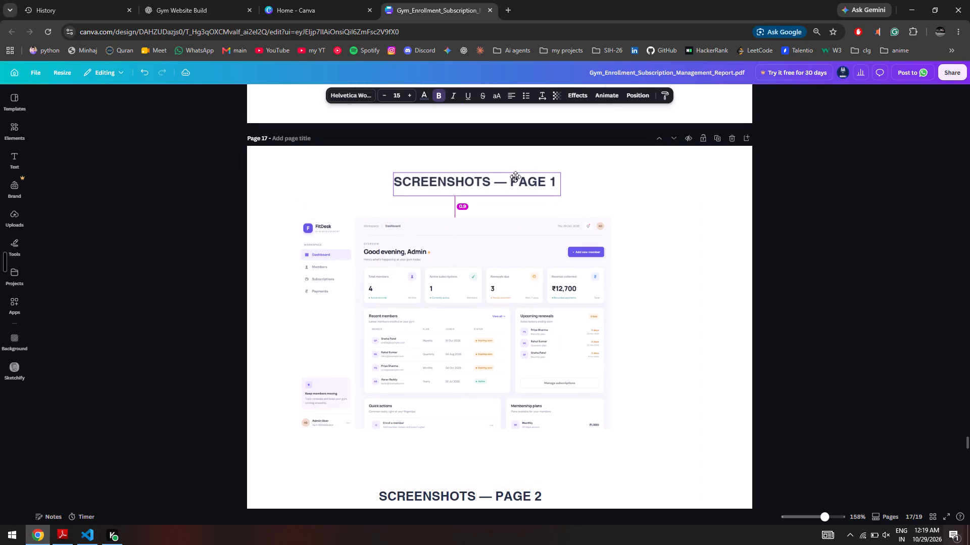
left_click_drag(515, 177, 500, 179)
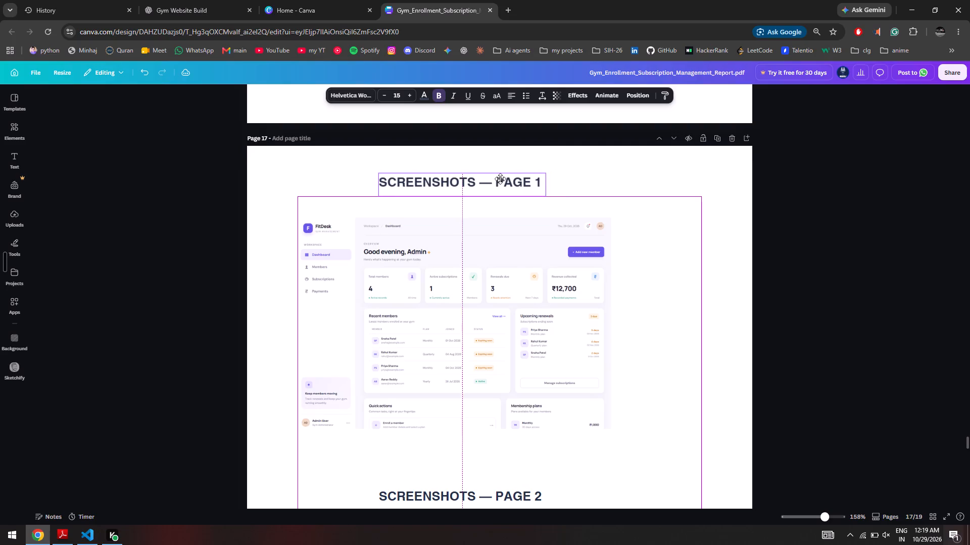
left_click_drag(500, 179, 501, 179)
Move the dashboard screenshot slightly right and down so that it is centred under the "SCREENSHOTS — PAGE 1" heading.
left_click_drag(471, 274, 496, 277)
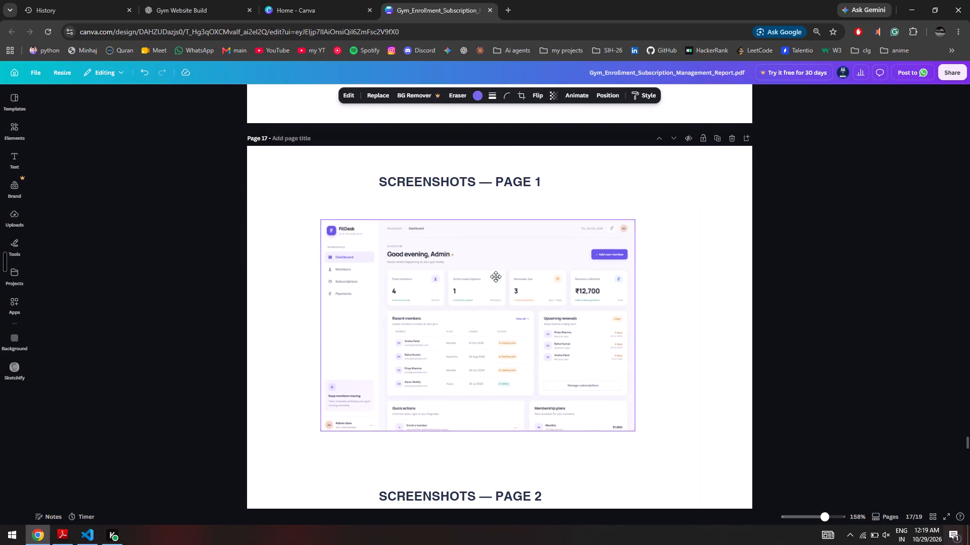
left_click_drag(496, 277, 480, 277)
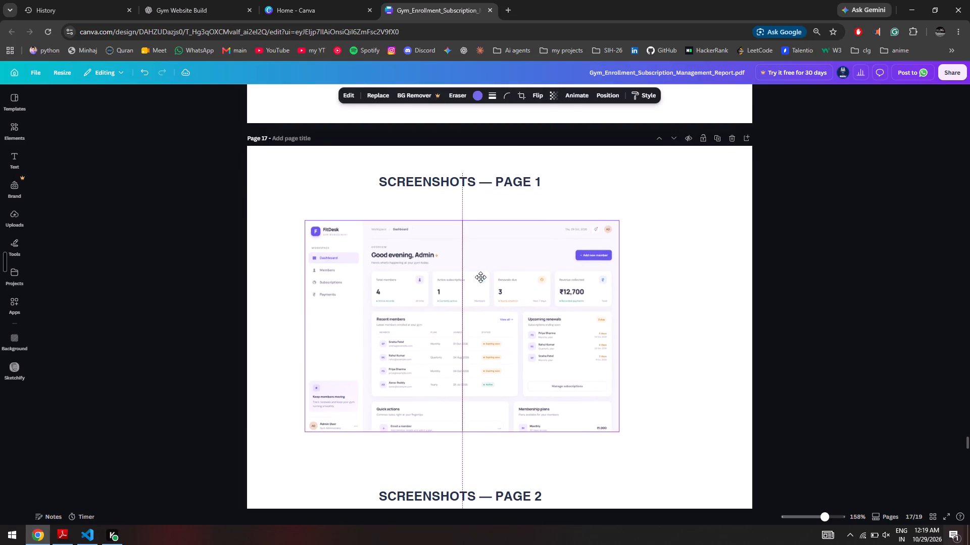
left_click_drag(480, 277, 481, 277)
Move the Members screenshot slightly right on page 17 so that it is centred under the "SCREENSHOTS — PAGE 2" heading.
scroll(483, 285, "down", 2)
scroll(471, 365, "down", 3)
left_click_drag(466, 391, 468, 391)
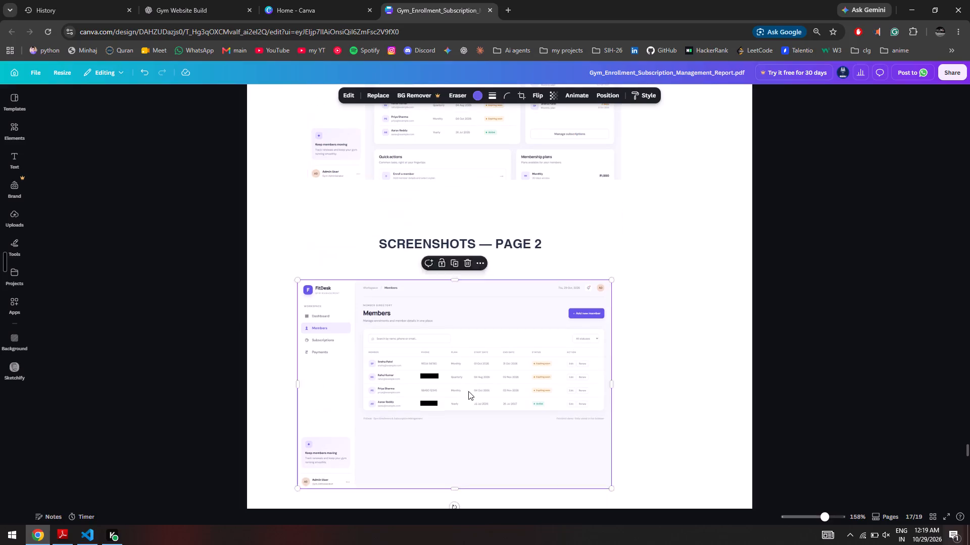
left_click_drag(468, 391, 476, 390)
Copy all the headings and screenshots on page 17.
left_click(694, 377)
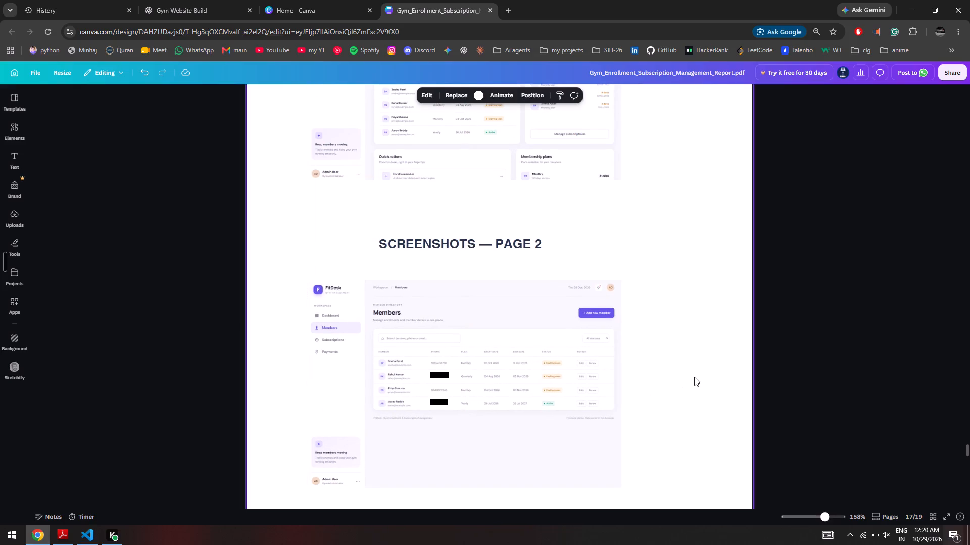
left_click(694, 377, "ctrl")
key("ctrl+a")
key("ctrl+c")
Paste the copied headings and screenshots onto the blank page 18.
scroll(694, 377, "down", 6)
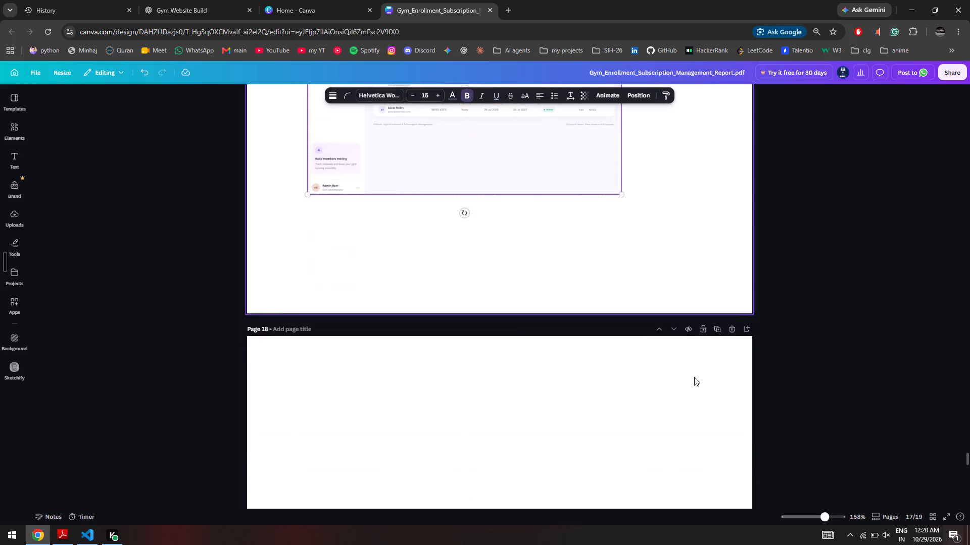
scroll(693, 377, "down", 8)
scroll(681, 376, "down", 4, "ctrl")
left_click(537, 352)
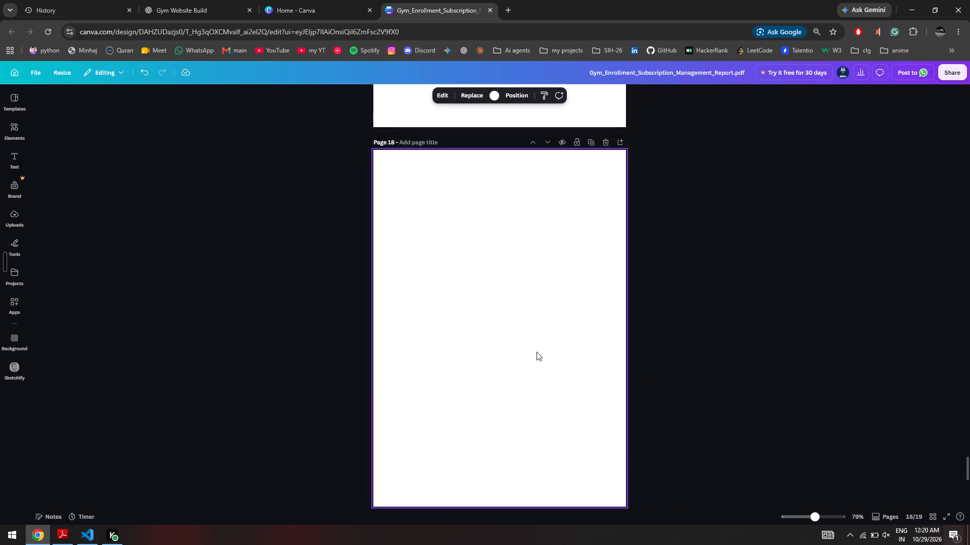
scroll(537, 352, "down", 6)
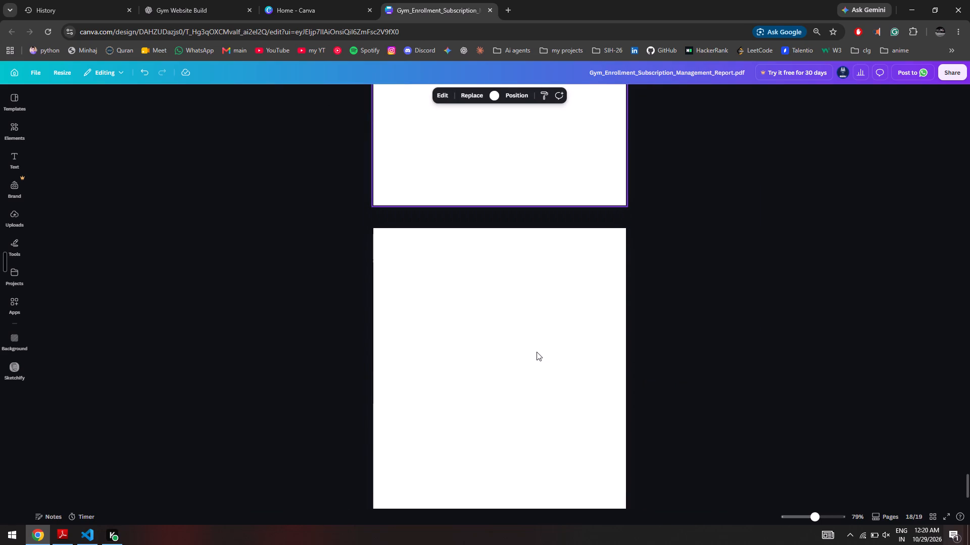
scroll(537, 352, "down", 6)
scroll(537, 352, "up", 2)
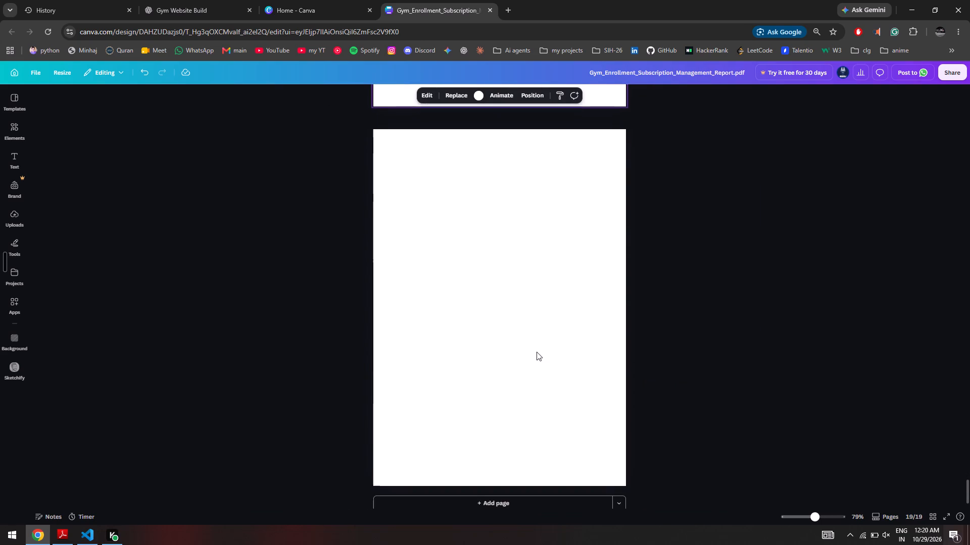
scroll(537, 352, "up", 1)
left_click(536, 353)
left_click(549, 414)
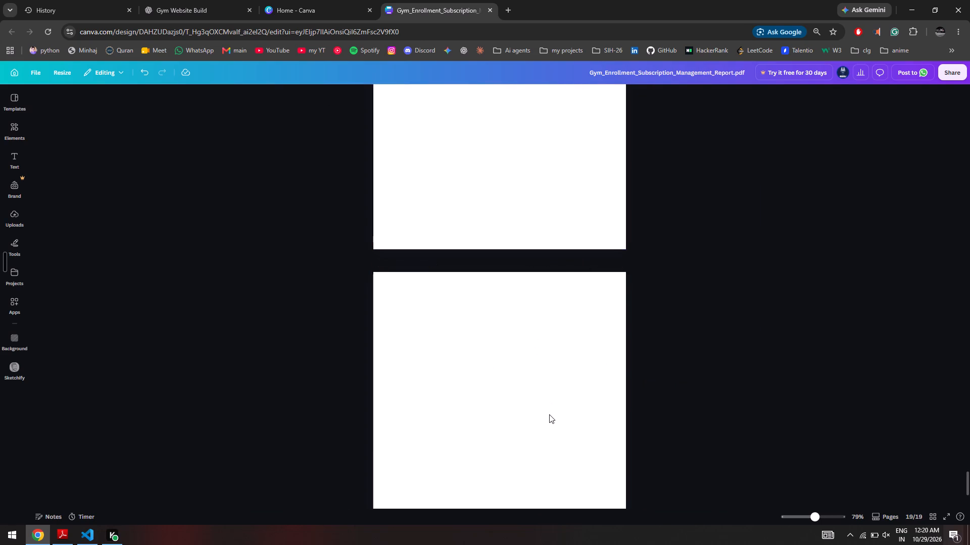
left_click(549, 414)
left_click(548, 414)
left_click(548, 414)
left_click(517, 175)
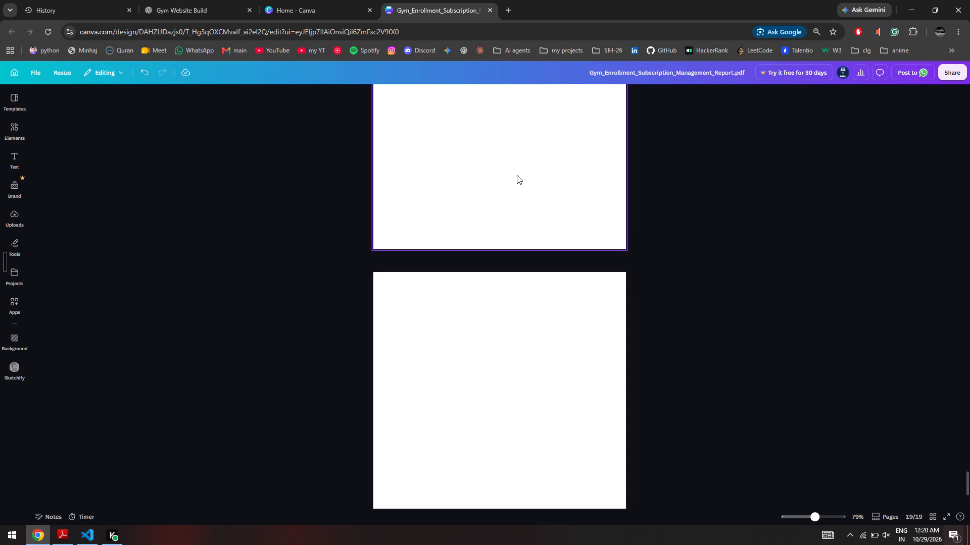
scroll(557, 262, "up", 9)
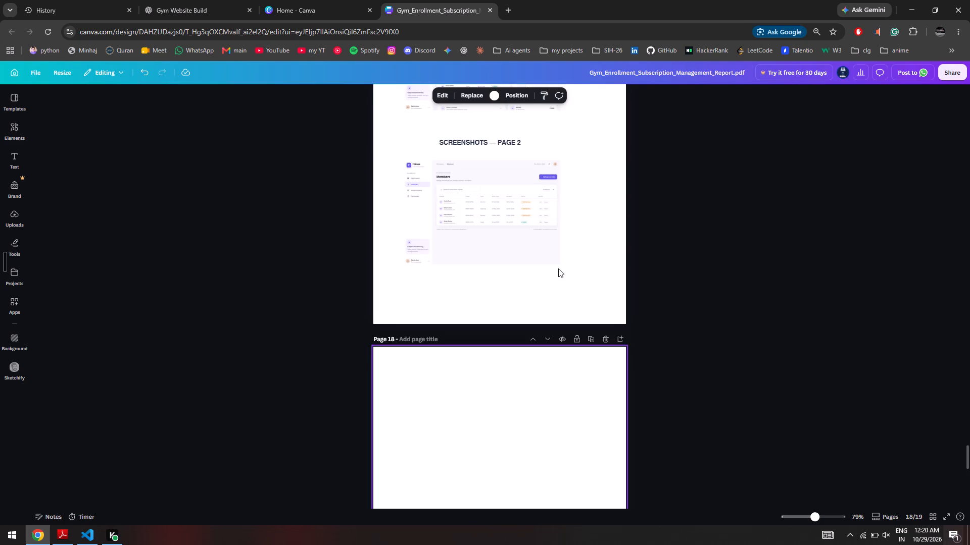
scroll(558, 268, "down", 9)
scroll(554, 277, "up", 3)
left_click(554, 276)
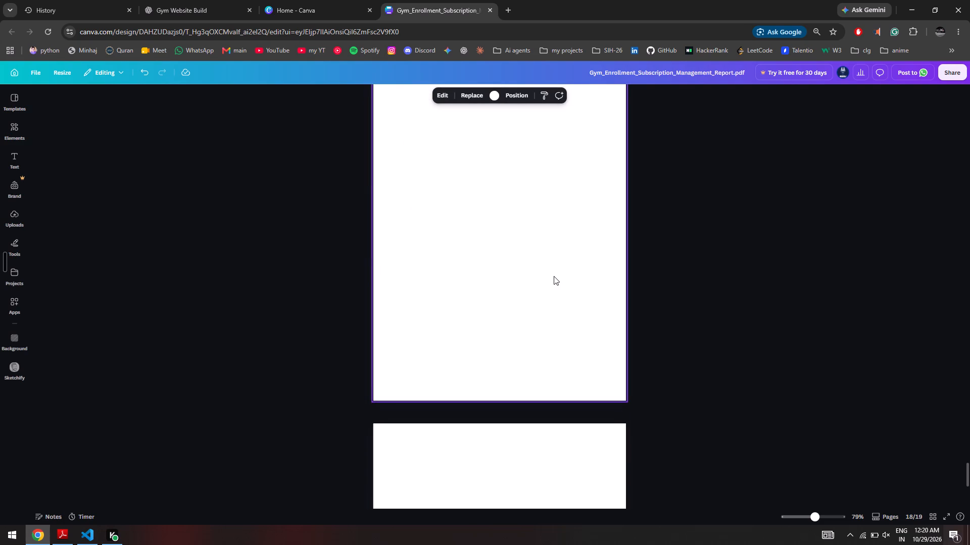
key("ctrl+v")
scroll(562, 301, "up", 2)
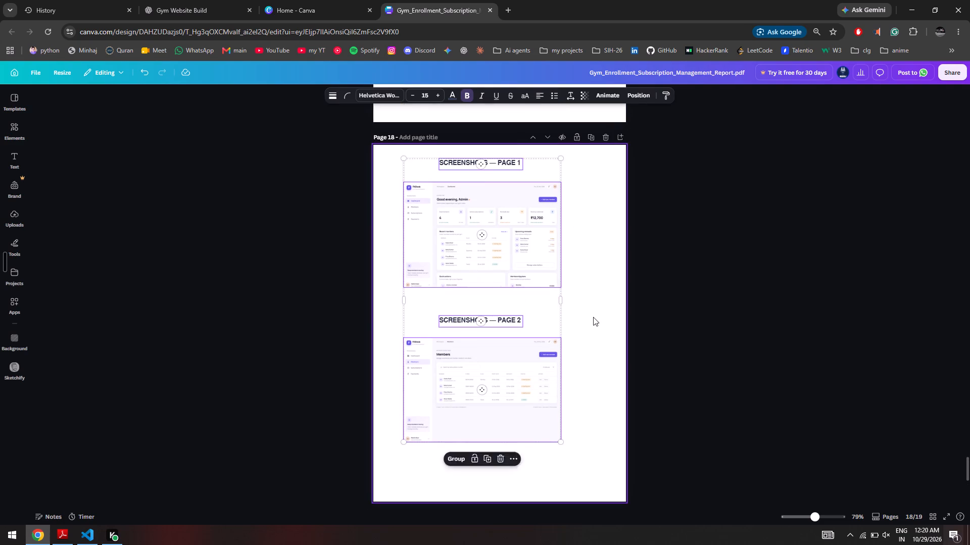
left_click(593, 317)
Change the upper heading on page 18 to "SCREENSHOTS — PAGE 3".
left_click(519, 160)
left_click(519, 162)
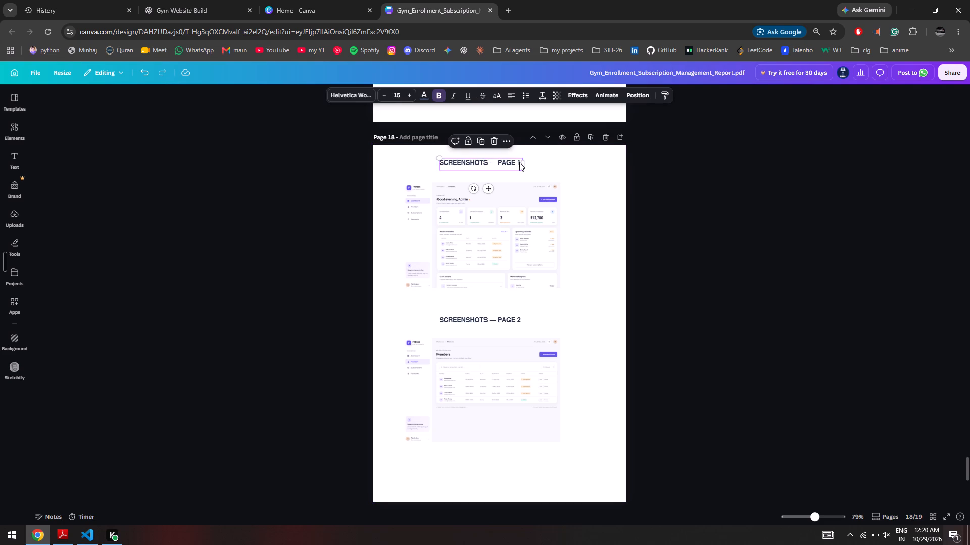
left_click(521, 162)
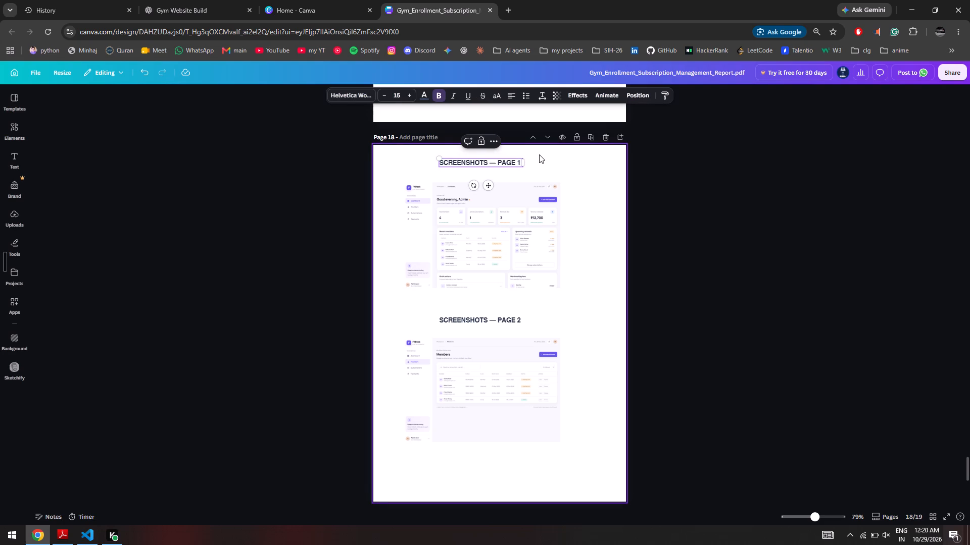
key("BackSpace")
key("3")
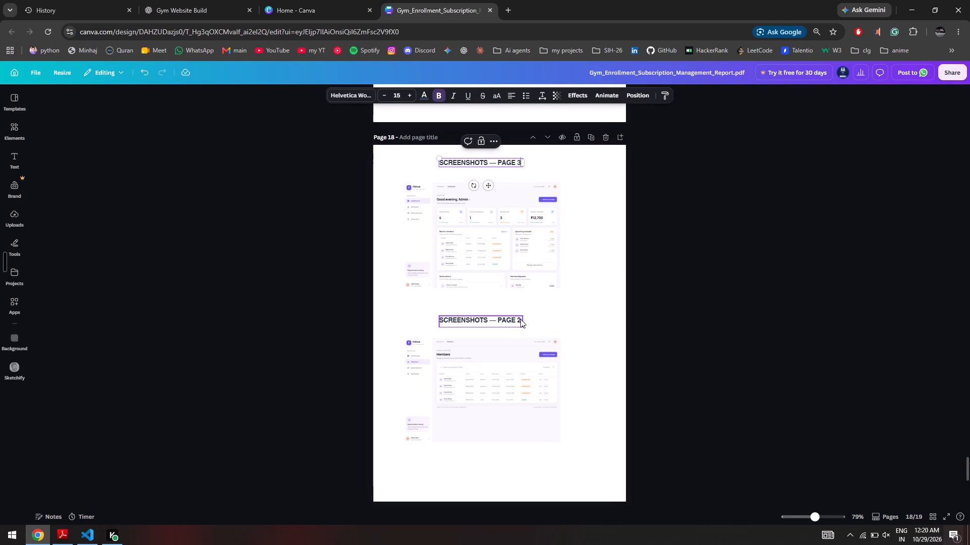
Change the lower heading on page 18 to "SCREENSHOTS — PAGE 4".
left_click(519, 319)
left_click(519, 319)
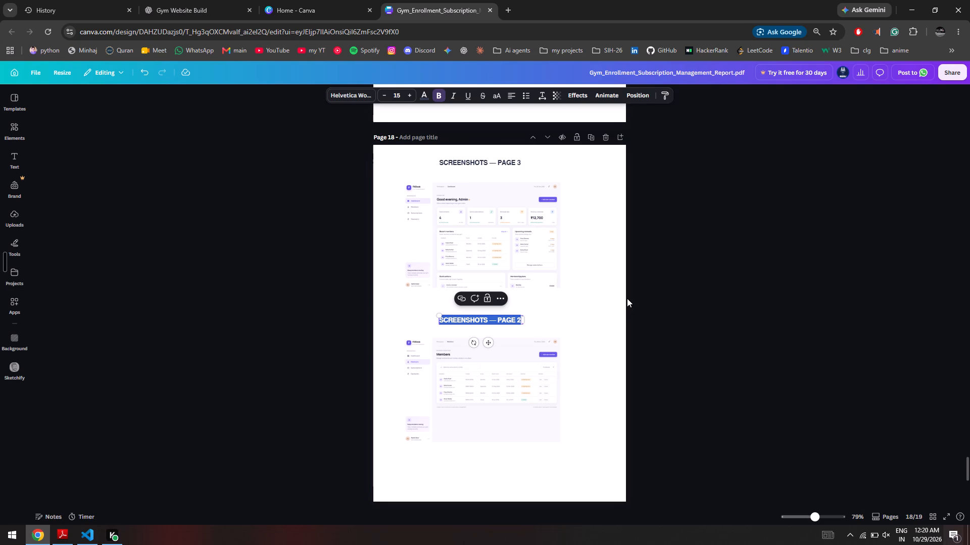
key("Right")
key("BackSpace")
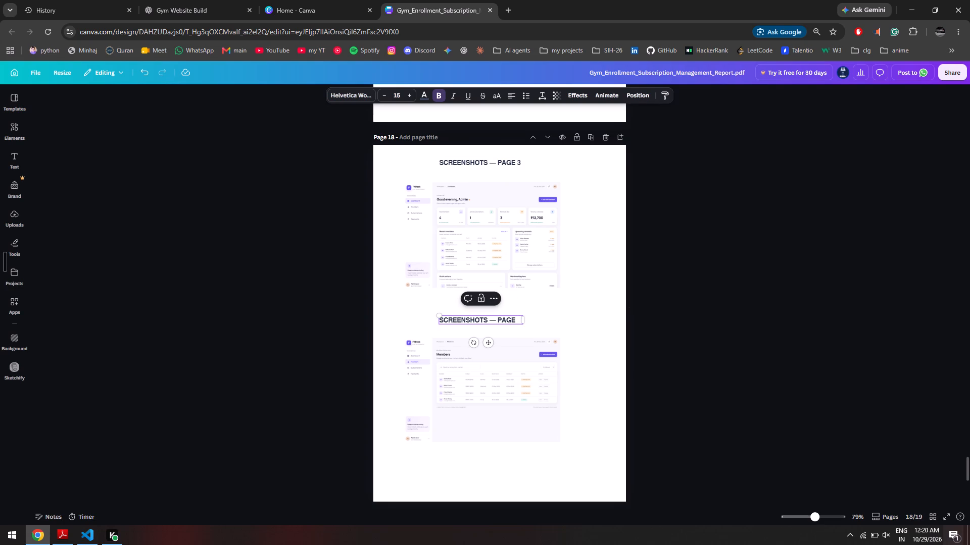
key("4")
Delete the copied dashboard and Members screenshots from page 18, keeping both headings.
left_click(501, 249)
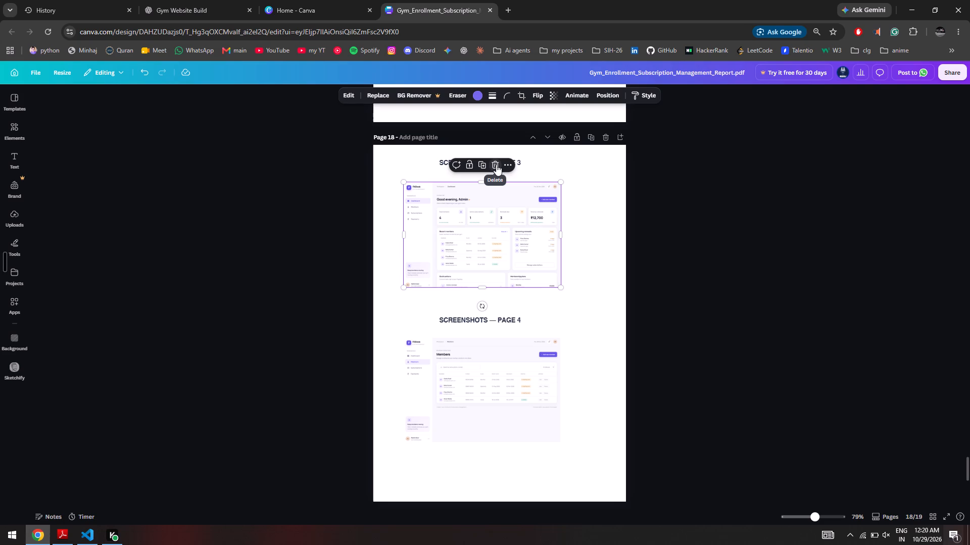
left_click(496, 165)
left_click(525, 384)
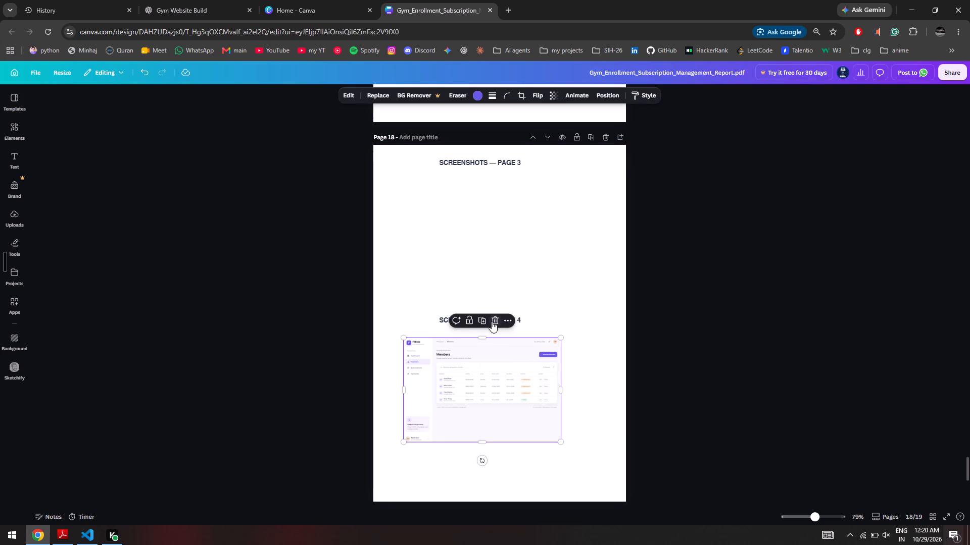
left_click(493, 321)
Switch to the FitDesk preview in Visual Studio Code, open Subscriptions and renew the second listed member's Monthly plan.
key("alt+Tab")
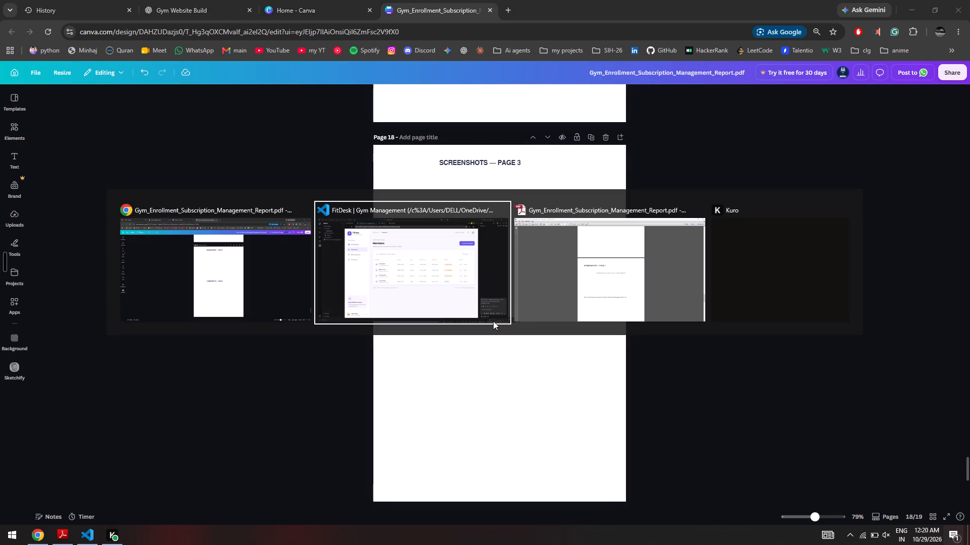
left_click(219, 193)
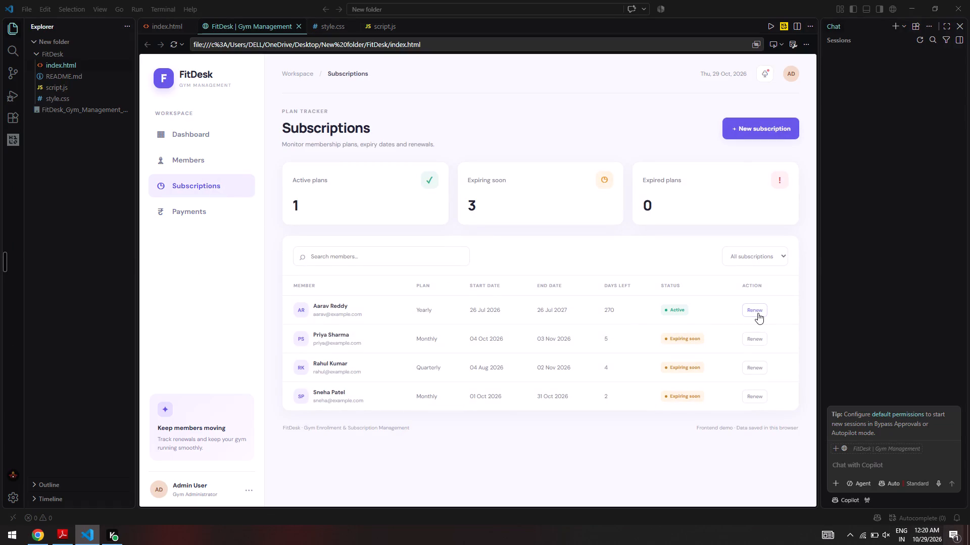
left_click(759, 338)
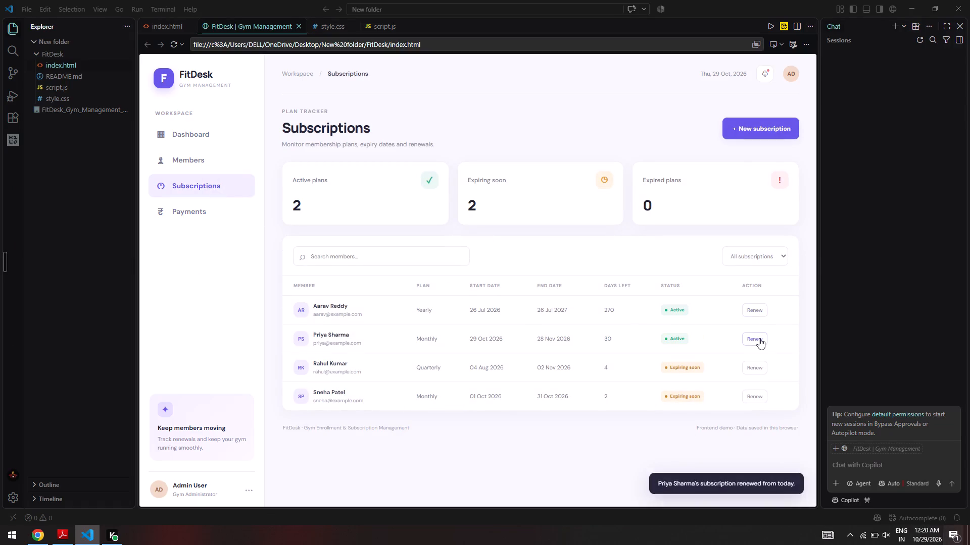
Capture a rectangular screen snip of the FitDesk Subscriptions page, from the logo across to the page's far lower corner.
left_click(955, 539)
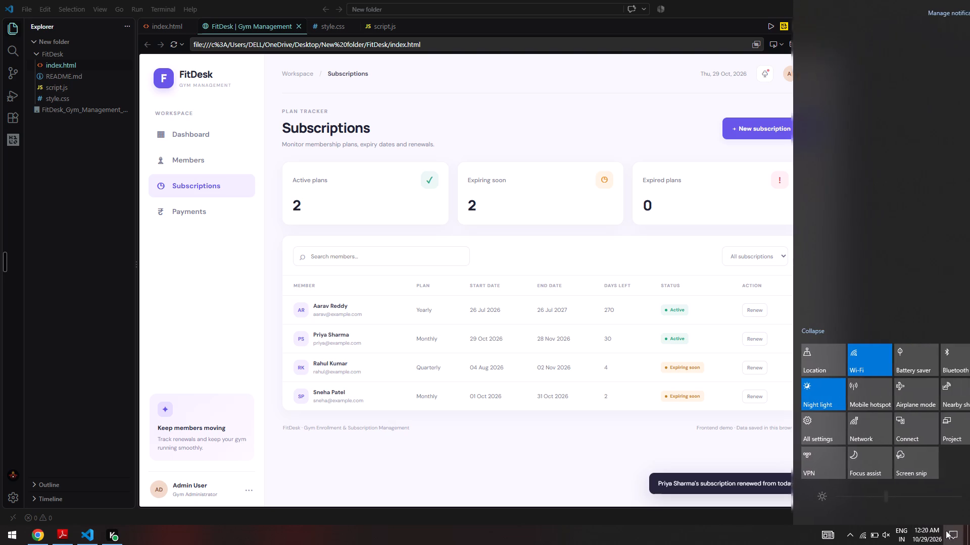
left_click(890, 461)
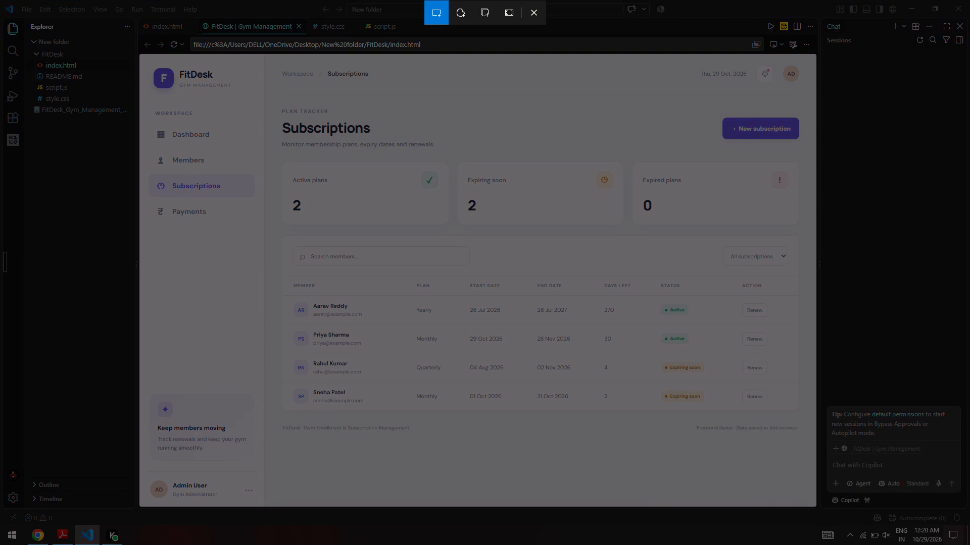
left_click_drag(143, 57, 768, 499)
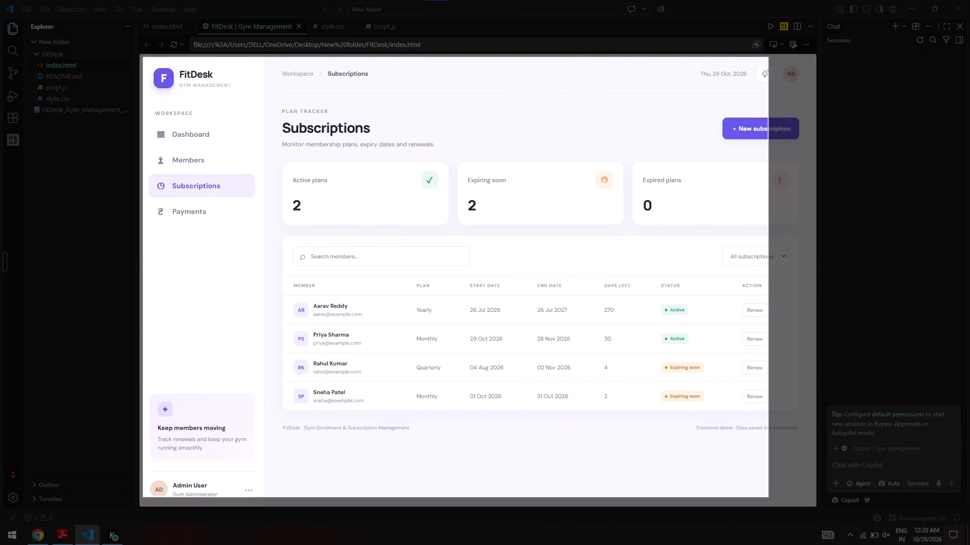
left_click_drag(768, 499, 805, 500)
Return to the Canva report, paste the Subscriptions snip onto page 18 and position it under the "SCREENSHOTS — PAGE 3" heading.
key("alt+Tab")
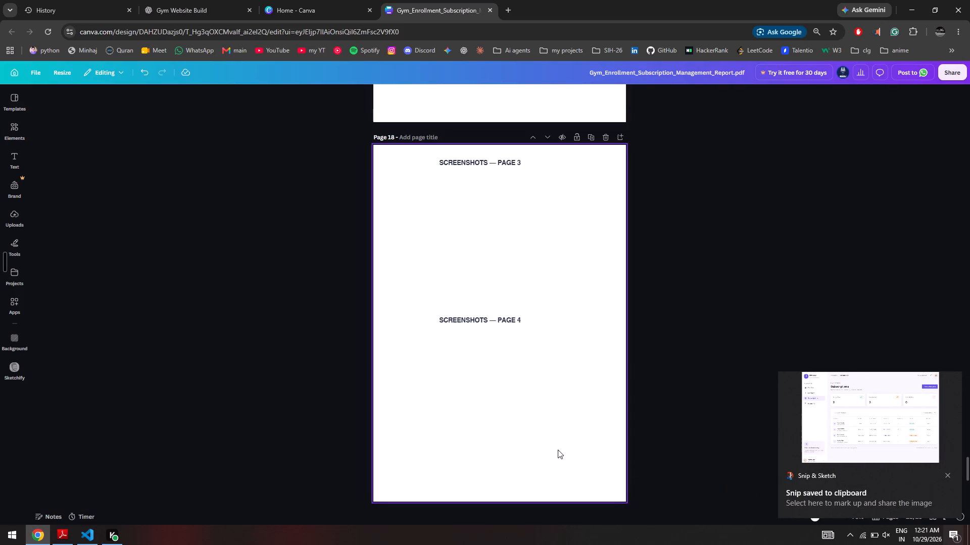
key("ctrl+v")
left_click_drag(527, 354, 522, 299)
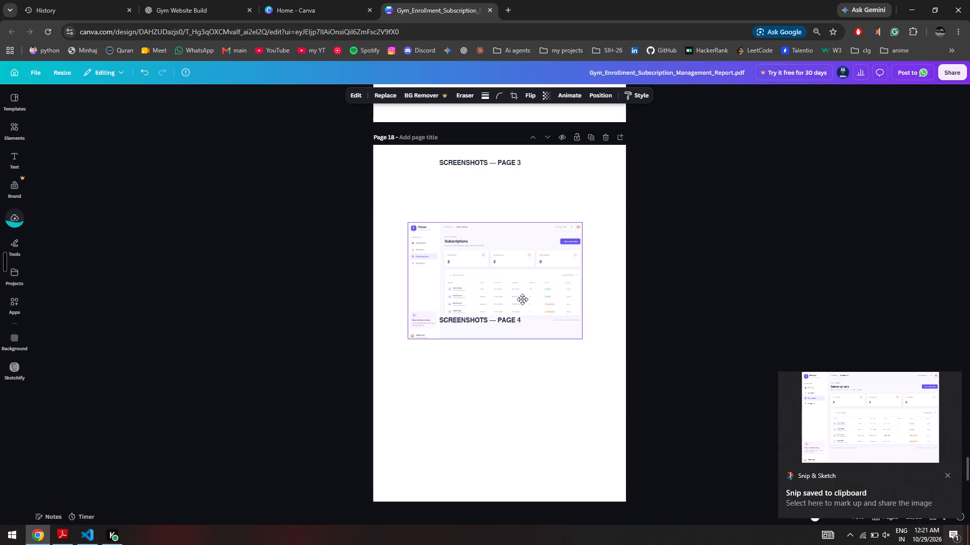
left_click_drag(522, 299, 524, 270)
Switch to the FitDesk preview in Visual Studio Code, open Payments and capture a rectangular screen snip of the whole page.
key("alt+Tab")
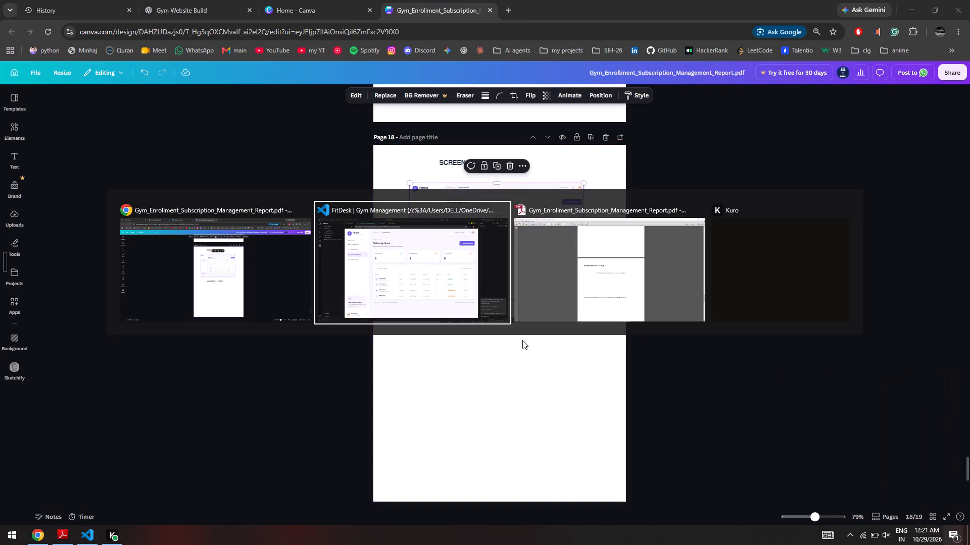
left_click(217, 216)
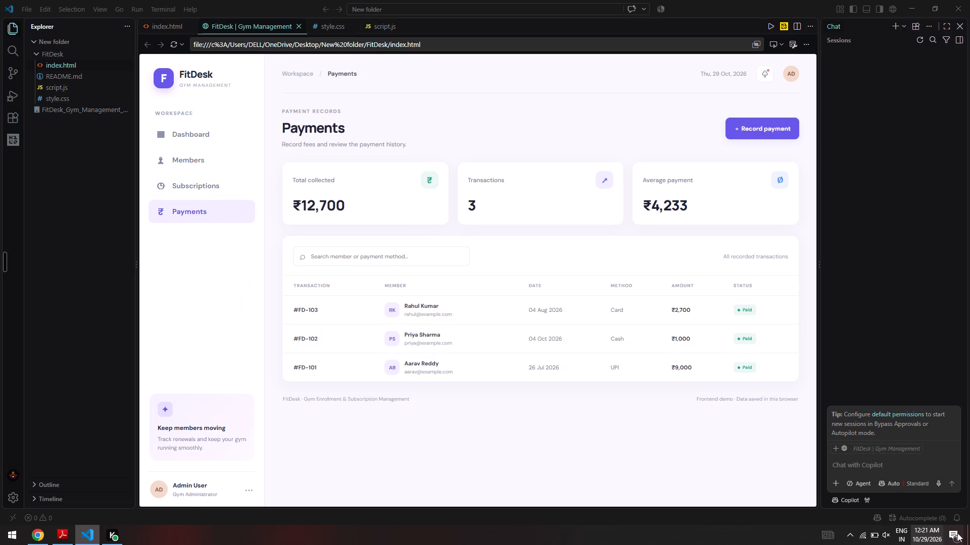
left_click(751, 340)
left_click(744, 338)
left_click(956, 531)
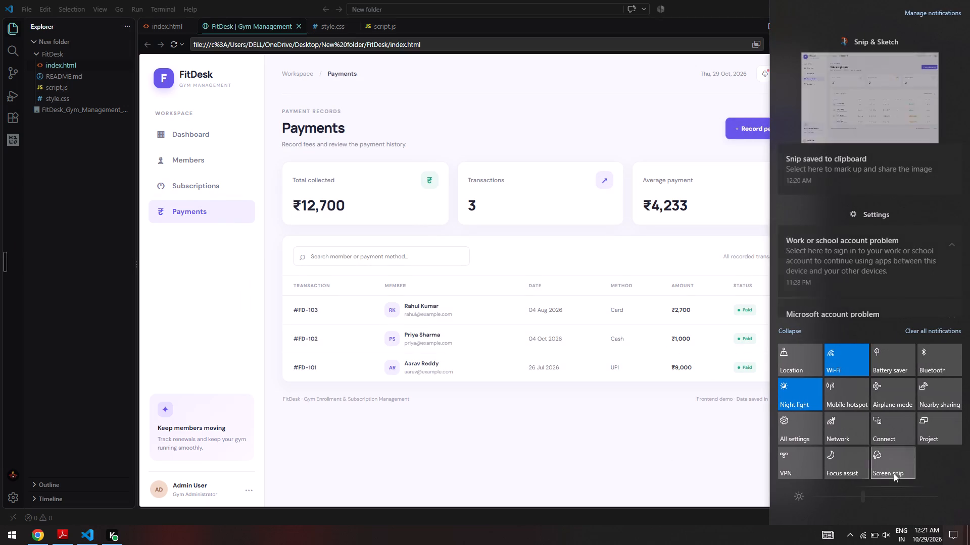
left_click(893, 464)
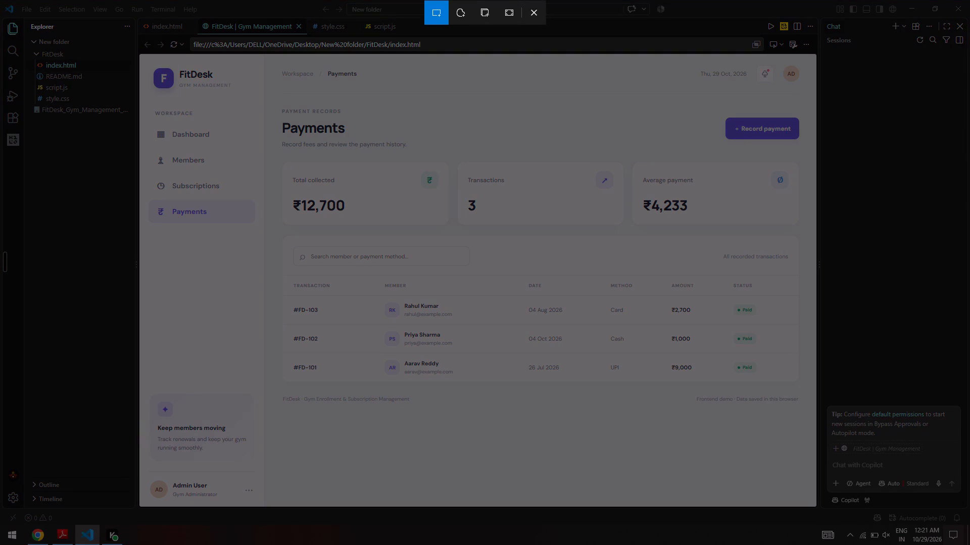
left_click_drag(147, 60, 815, 498)
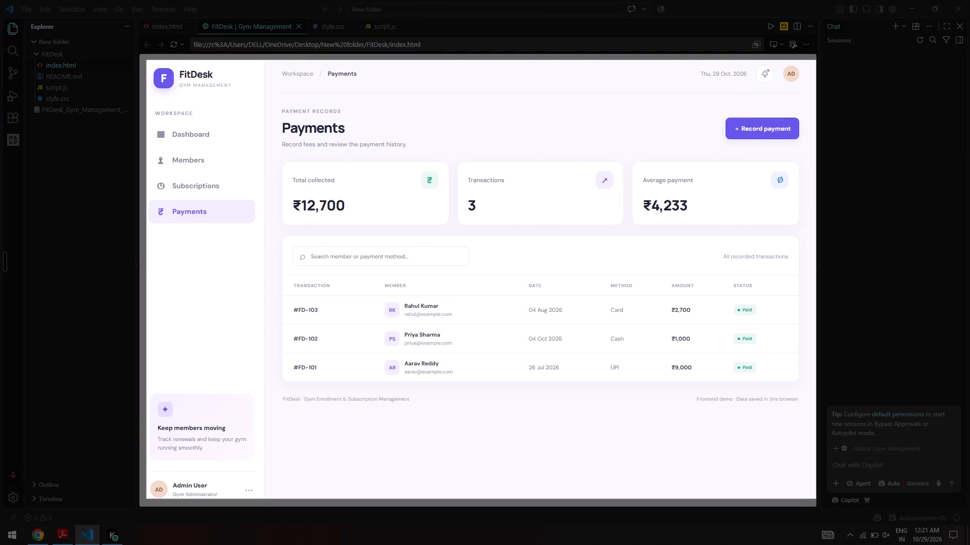
left_click_drag(815, 498, 813, 501)
Return to the Canva report, paste the Payments snip onto page 18 and centre it under the "SCREENSHOTS — PAGE 4" heading.
key("alt+Tab")
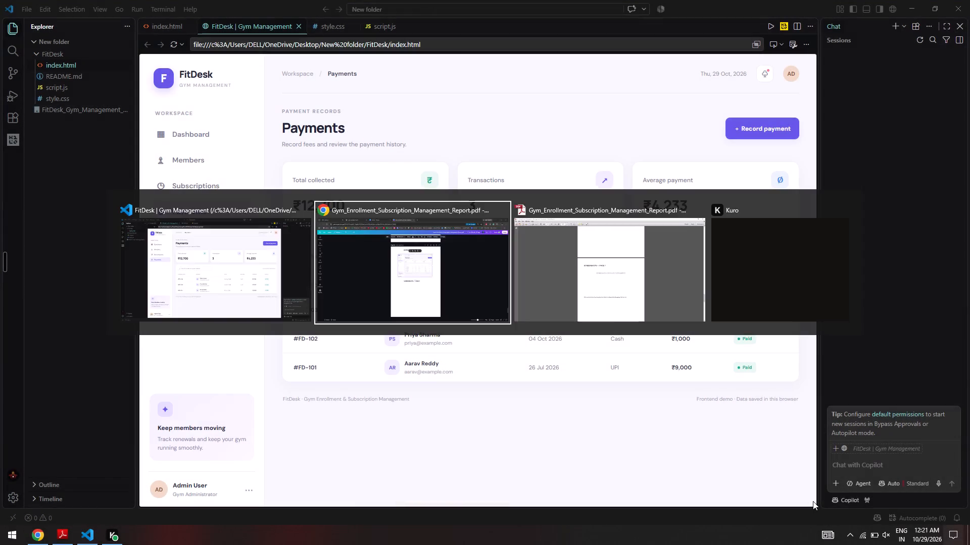
key("ctrl+v")
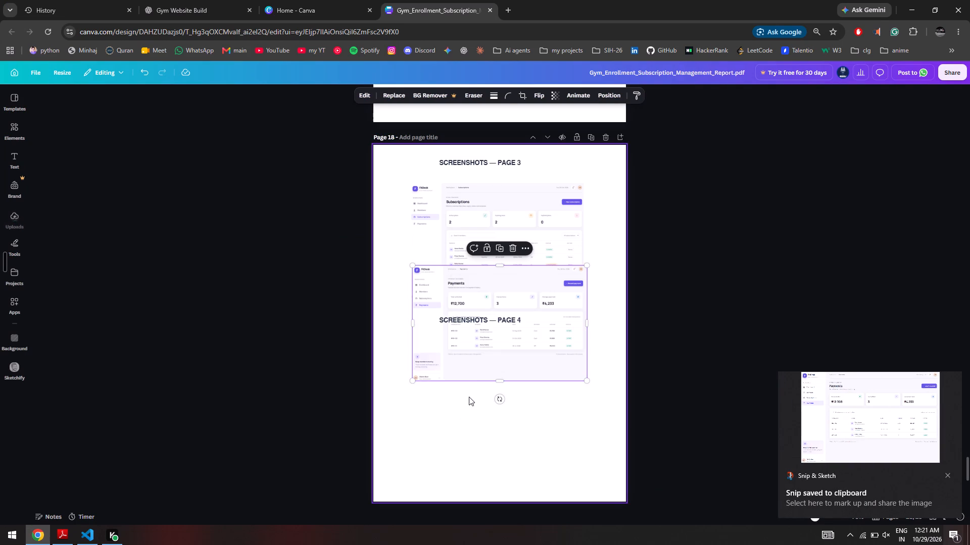
left_click_drag(520, 348, 520, 424)
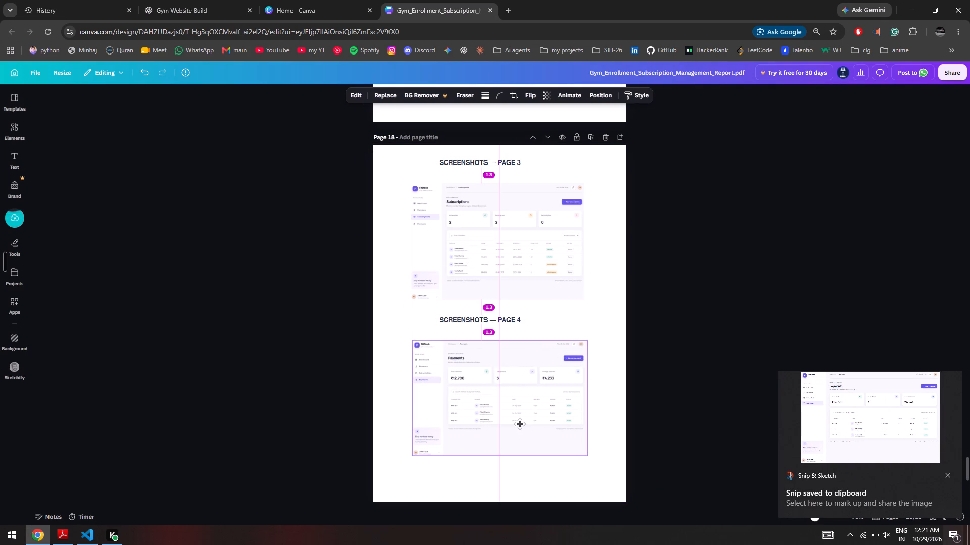
left_click_drag(520, 424, 519, 424)
left_click(664, 414)
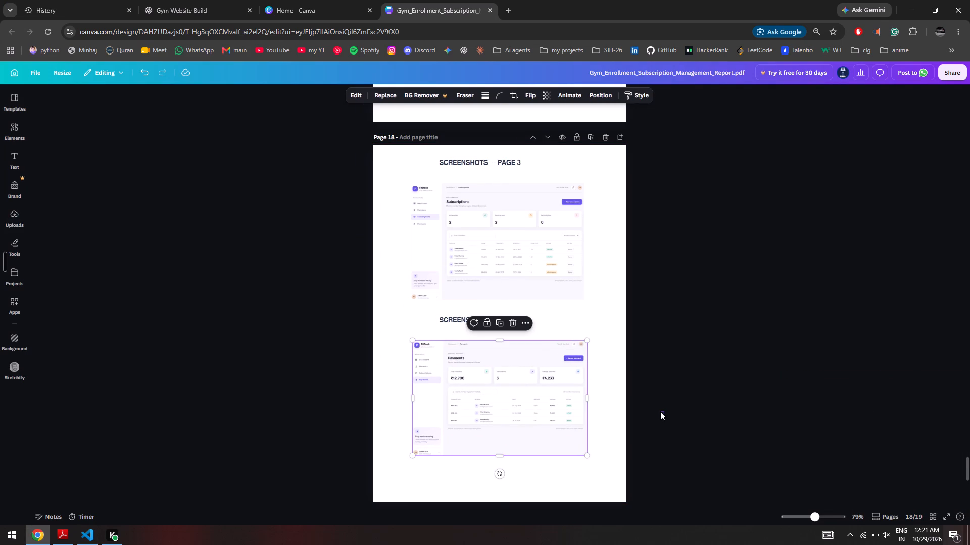
scroll(661, 415, "down", 2)
Switch back to the FitDesk preview and look over the payment recording form, the Members page and the full Dashboard.
key("alt+Tab")
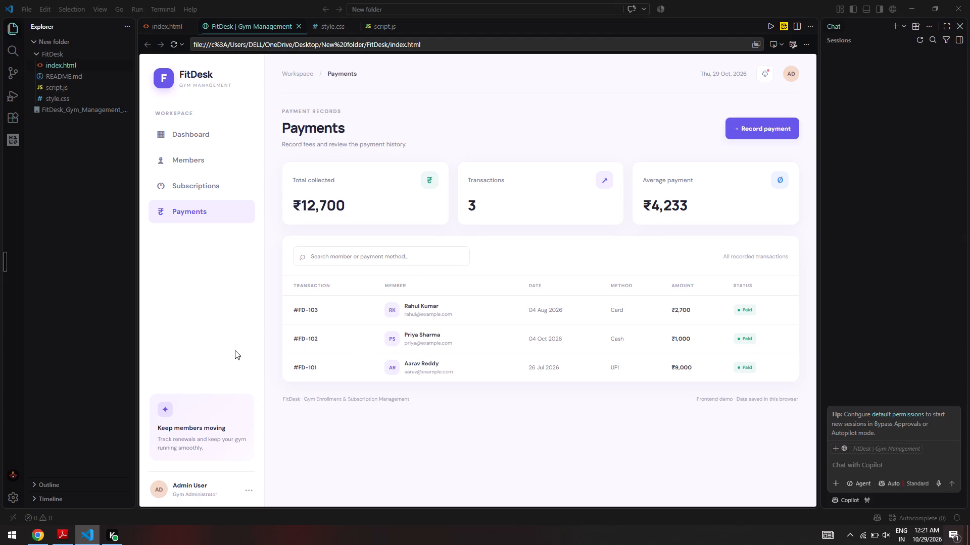
scroll(220, 380, "down", 2)
left_click(760, 131)
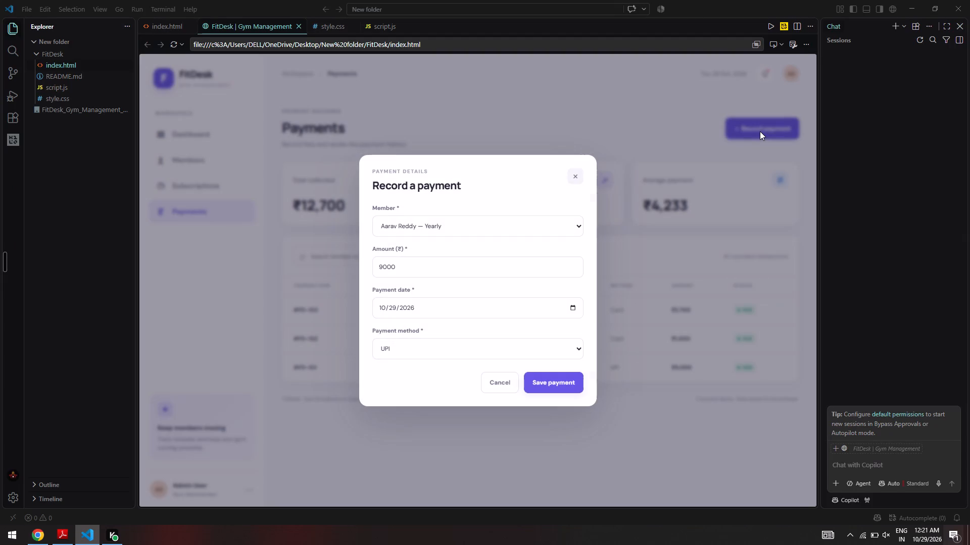
left_click(578, 175)
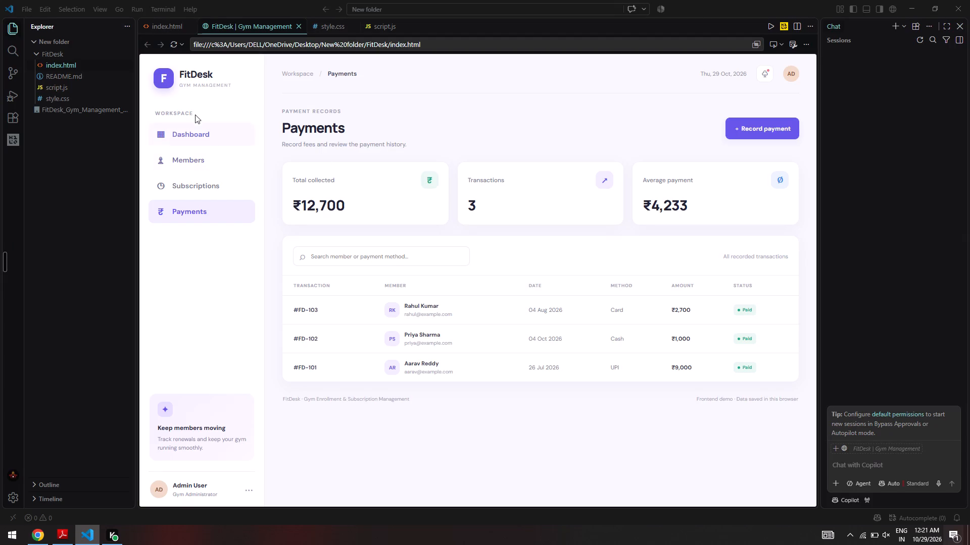
left_click(180, 177)
left_click(186, 159)
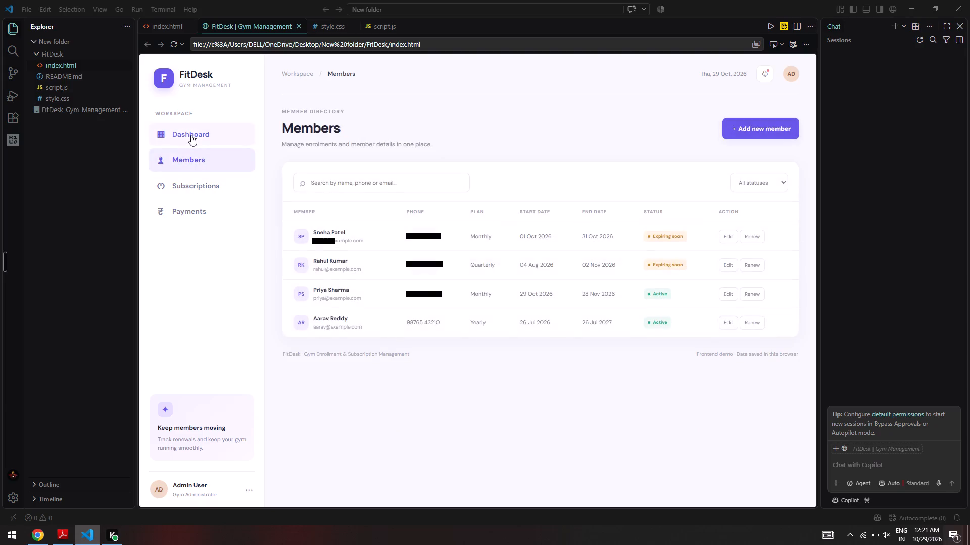
left_click(191, 135)
scroll(428, 251, "down", 5)
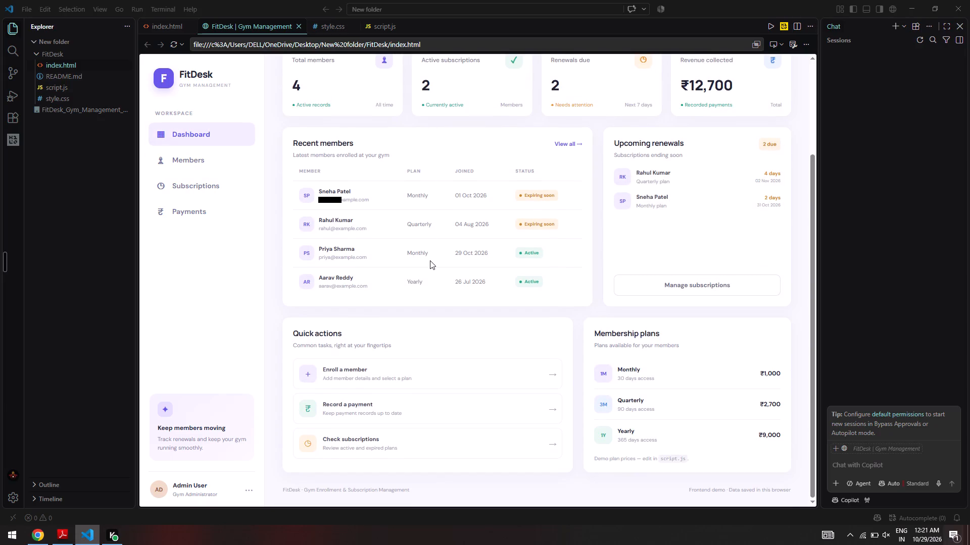
scroll(427, 265, "up", 4)
scroll(427, 265, "down", 3)
scroll(427, 265, "up", 2)
scroll(427, 265, "down", 2)
scroll(427, 265, "up", 1)
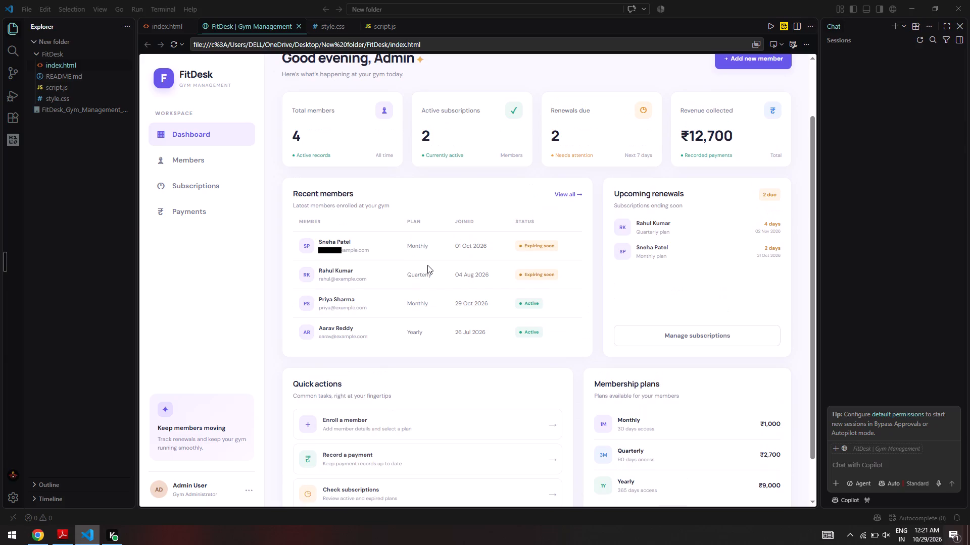
Return to the Canva report and review the screenshot pages from page 17 through to the last page.
key("alt+Tab")
scroll(427, 265, "up", 9)
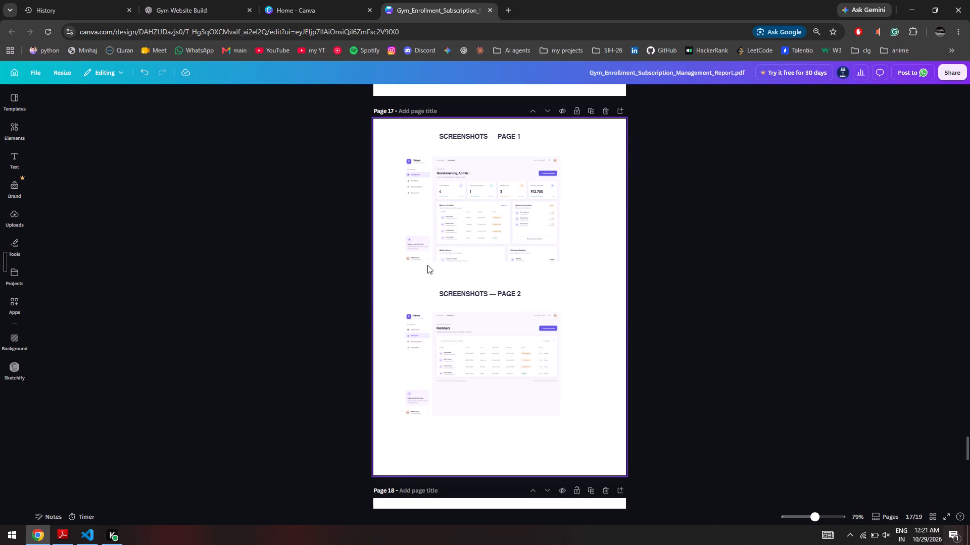
scroll(427, 265, "down", 12)
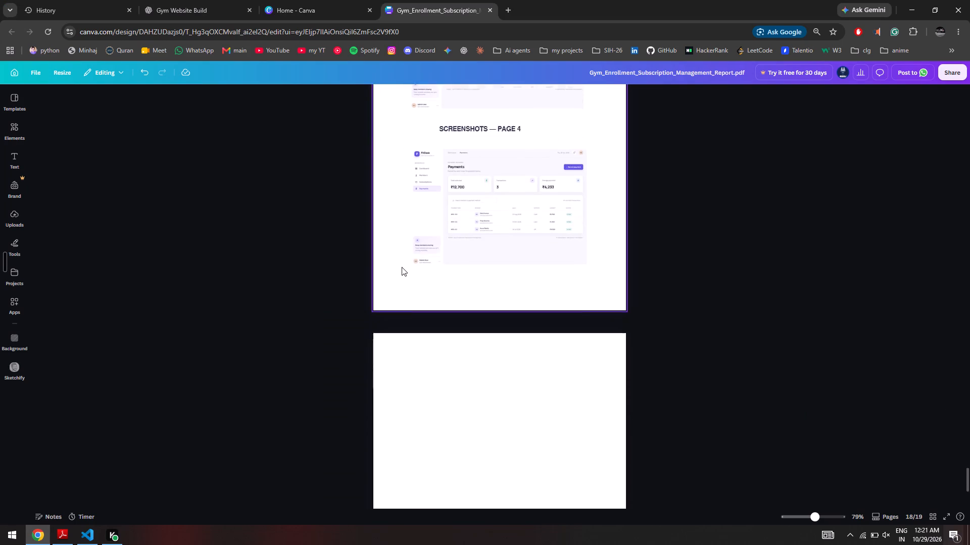
scroll(408, 268, "down", 3)
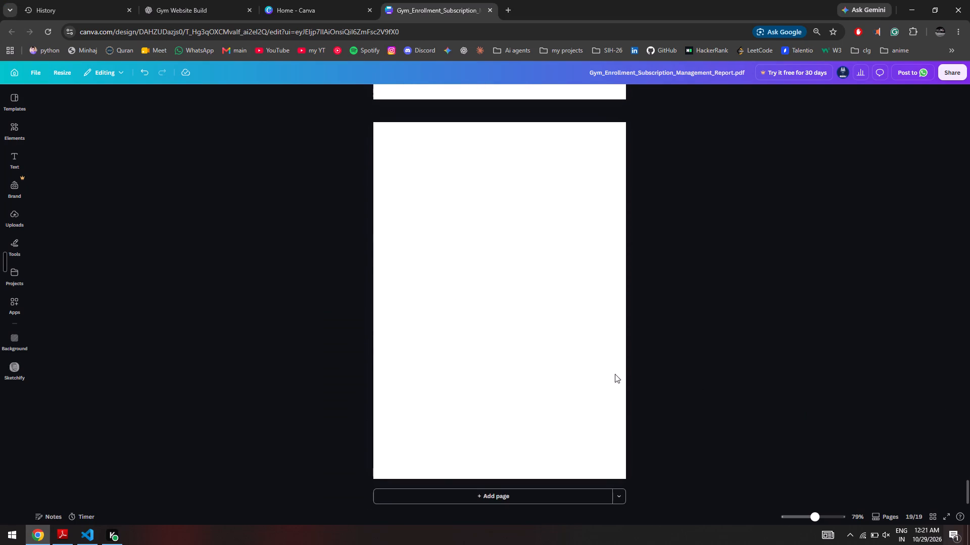
scroll(681, 384, "up", 6, "ctrl")
scroll(648, 350, "up", 6)
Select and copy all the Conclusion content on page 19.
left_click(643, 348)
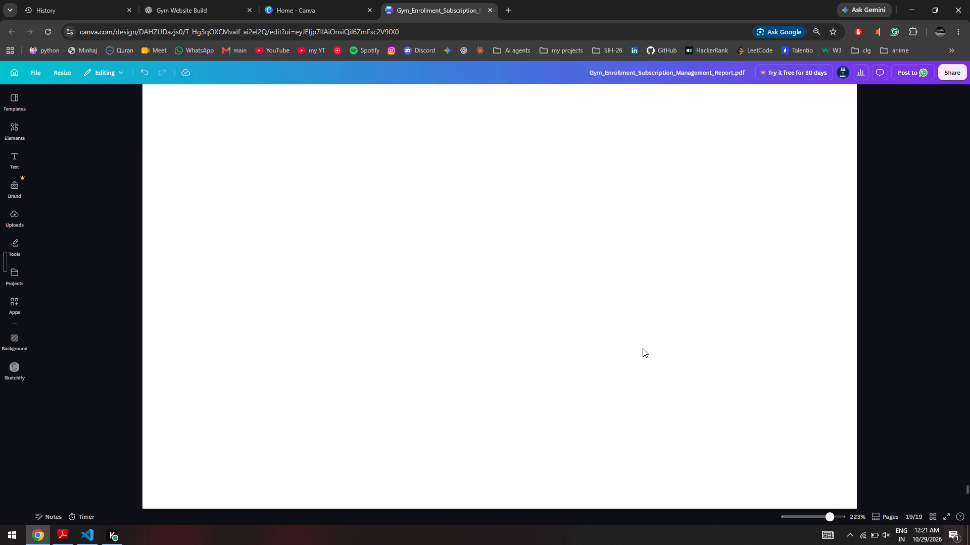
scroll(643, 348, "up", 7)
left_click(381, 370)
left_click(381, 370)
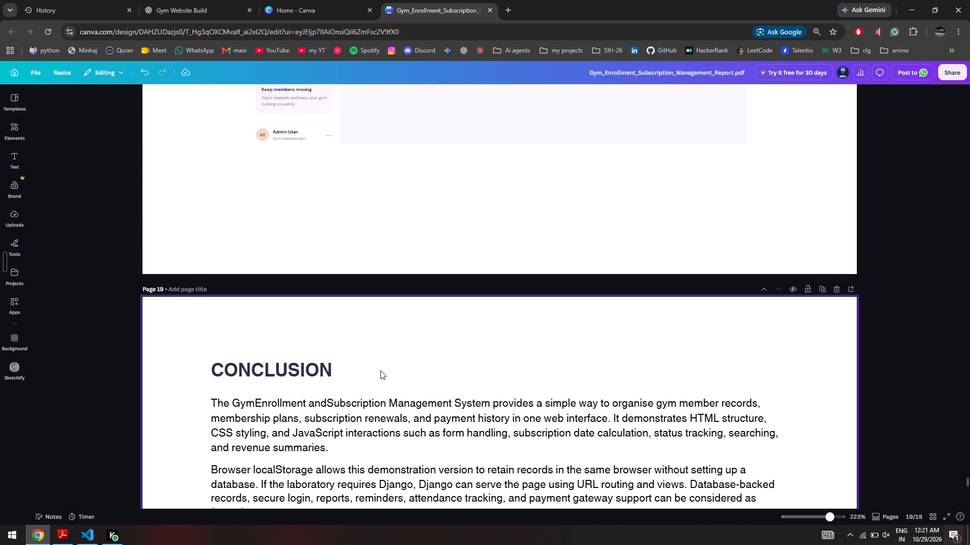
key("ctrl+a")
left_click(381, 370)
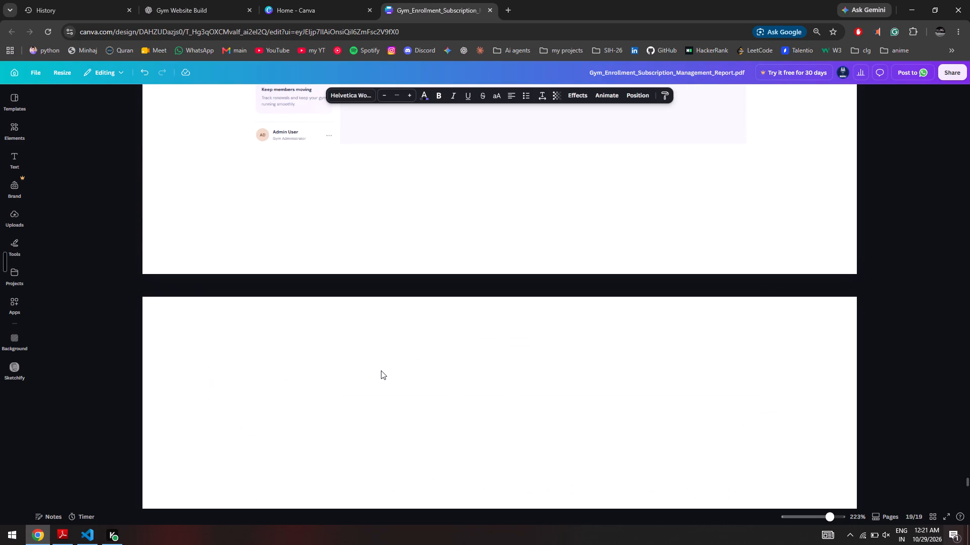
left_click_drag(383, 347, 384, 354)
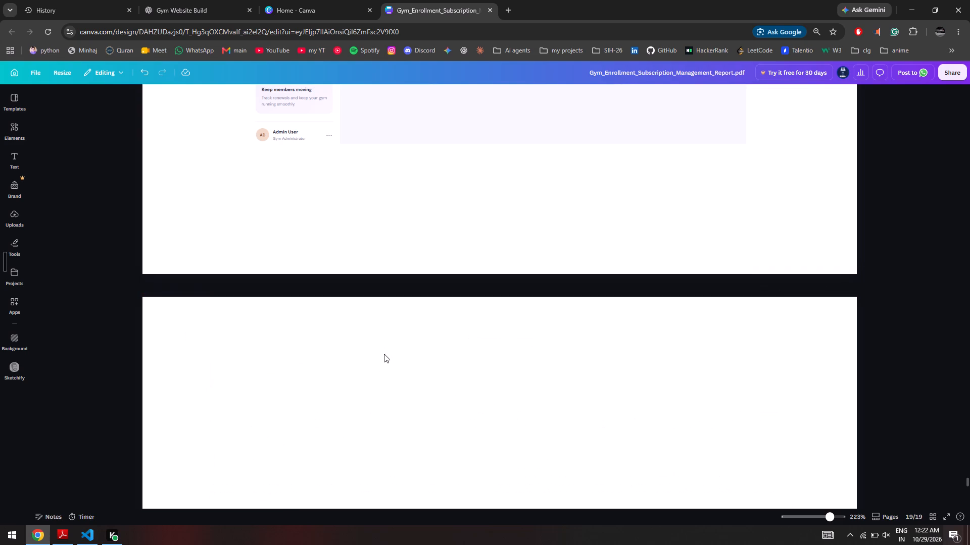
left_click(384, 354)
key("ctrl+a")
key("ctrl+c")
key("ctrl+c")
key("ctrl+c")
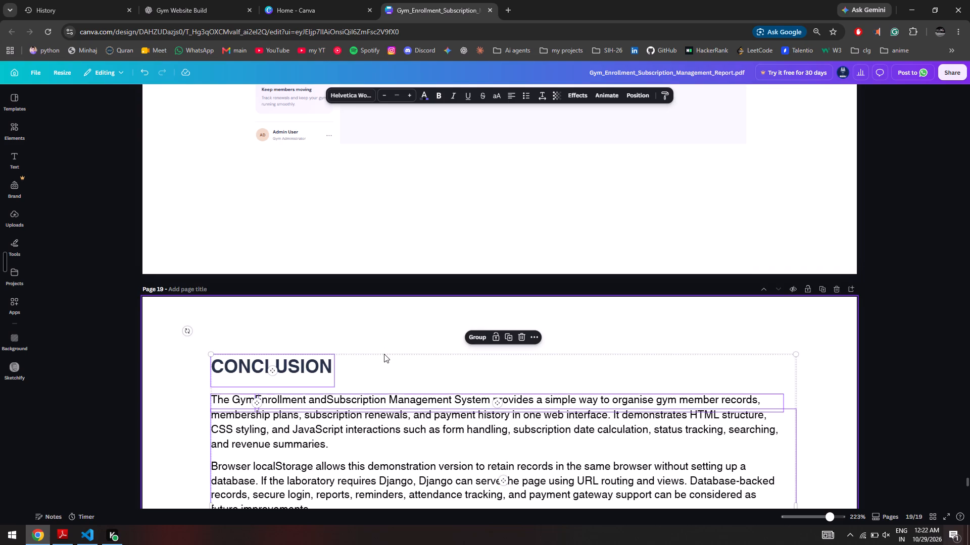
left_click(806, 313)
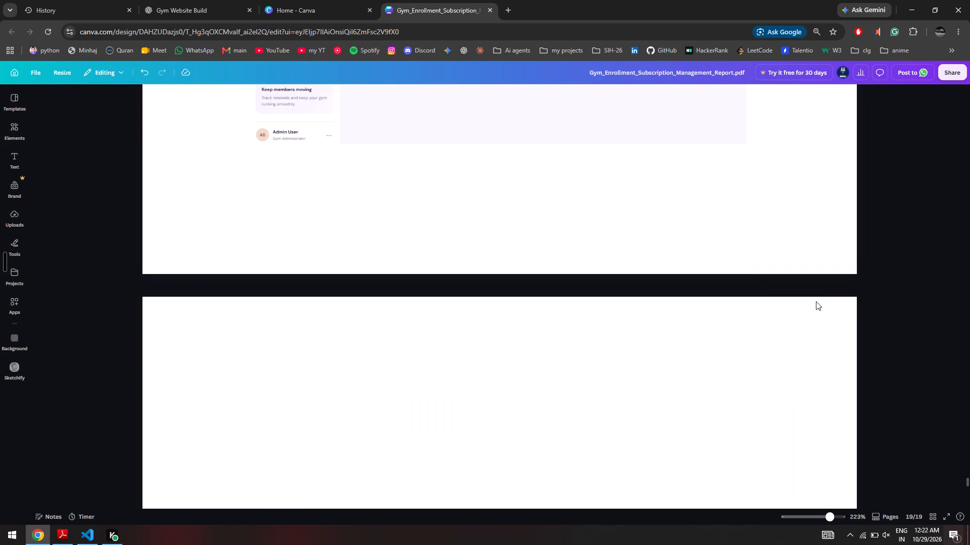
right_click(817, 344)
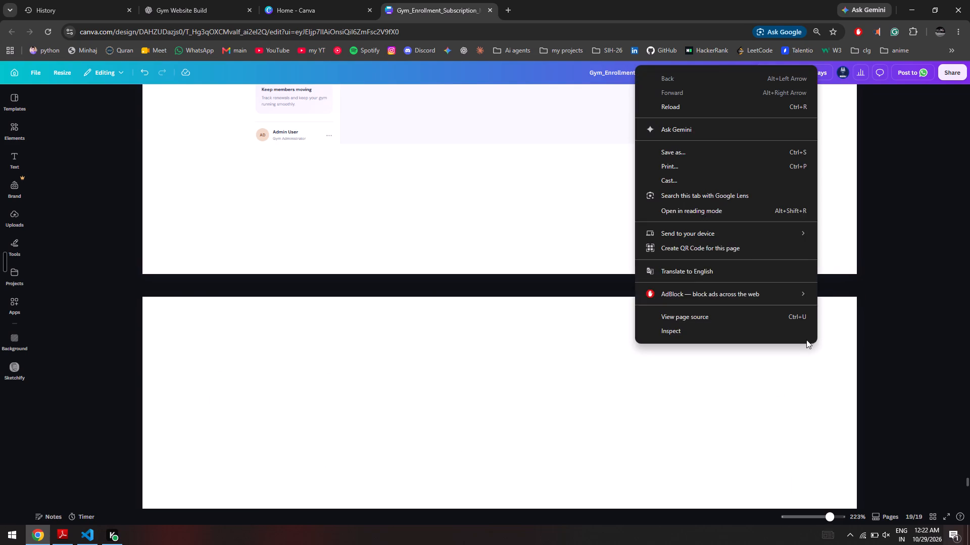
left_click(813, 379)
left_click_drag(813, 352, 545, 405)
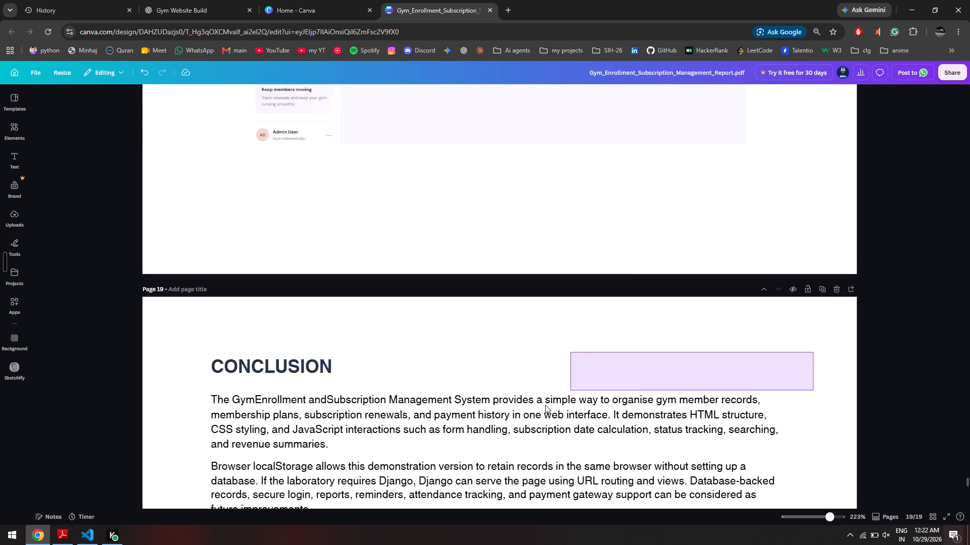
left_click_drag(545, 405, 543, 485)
Duplicate page 18, which holds the Subscriptions and Payments screenshots.
scroll(840, 393, "up", 16)
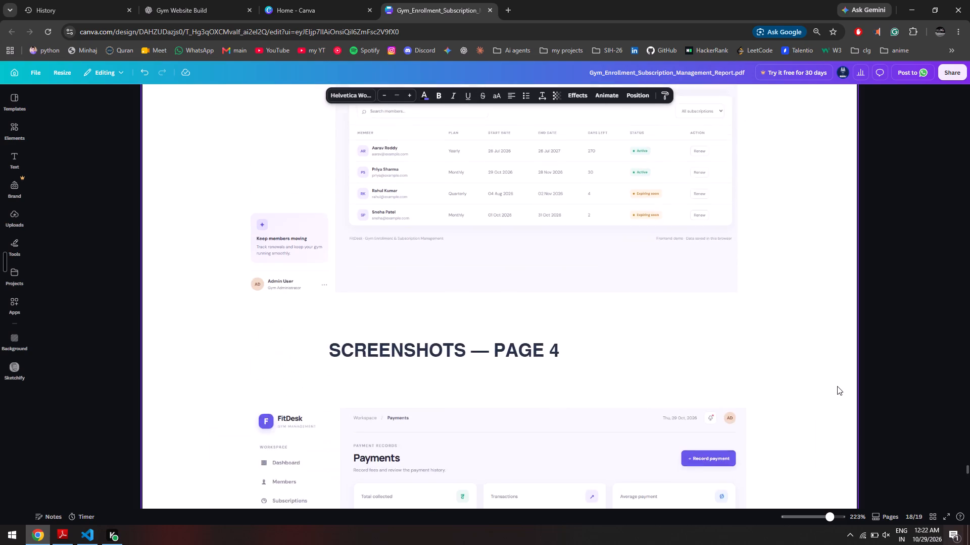
left_click(837, 386)
scroll(837, 386, "up", 5)
right_click(744, 377)
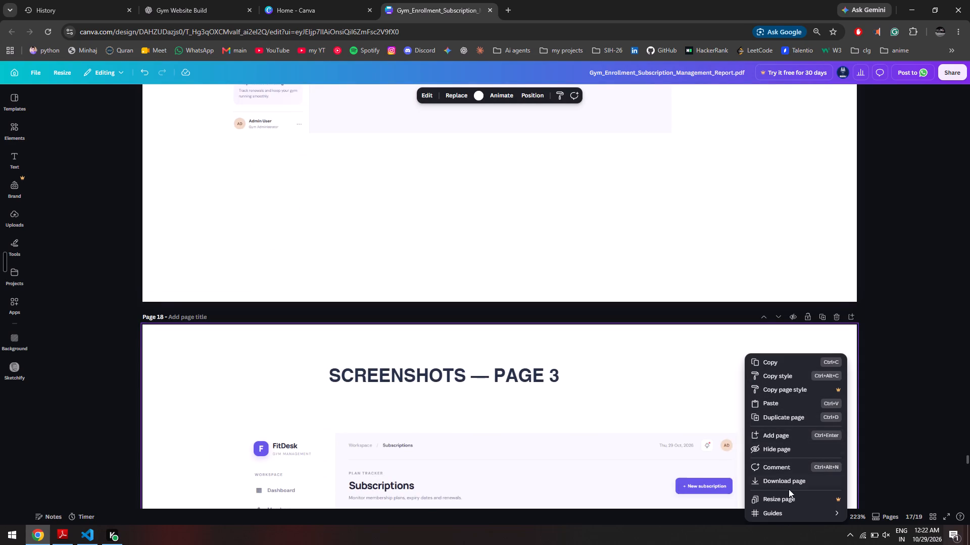
left_click(789, 416)
Delete the duplicate Subscriptions and Payments screenshots page that sits just before the Conclusion page.
scroll(789, 416, "down", 7)
scroll(789, 416, "down", 2, "ctrl")
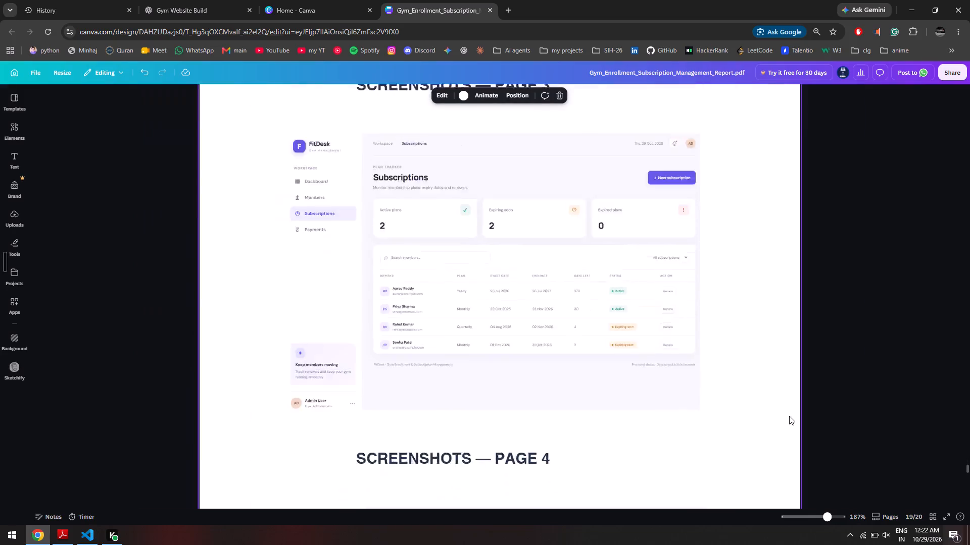
scroll(789, 416, "down", 4, "ctrl")
scroll(660, 391, "up", 10)
scroll(648, 388, "down", 7)
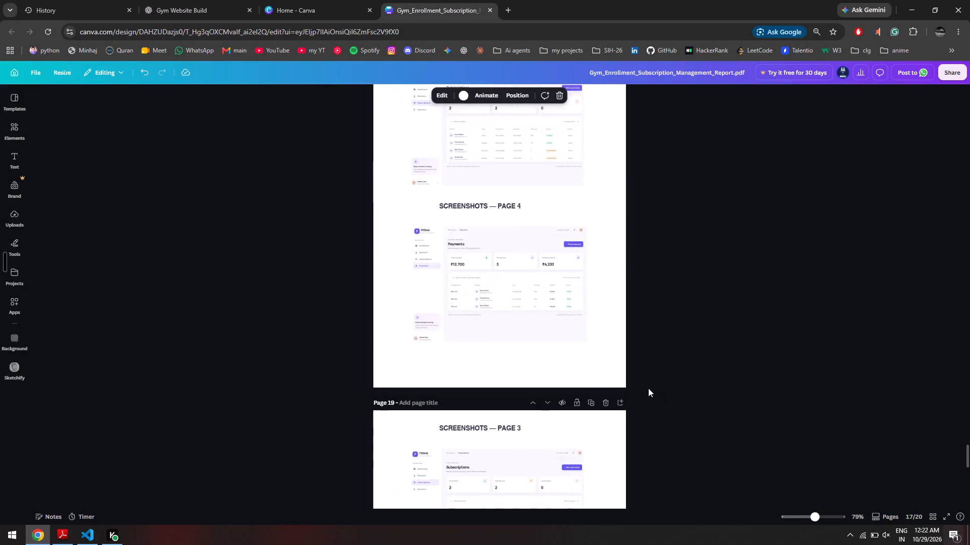
scroll(648, 388, "down", 11)
left_click(594, 368)
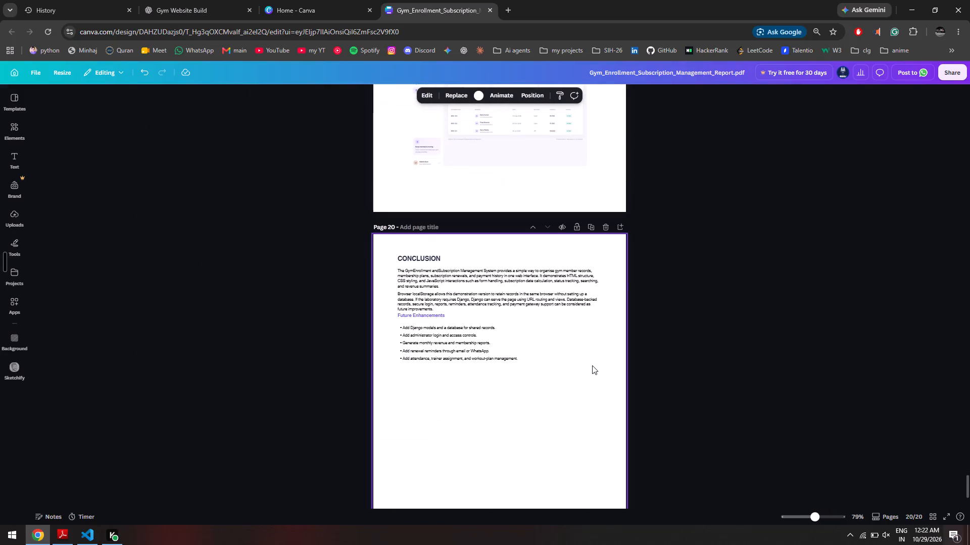
scroll(578, 357, "up", 4)
left_click(598, 290)
scroll(598, 290, "up", 4)
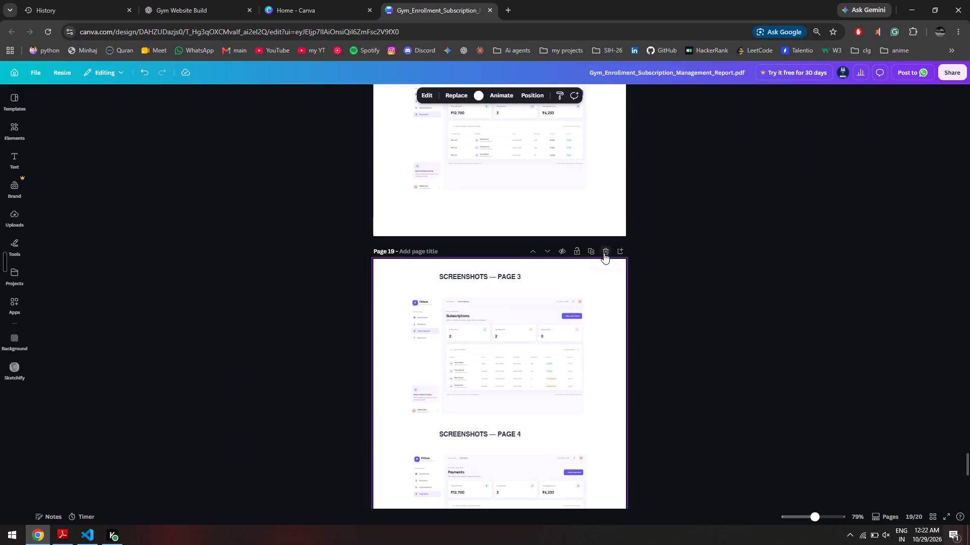
left_click(604, 251)
scroll(577, 353, "down", 12)
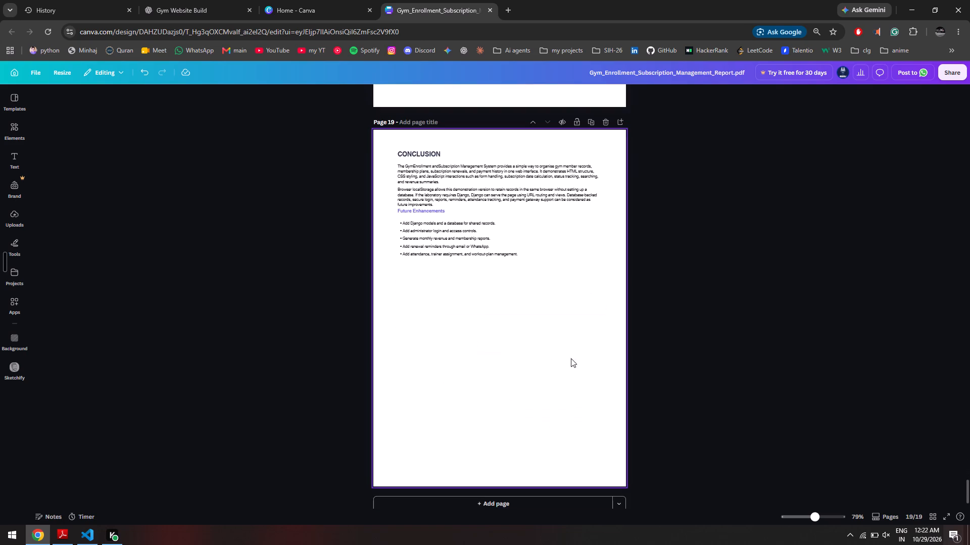
Move the CONCLUSION heading to the horizontal centre of page 19, slightly higher above the text.
left_click(546, 350)
scroll(546, 350, "up", 5, "ctrl")
scroll(535, 321, "up", 7)
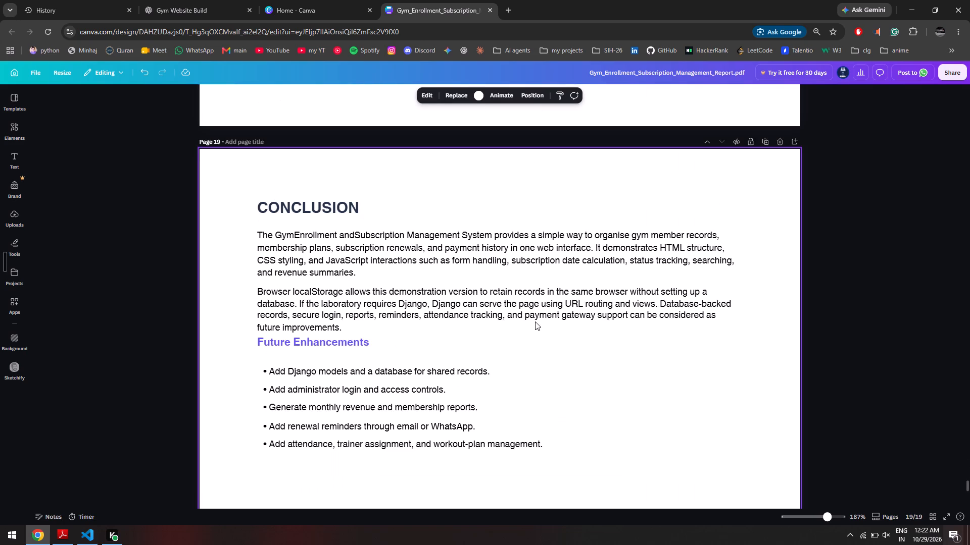
left_click_drag(336, 212, 520, 199)
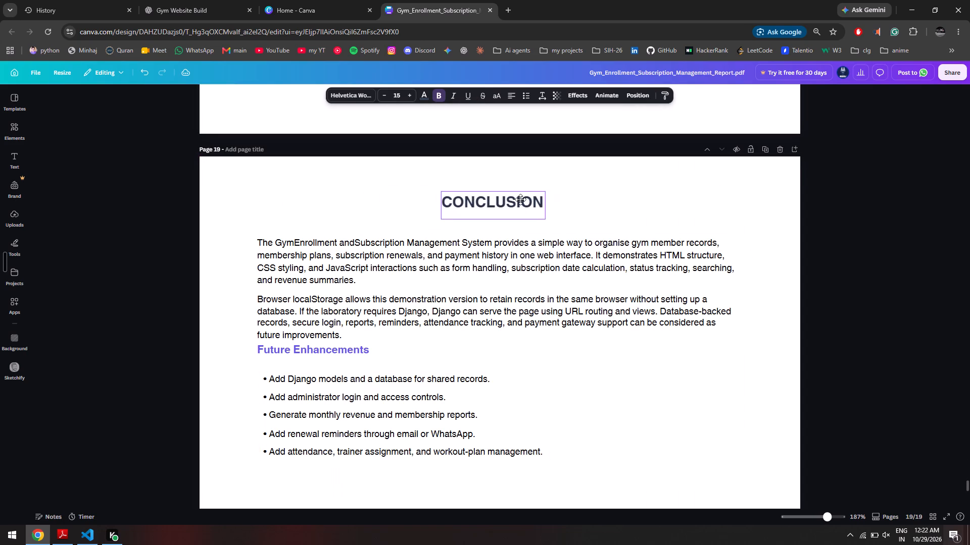
left_click_drag(520, 199, 516, 192)
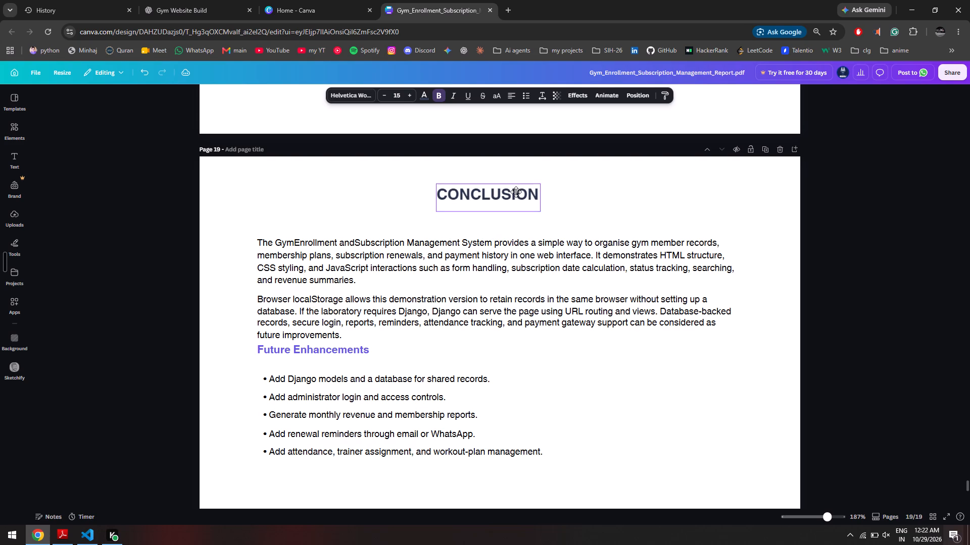
left_click_drag(516, 192, 528, 190)
Select all the text blocks below the CONCLUSION heading and enlarge them together, bringing the body text to size 13.
left_click(468, 245)
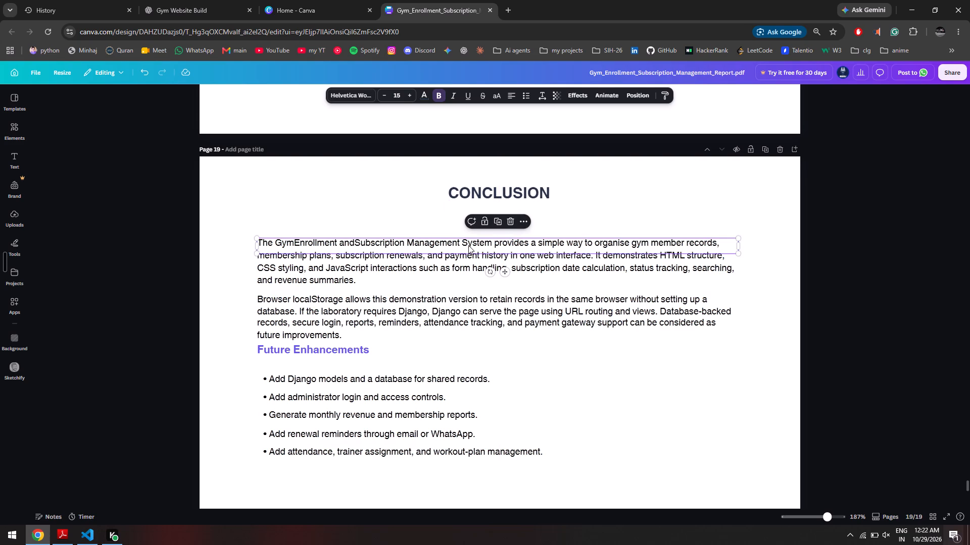
left_click_drag(282, 205, 284, 259)
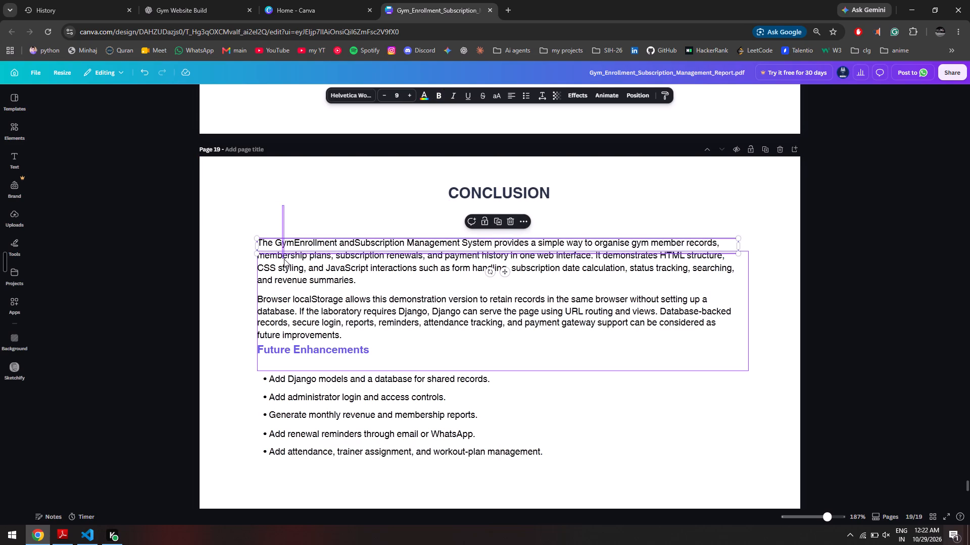
left_click_drag(284, 259, 295, 484)
triple_click(412, 95)
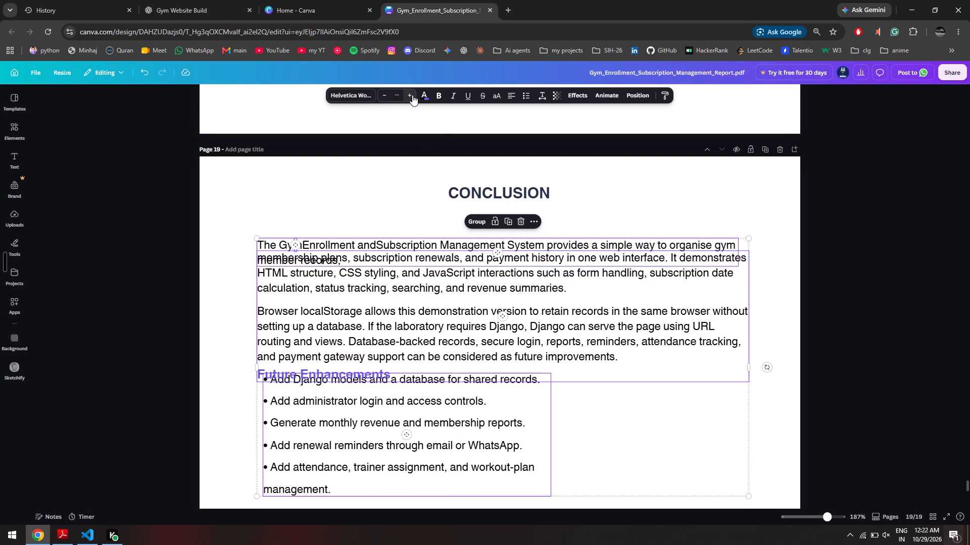
left_click(412, 95)
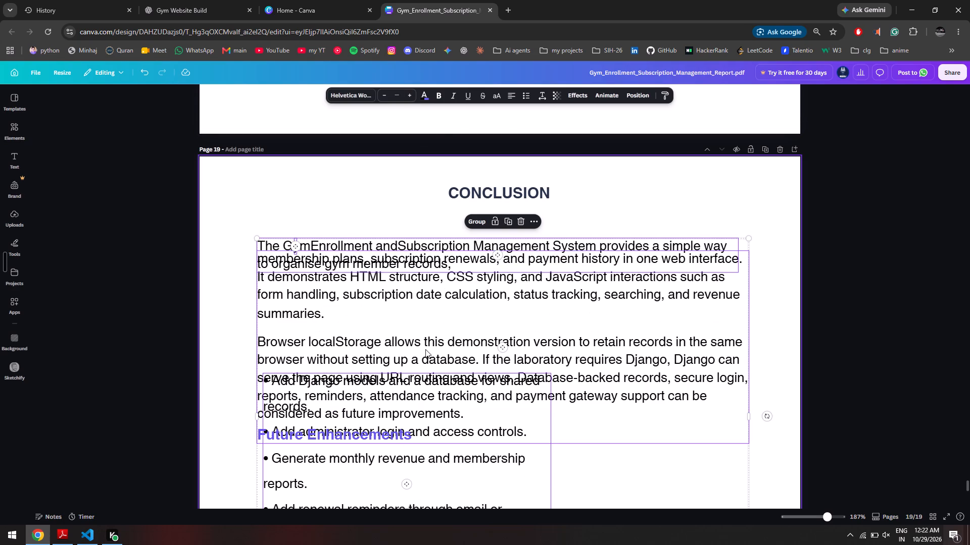
Move the bulleted enhancements list down to clear the Future Enhancements subheading.
scroll(568, 376, "down", 5)
scroll(456, 305, "up", 4)
left_click(467, 360)
left_click_drag(459, 253, 453, 377)
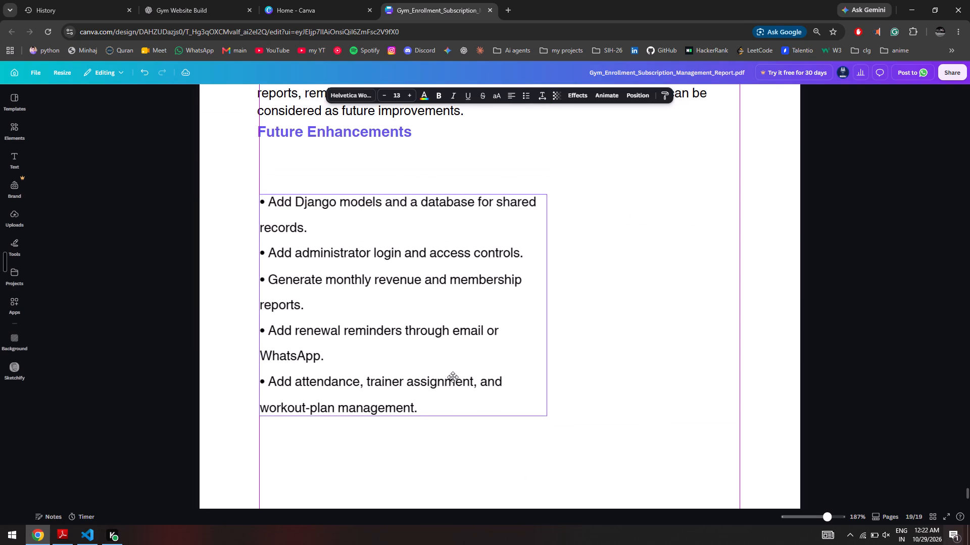
left_click_drag(453, 377, 453, 377)
Space out the overlapping Conclusion paragraphs, aligning their left edges, and nudge the heading slightly down towards them.
scroll(513, 347, "up", 3)
left_click_drag(453, 353, 450, 400)
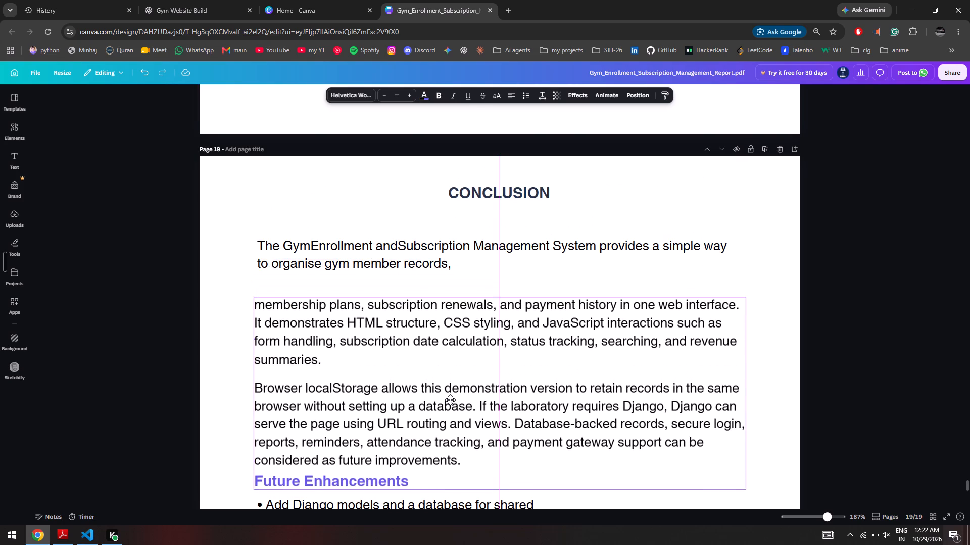
left_click_drag(450, 400, 449, 400)
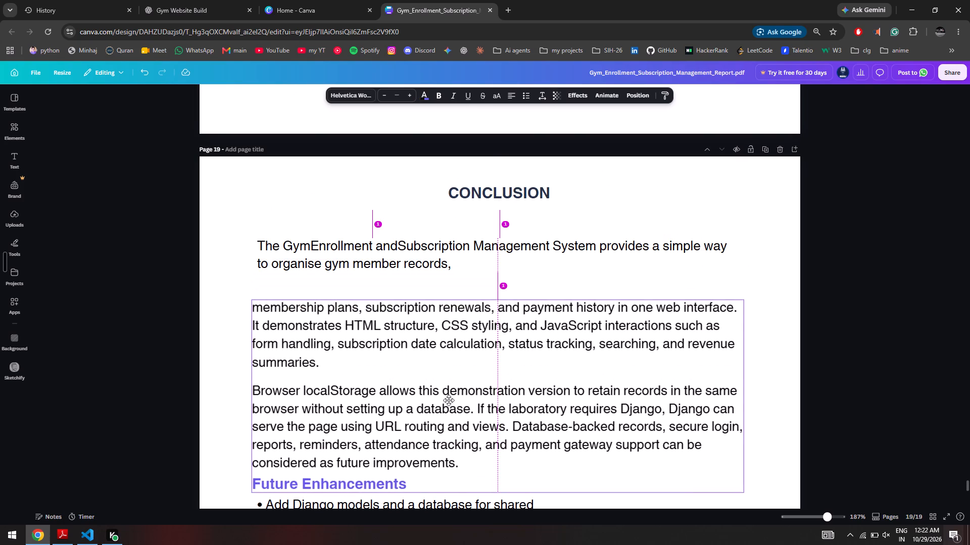
left_click_drag(449, 400, 448, 394)
left_click_drag(402, 261, 399, 267)
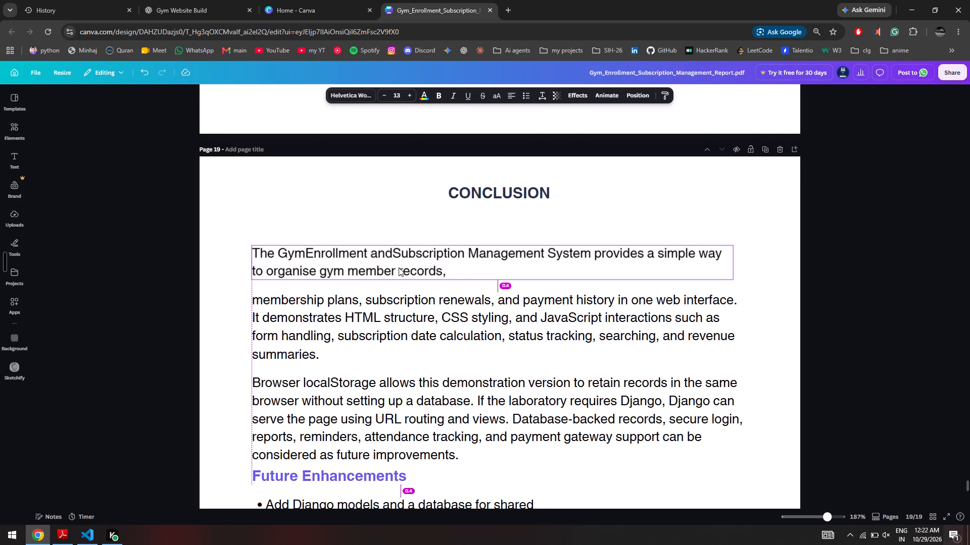
left_click_drag(463, 186, 464, 194)
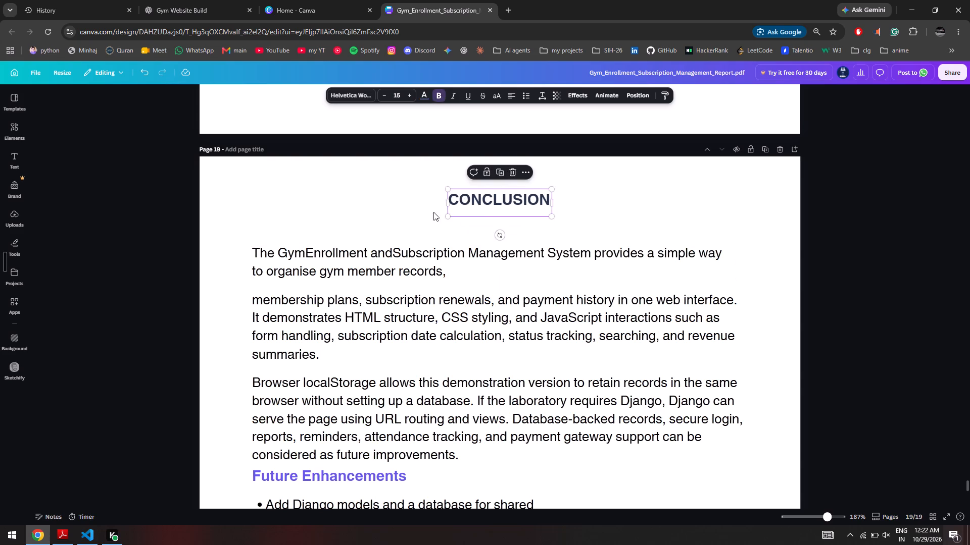
scroll(417, 231, "down", 5)
scroll(416, 277, "down", 3)
left_click(479, 328)
Switch to the original report PDF in Adobe Reader, check its Conclusion page, and close the reader.
key("alt+Tab")
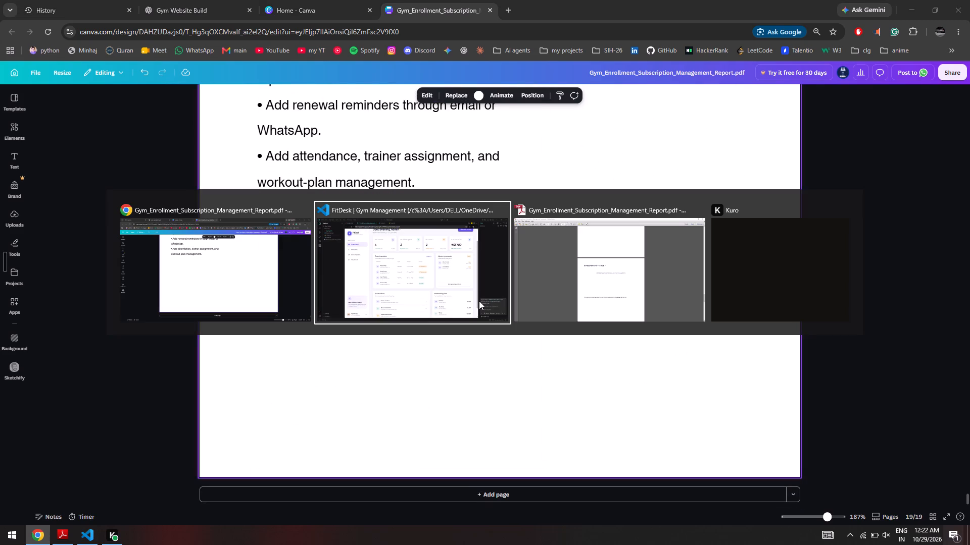
key("alt+Tab")
scroll(479, 301, "down", 10)
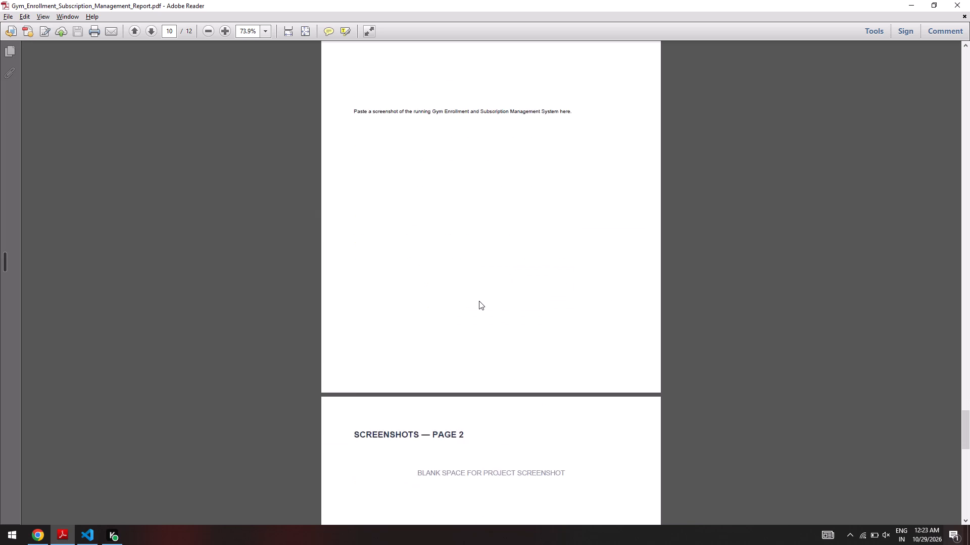
scroll(479, 301, "down", 20)
scroll(479, 301, "down", 18)
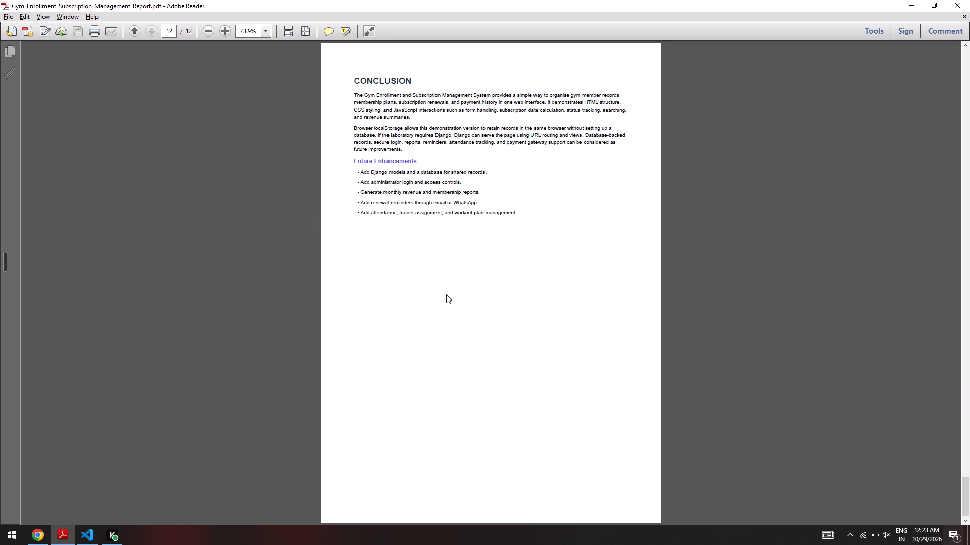
left_click(969, 0)
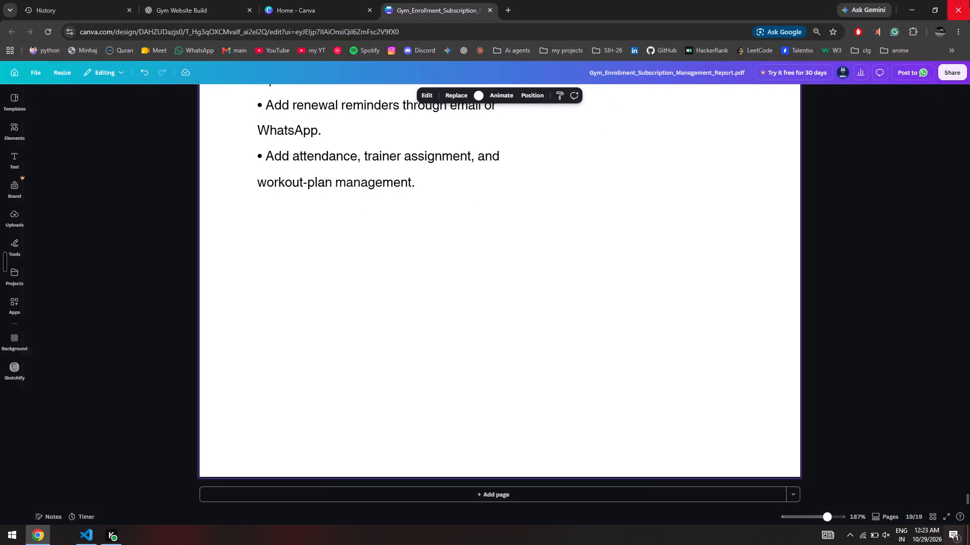
Download all pages of the Canva report as a PDF with the Digital preset.
scroll(539, 309, "up", 7)
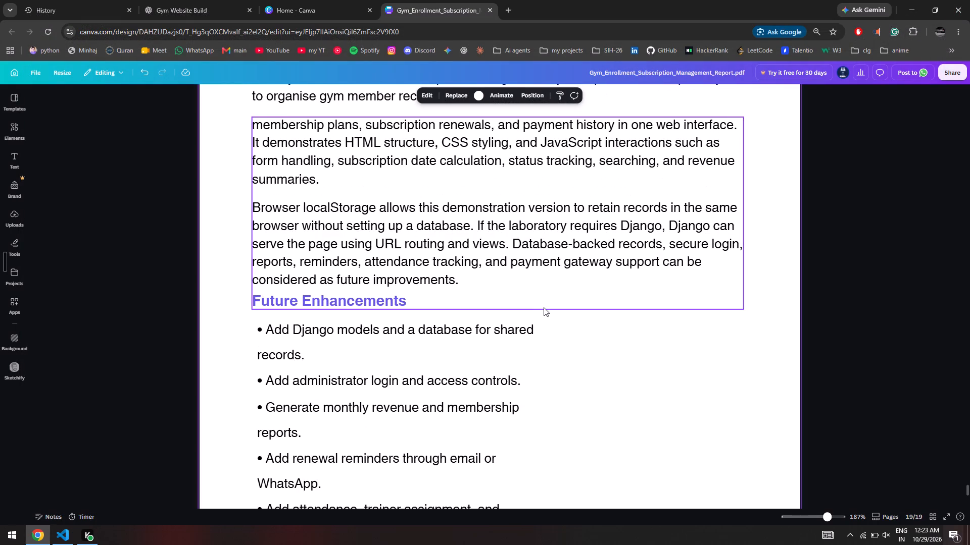
left_click(954, 69)
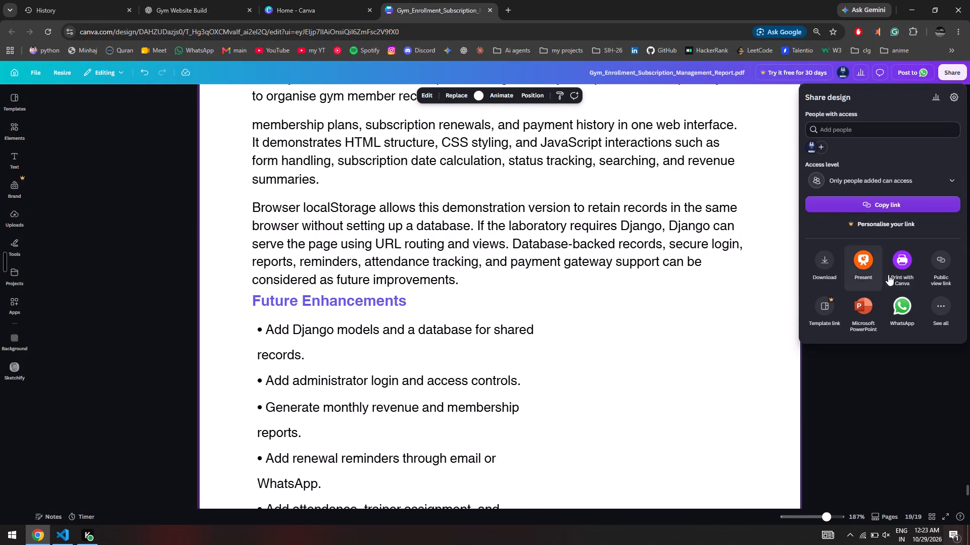
left_click(936, 299)
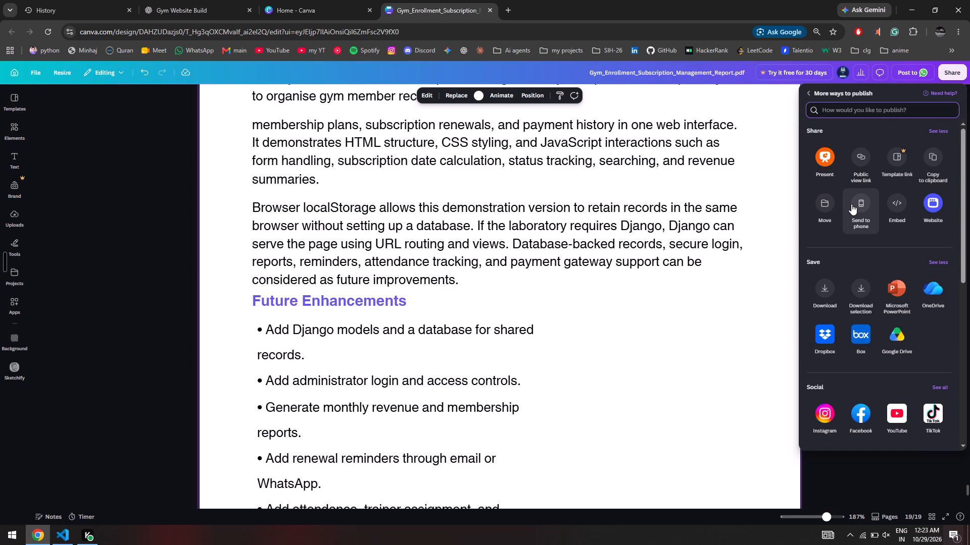
left_click(822, 295)
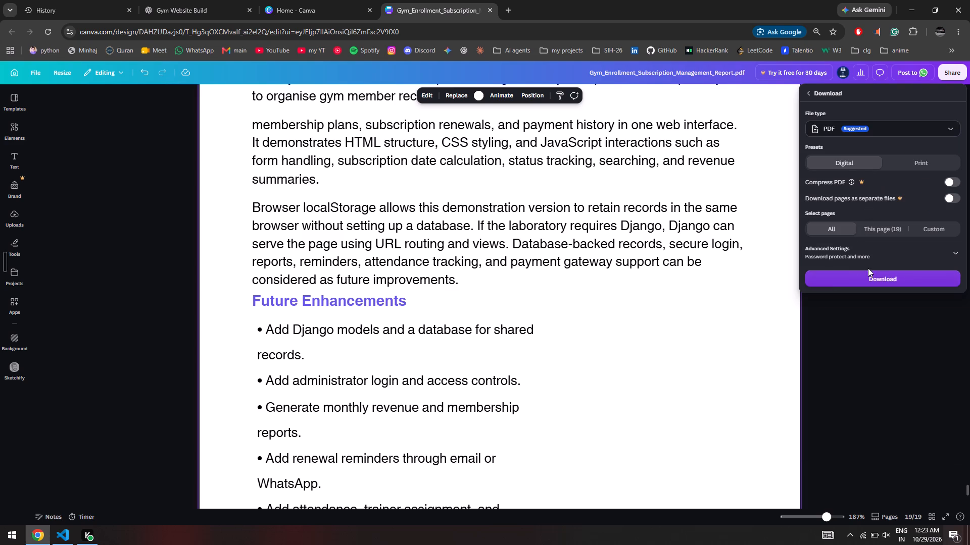
left_click(865, 286)
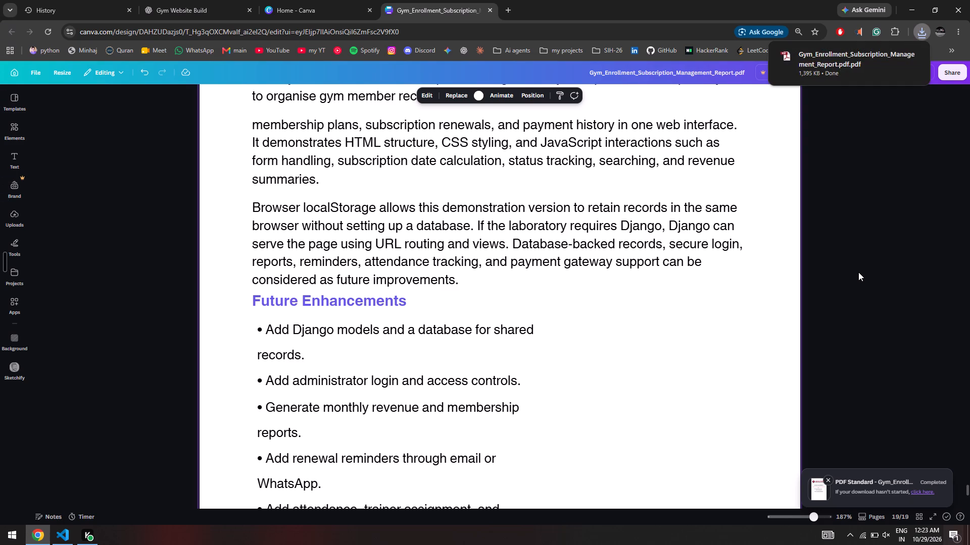
Go to the desktop, refresh it, and open the newly downloaded gym enrollment report PDF.
key("super+d")
right_click(164, 194)
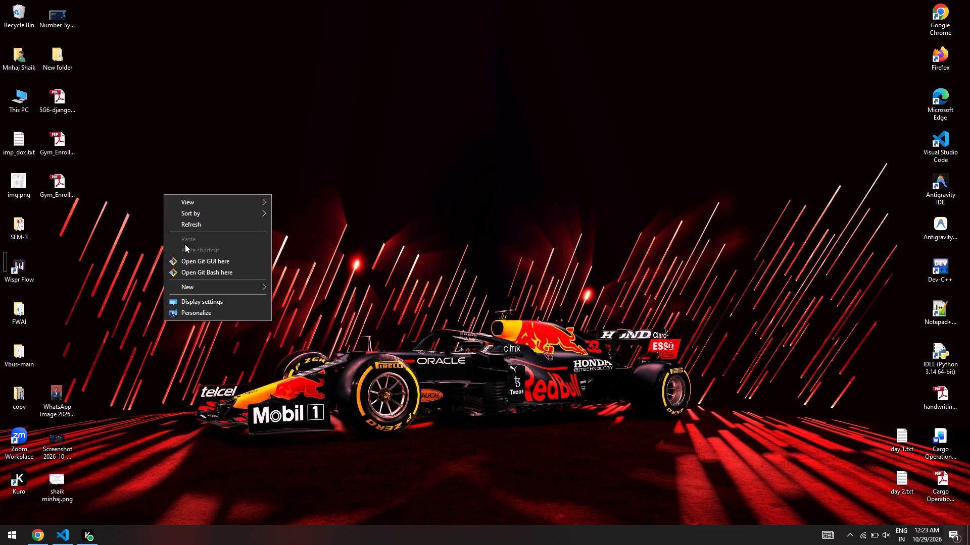
left_click(196, 225)
double_click(59, 187)
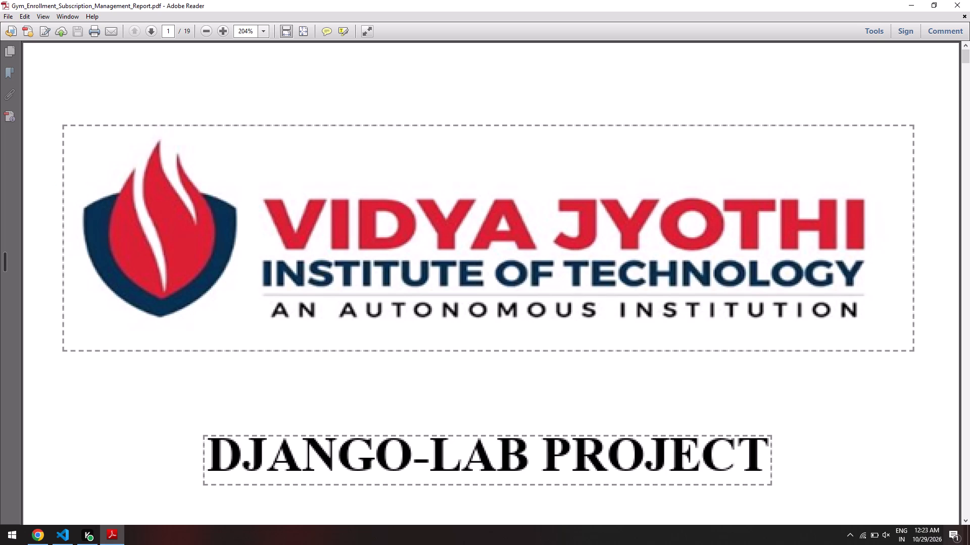
Check the cover page and the Abstract page of the downloaded gym enrollment report PDF, viewing the pages at 100%.
scroll(70, 309, "down", 14)
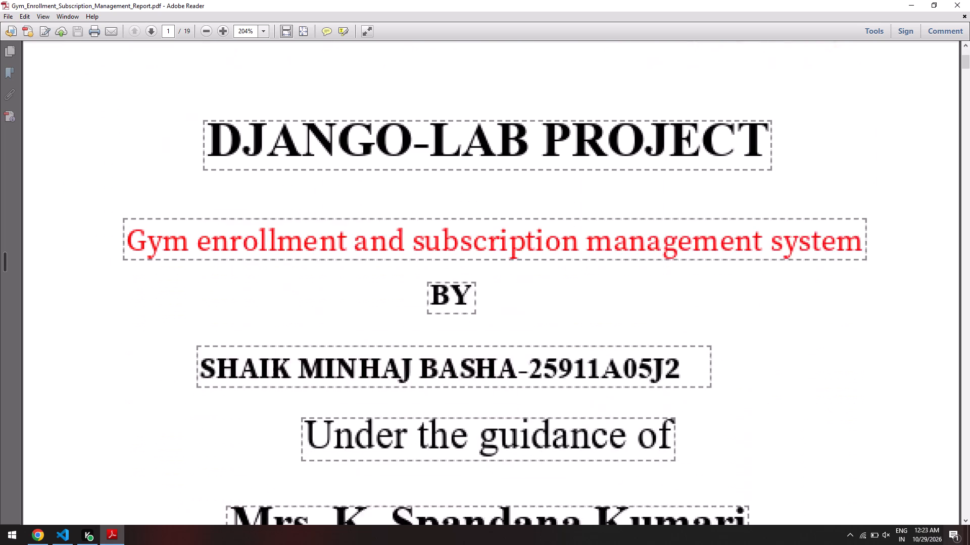
scroll(67, 305, "down", 9)
scroll(27, 333, "down", 2)
scroll(30, 332, "down", 6, "ctrl")
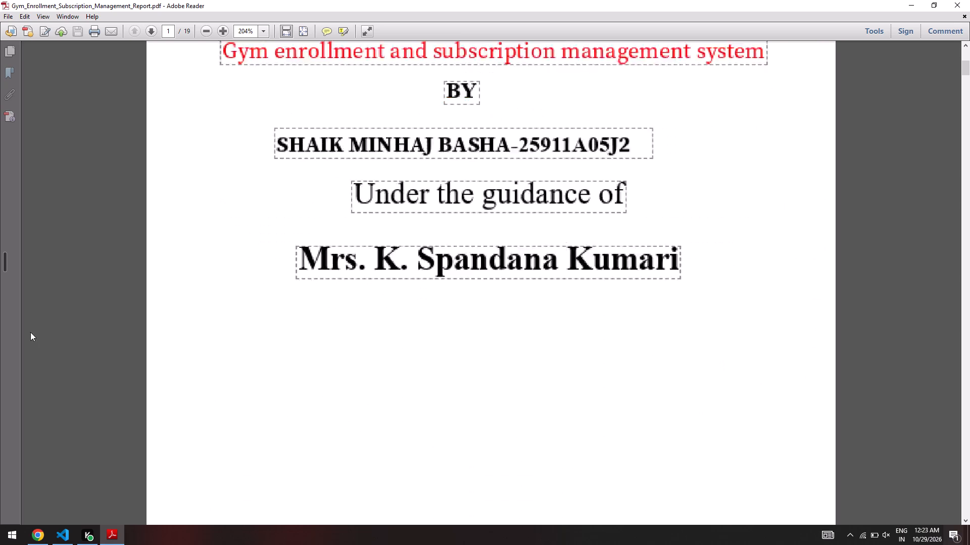
scroll(110, 331, "down", 6)
scroll(123, 335, "up", 5)
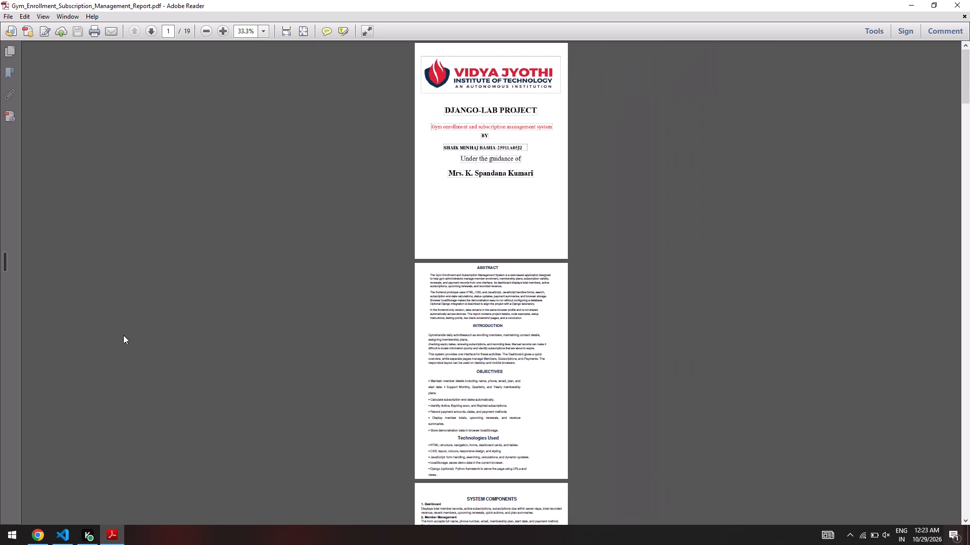
left_click(611, 238)
scroll(510, 224, "up", 5)
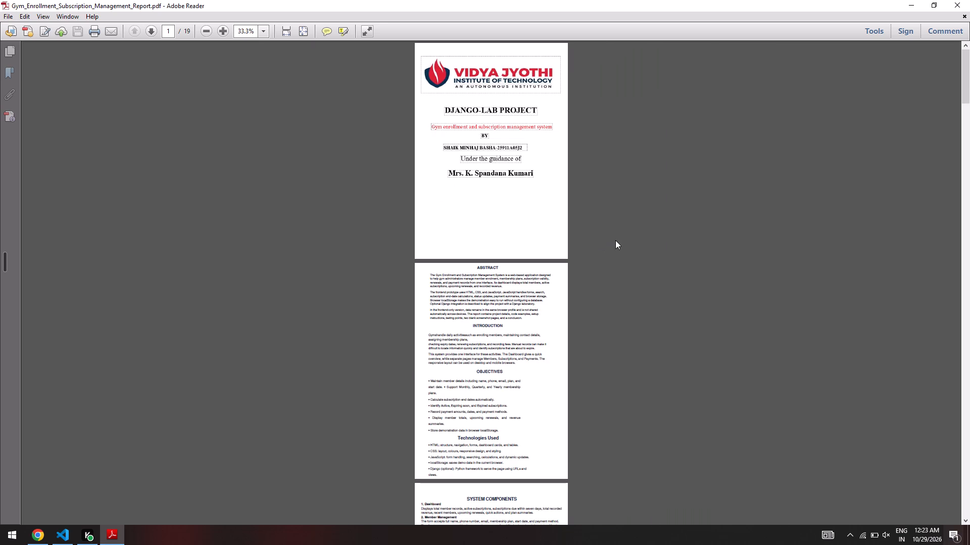
left_click(615, 240)
scroll(398, 337, "up", 5)
scroll(398, 337, "up", 7, "ctrl")
scroll(398, 337, "up", 11)
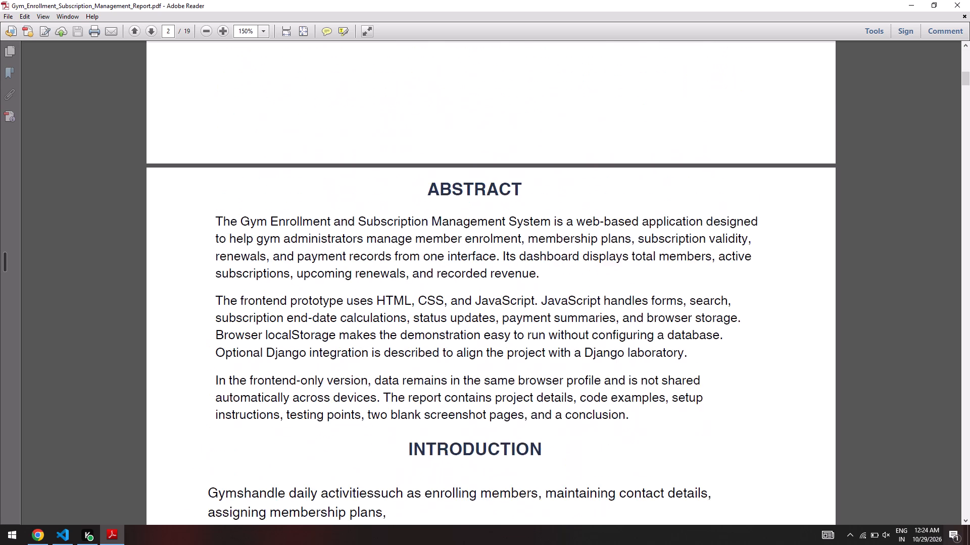
scroll(399, 337, "up", 10)
scroll(399, 337, "down", 5, "ctrl")
scroll(397, 337, "down", 9)
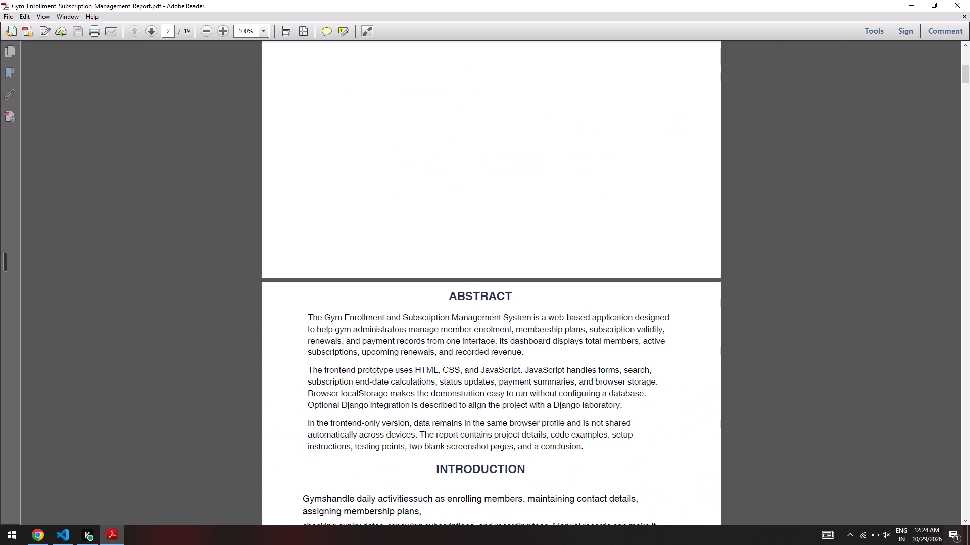
Skim the report's System Components, Project Structure and code listing pages, and return to the cover page.
scroll(397, 337, "down", 12)
scroll(396, 338, "down", 20)
scroll(396, 338, "down", 2)
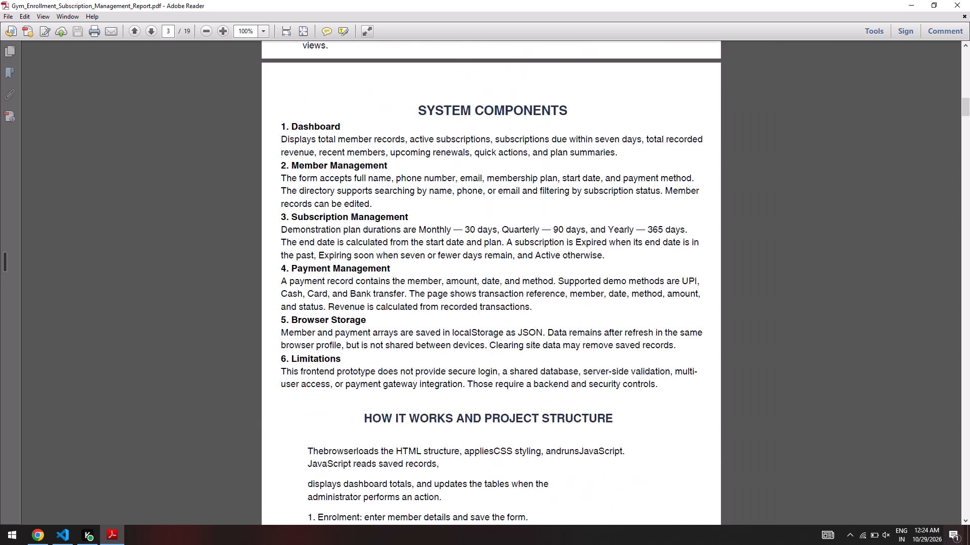
scroll(395, 340, "down", 14)
scroll(398, 340, "down", 8)
left_click_drag(967, 130, 969, 280)
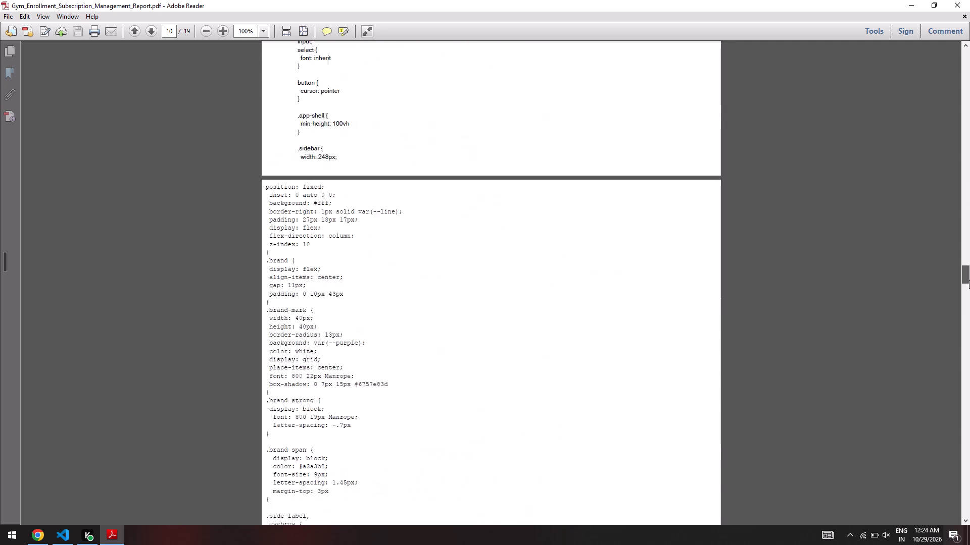
left_click_drag(969, 280, 969, 439)
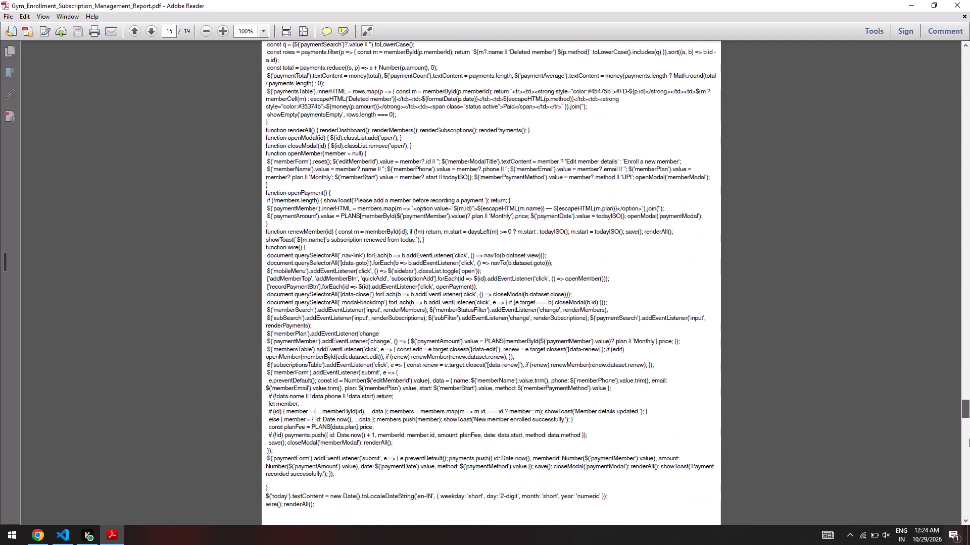
left_click_drag(969, 439, 969, 91)
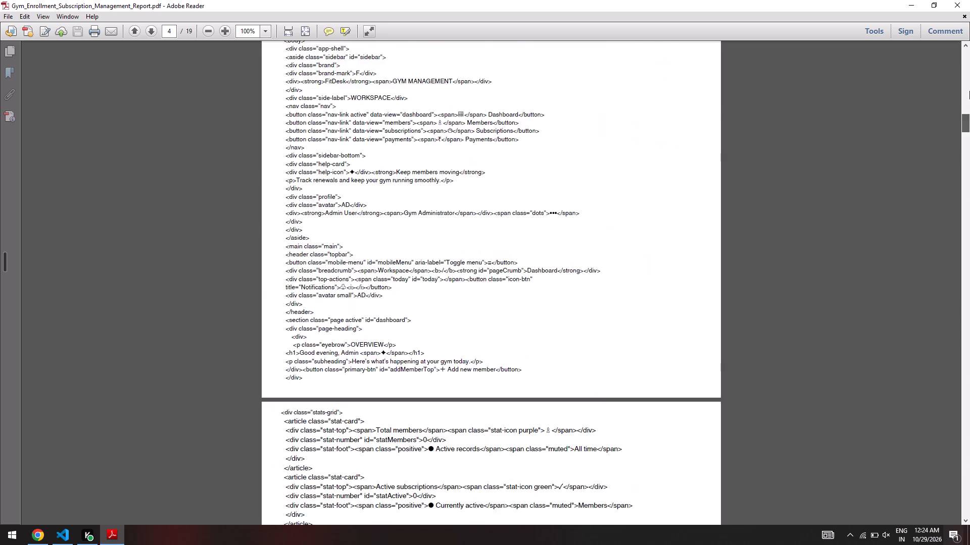
left_click_drag(969, 91, 969, 6)
left_click_drag(965, 130, 965, 127)
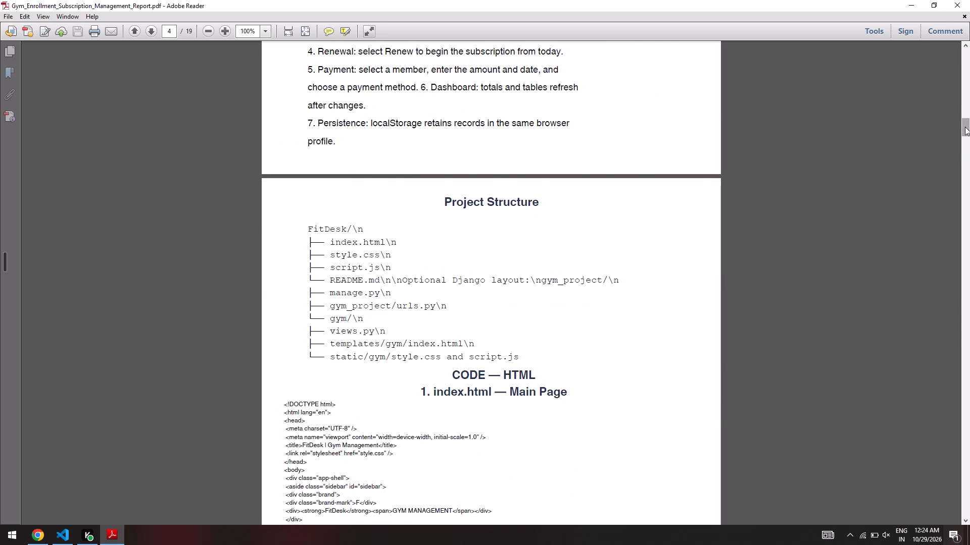
left_click_drag(965, 127, 965, 62)
scroll(676, 156, "up", 5)
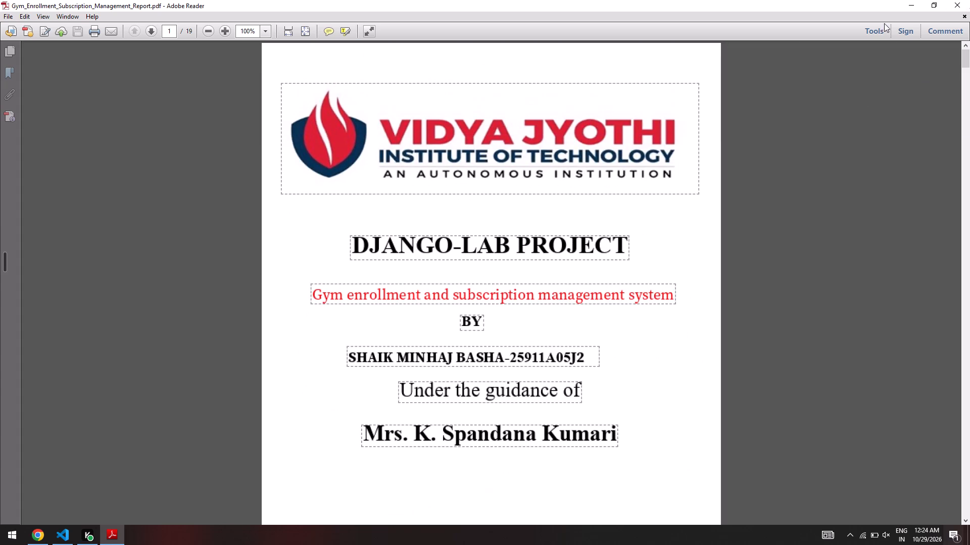
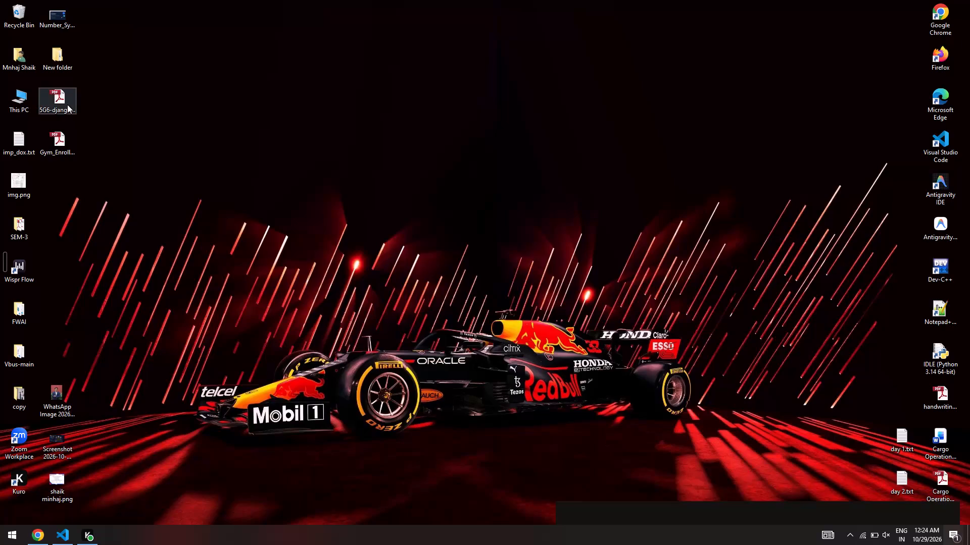
Switch to Chrome and reopen the closed tabs for the 5G6-django PDF and the DJANGO LAB PROJECT II spreadsheet.
left_click(41, 538)
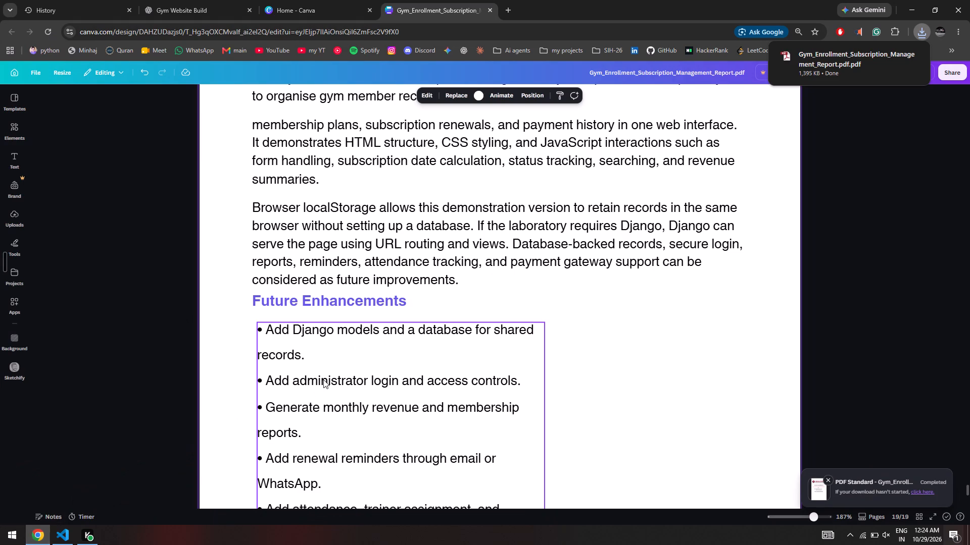
key("ctrl+shift+t")
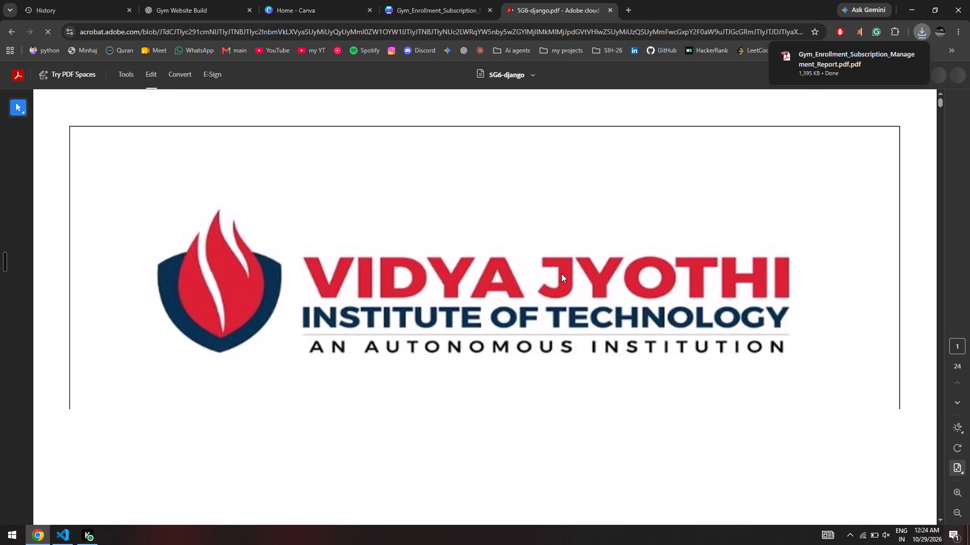
scroll(561, 274, "down", 5)
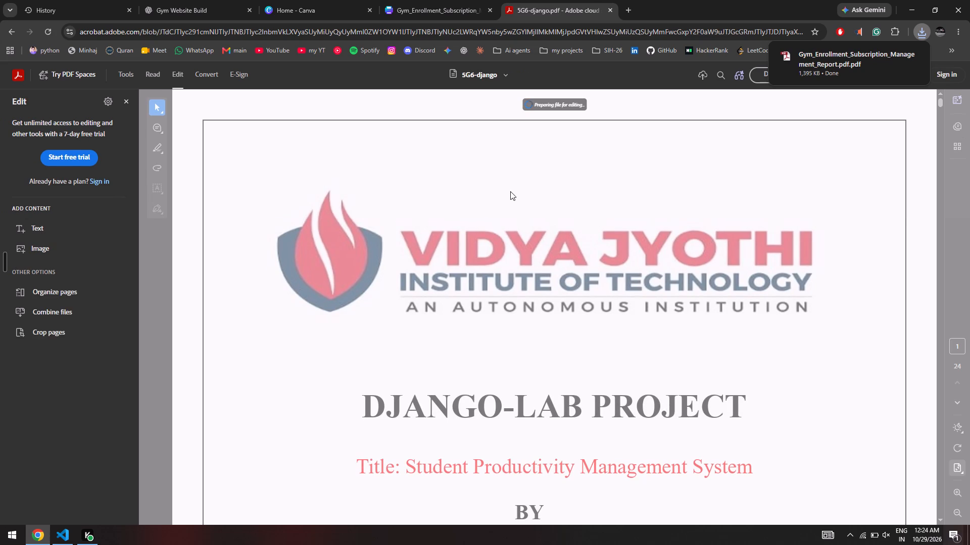
key("ctrl+shift+t")
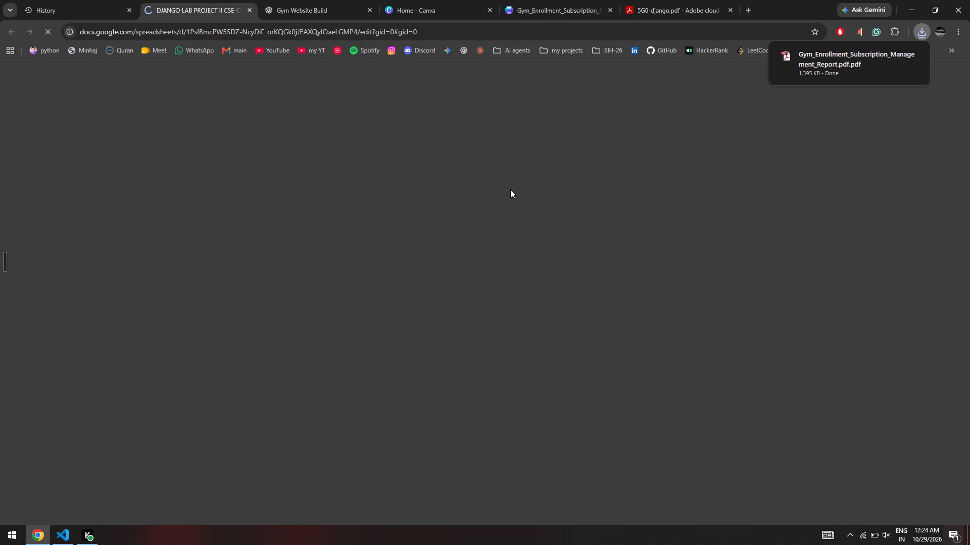
left_click(653, 0)
Examine the cover page of the 5G6-django PDF, from the institute logo down to the guide's name.
scroll(685, 347, "down", 5)
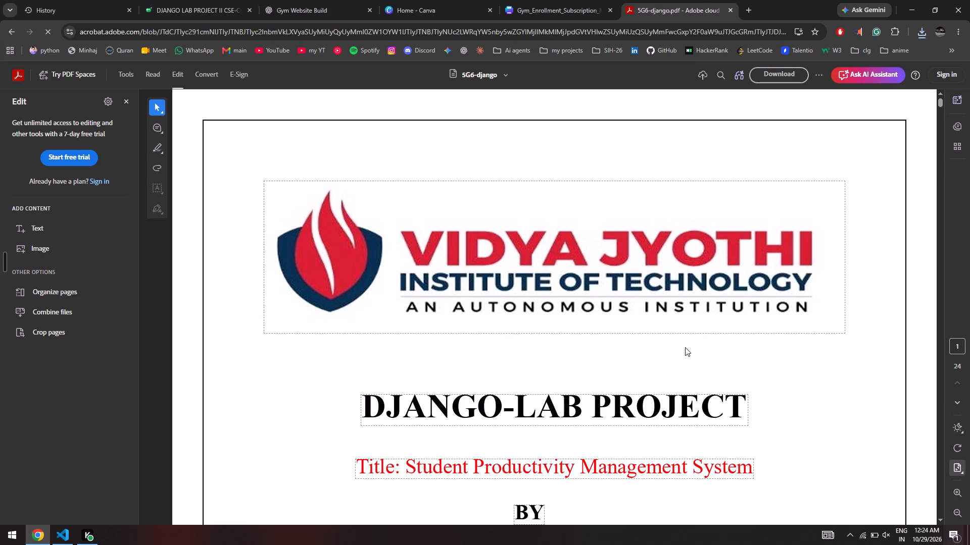
scroll(685, 347, "down", 3, "ctrl")
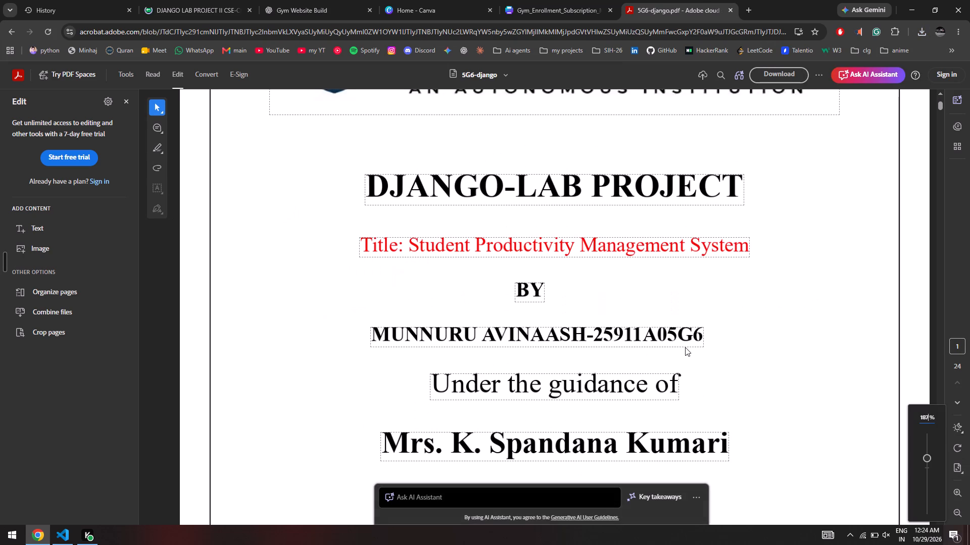
left_click(733, 344)
scroll(733, 344, "down", 2, "ctrl")
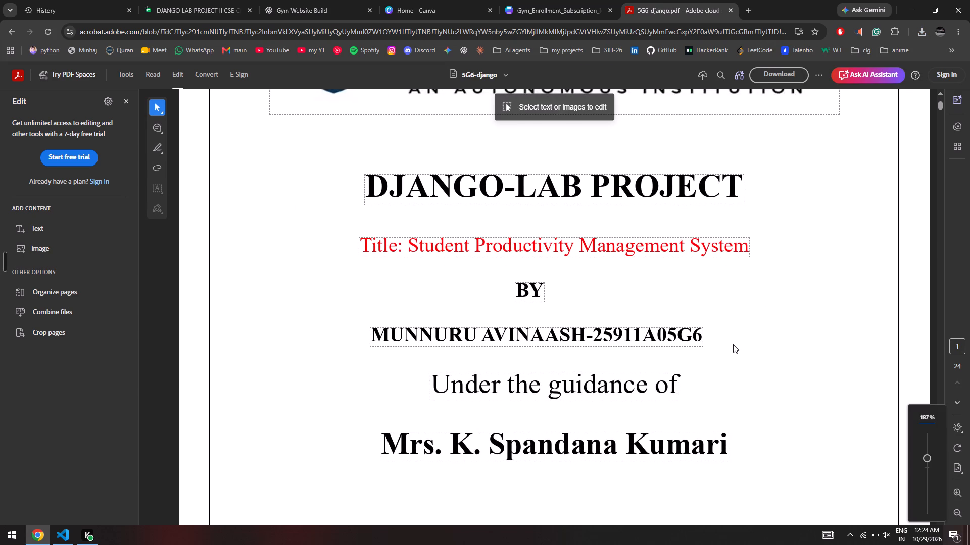
scroll(733, 344, "down", 13, "ctrl")
left_click(733, 344)
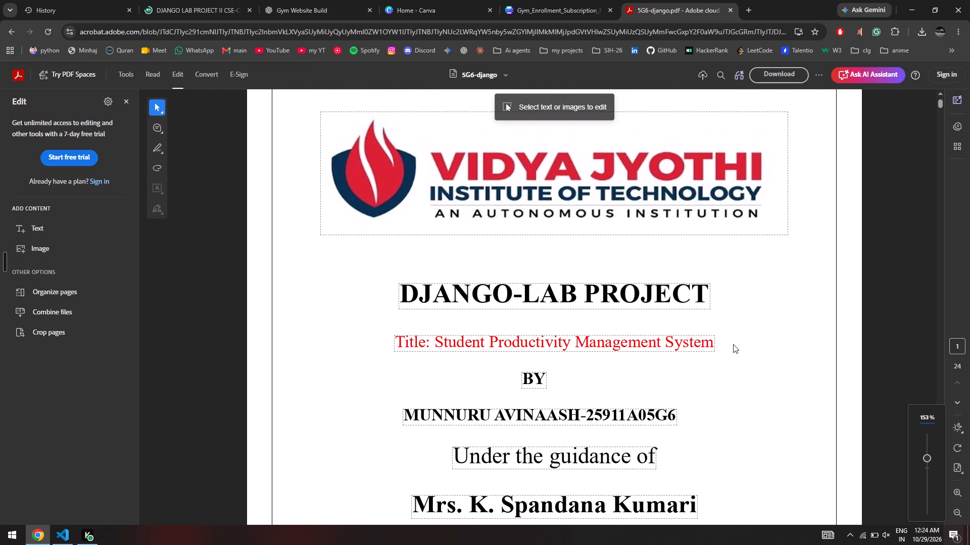
left_click(733, 344)
left_click(322, 291)
scroll(475, 372, "down", 5)
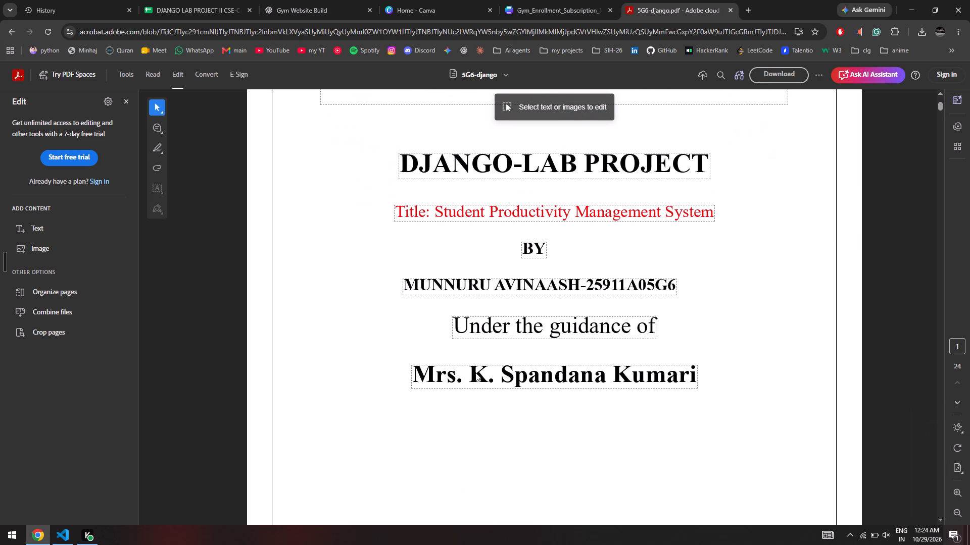
left_click(475, 348)
scroll(475, 348, "up", 4)
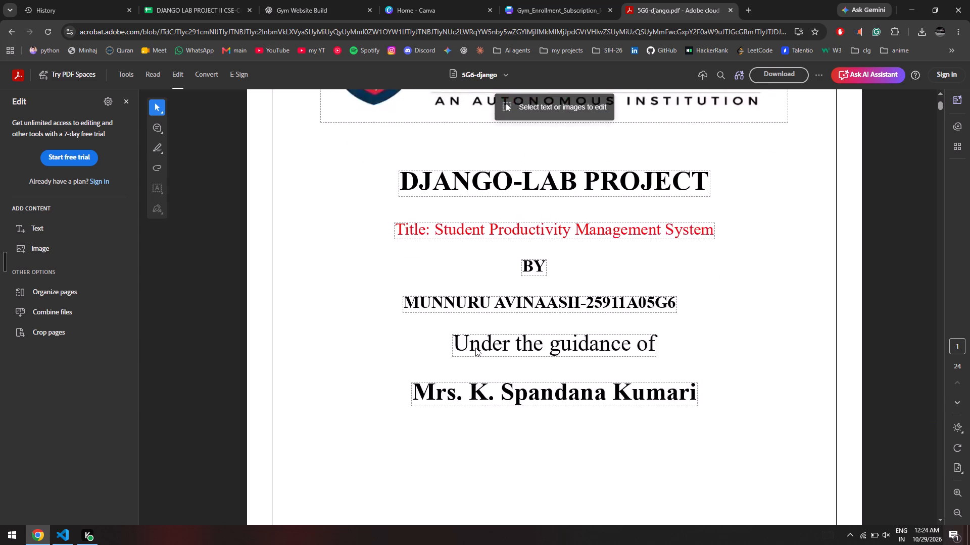
scroll(475, 348, "up", 1)
scroll(361, 324, "down", 1)
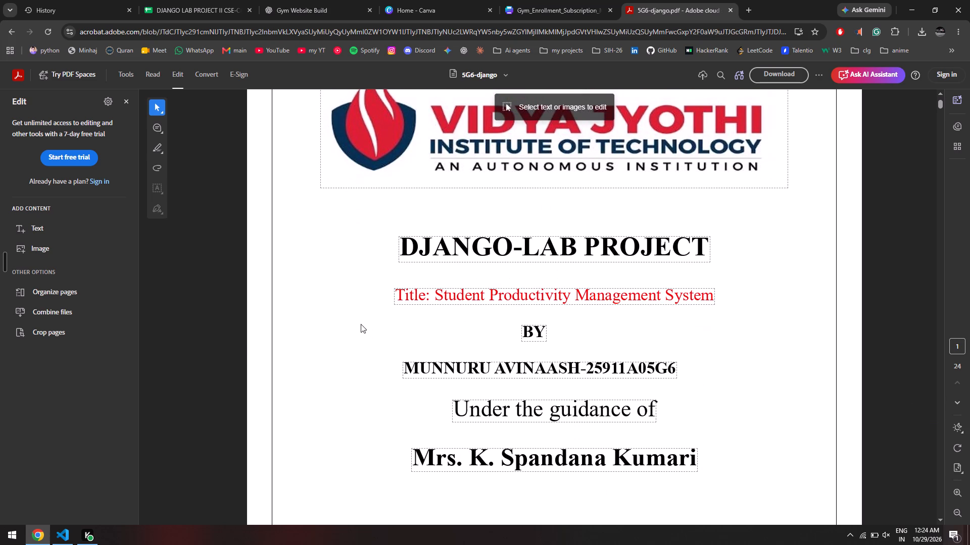
scroll(361, 324, "down", 12, "ctrl")
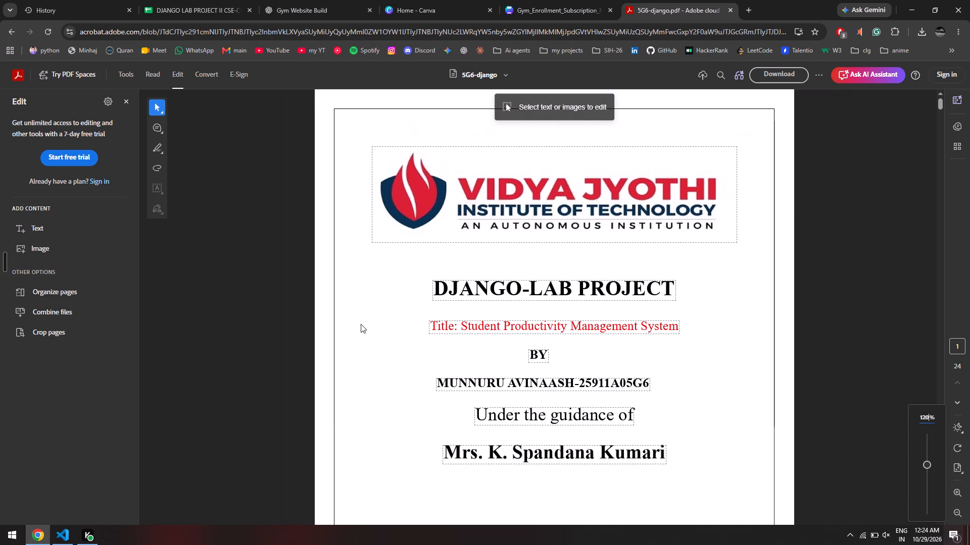
left_click(572, 111)
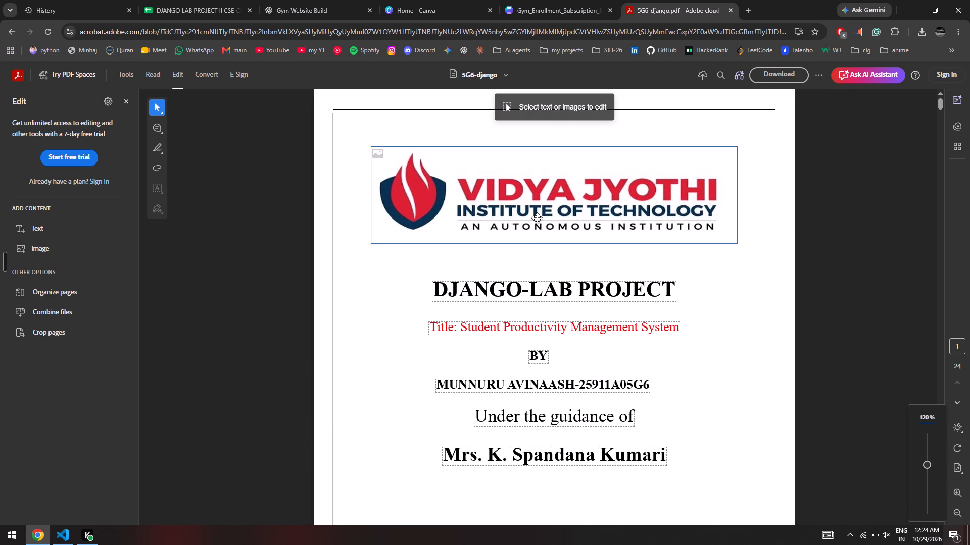
left_click(394, 286)
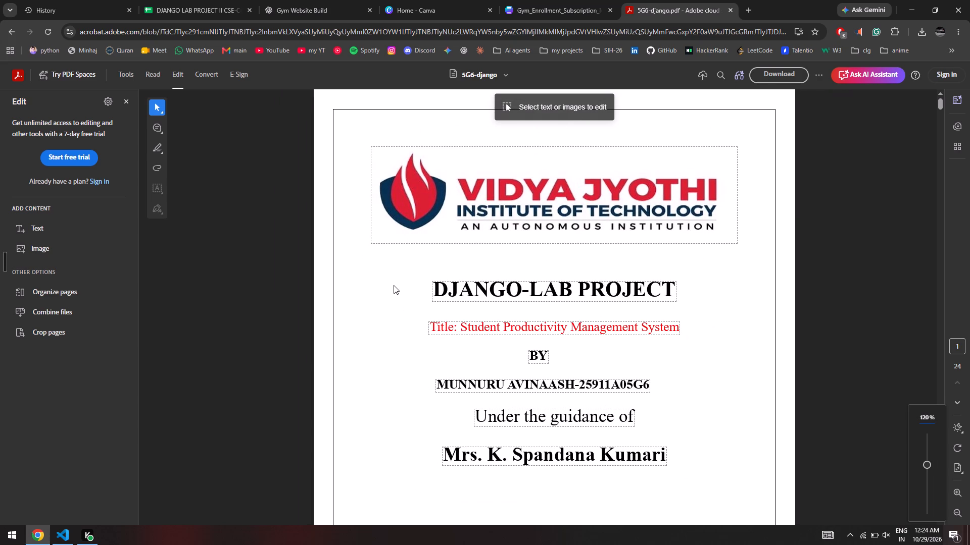
Copy the title "Gym enrollment and subscription management system" from the student's row in the DJANGO LAB PROJECT II spreadsheet.
left_click(201, 0)
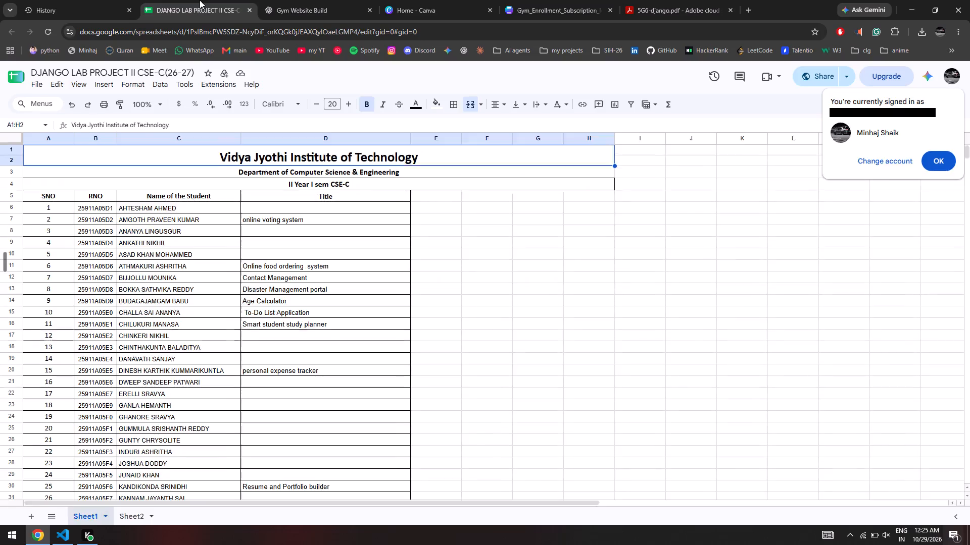
scroll(251, 317, "down", 13)
scroll(300, 263, "up", 4)
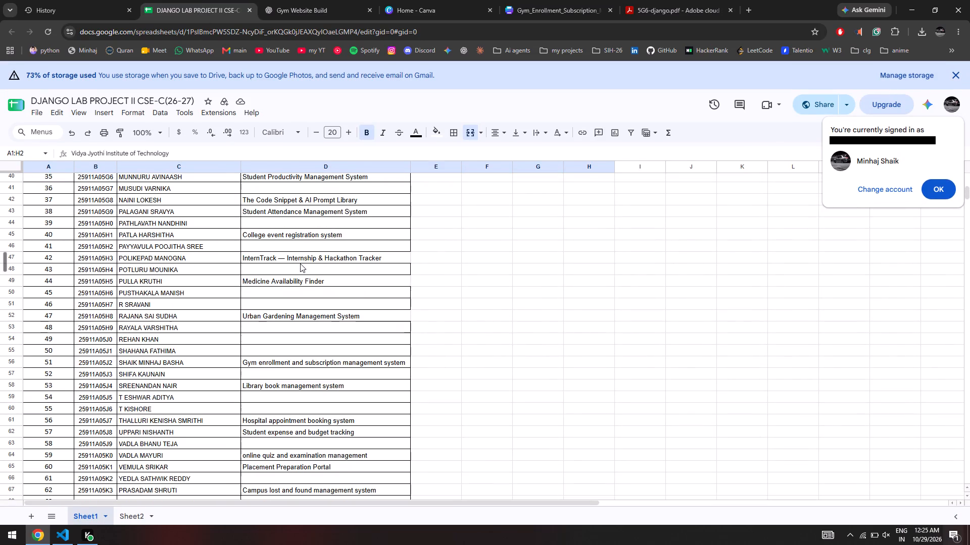
left_click(271, 363)
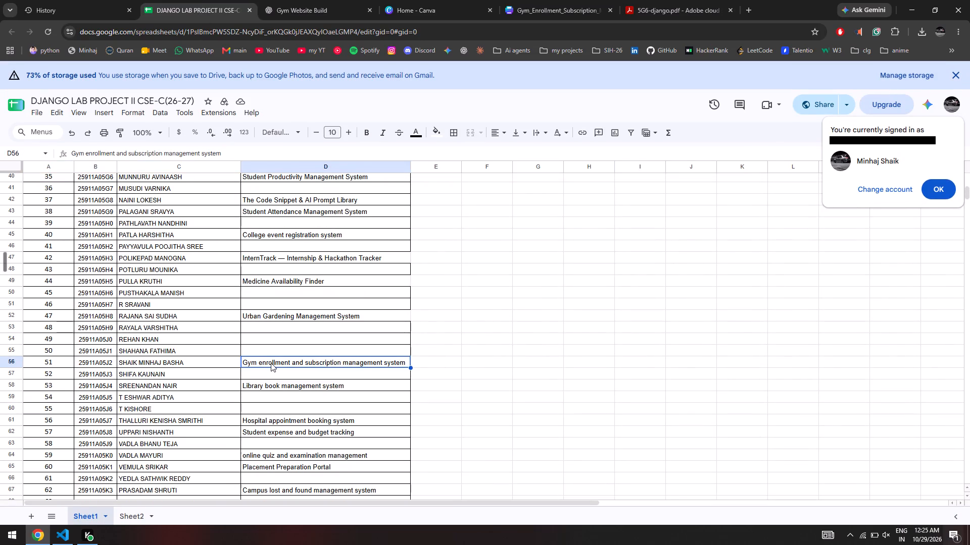
double_click(271, 363)
key("ctrl+a")
key("ctrl+c")
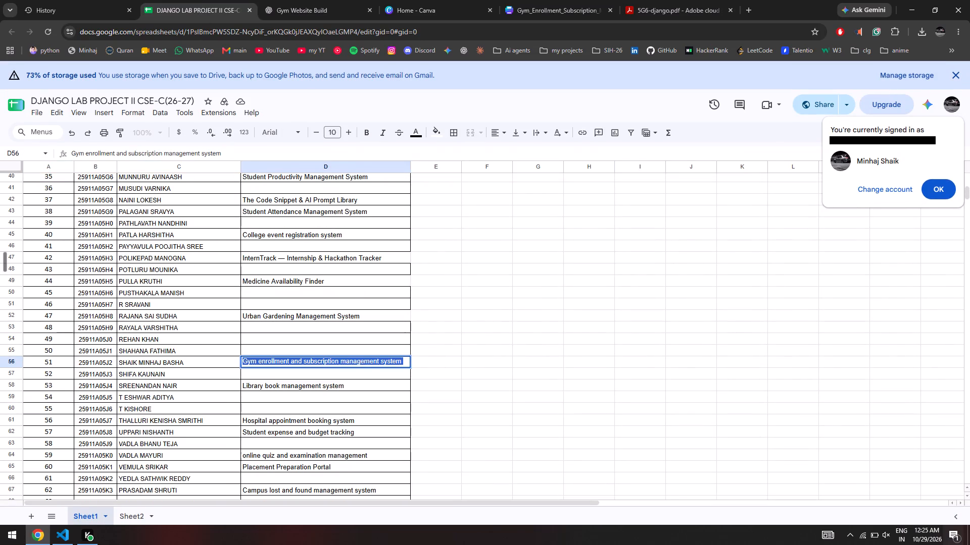
Replace the project name after "Title:" on the PDF cover with "Gym enrollment and subscription management system" and recentre the line.
left_click(657, 0)
double_click(496, 330)
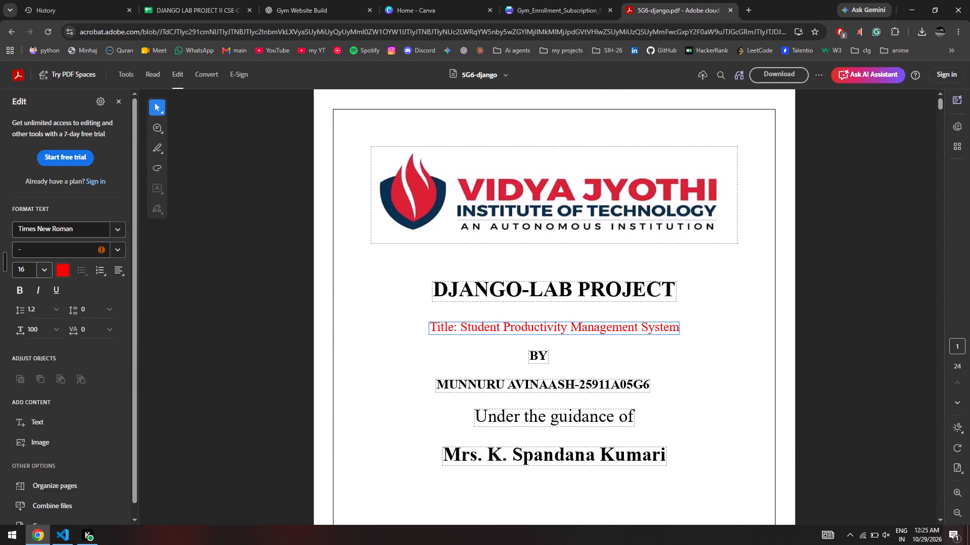
left_click_drag(459, 326, 711, 329)
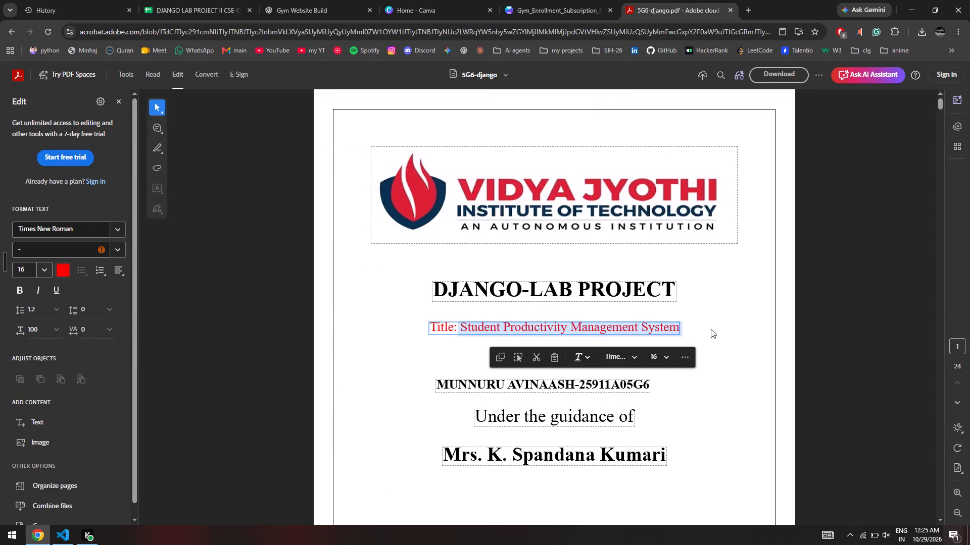
key("ctrl+v")
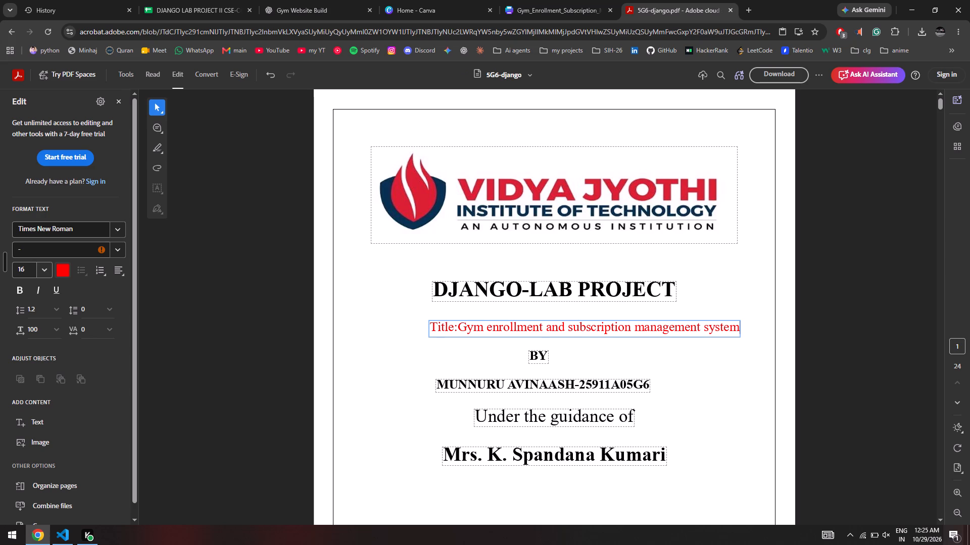
left_click_drag(569, 336, 538, 339)
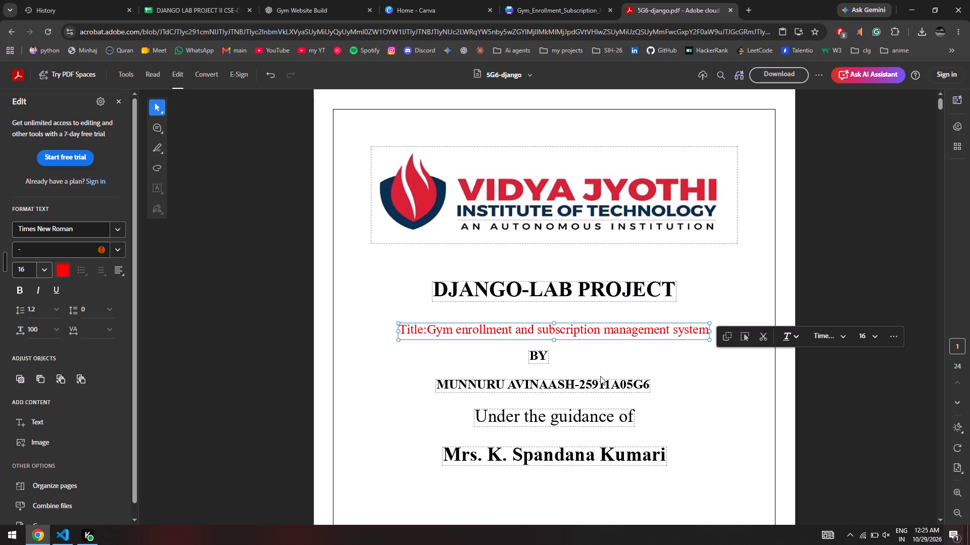
Replace the student name before the roll number on the PDF cover with the gym project student's full name in capitals.
left_click(579, 385)
left_click(574, 386)
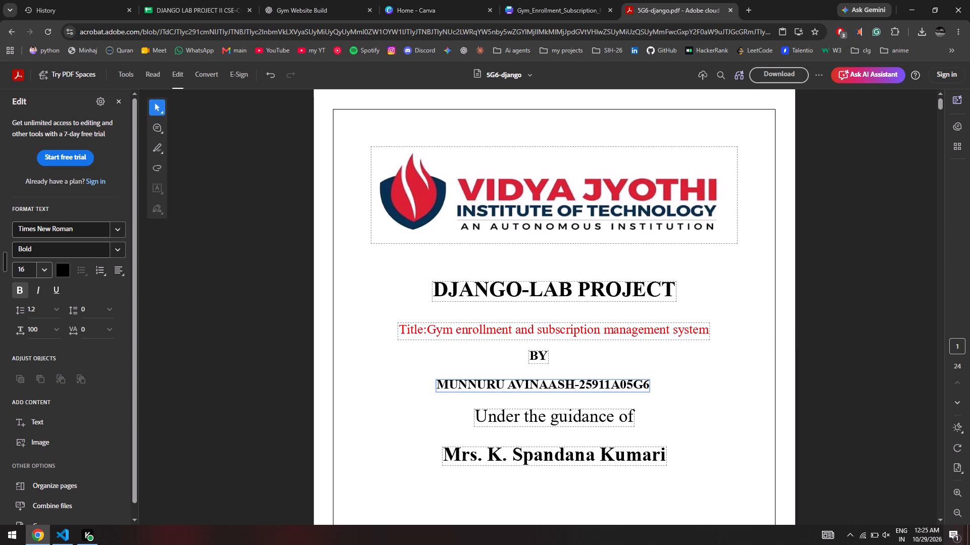
key("ctrl+BackSpace")
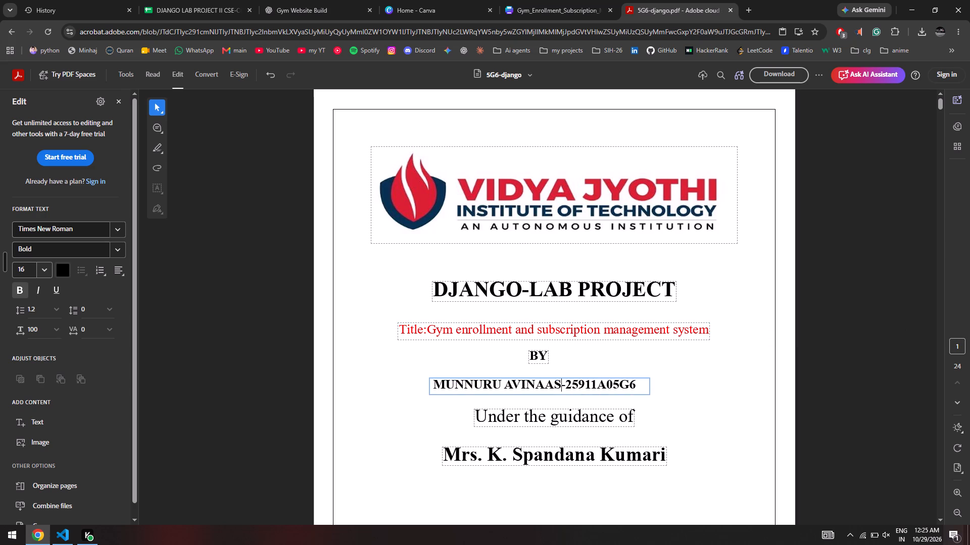
key("ctrl+BackSpace")
key("ctrl+BackSpace")
key("ctrl+BackSpace")
key("ctrl+BackSpace")
key("ctrl+BackSpace")
key("BackSpace")
key("BackSpace")
key("BackSpace")
key("BackSpace")
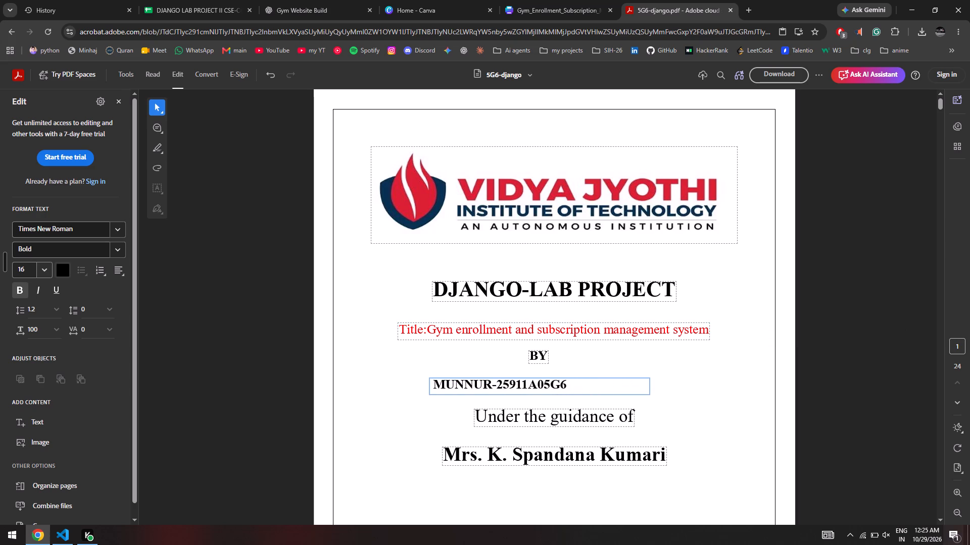
key("BackSpace")
key("BackSpace")
key("BackSpace")
key("BackSpace")
key("BackSpace")
key("BackSpace")
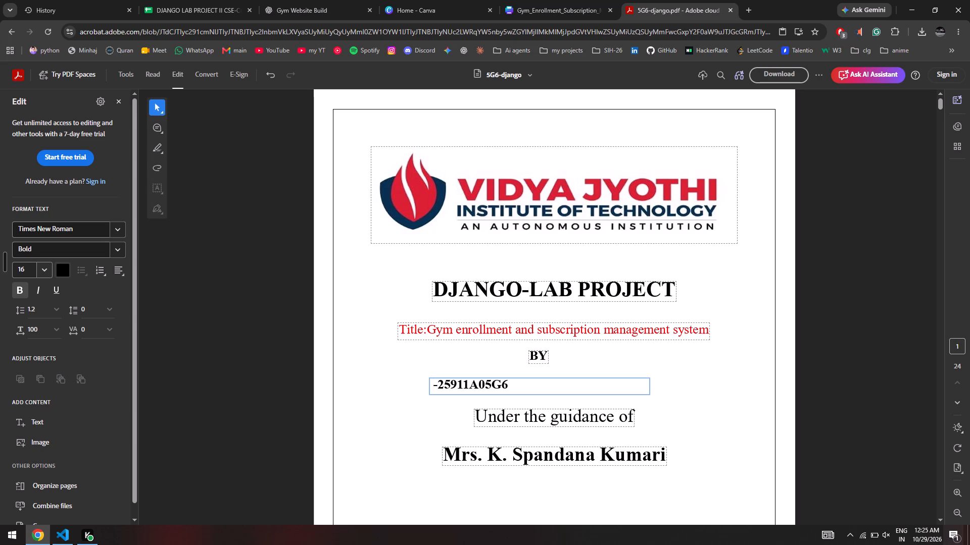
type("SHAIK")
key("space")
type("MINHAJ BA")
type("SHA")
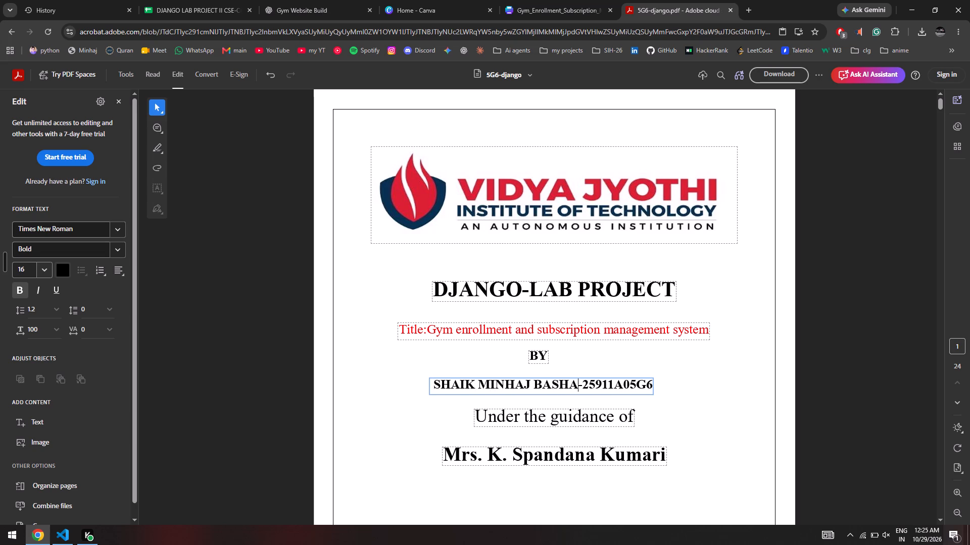
Replace the last two characters of the roll number on the cover with those of the gym project student.
left_click(650, 379)
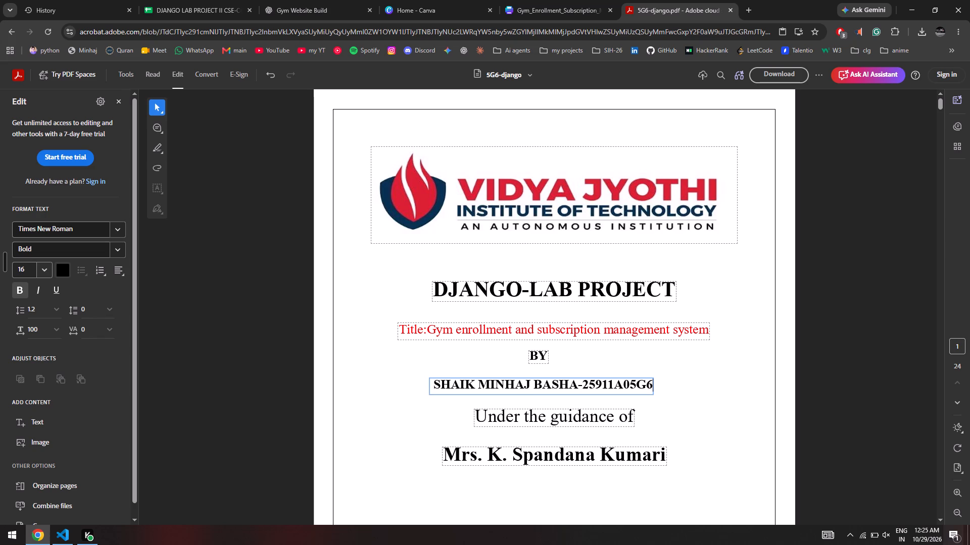
left_click(642, 379)
key("Right")
key("BackSpace")
key("BackSpace")
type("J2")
Download the edited 5G6-django PDF.
left_click(793, 72)
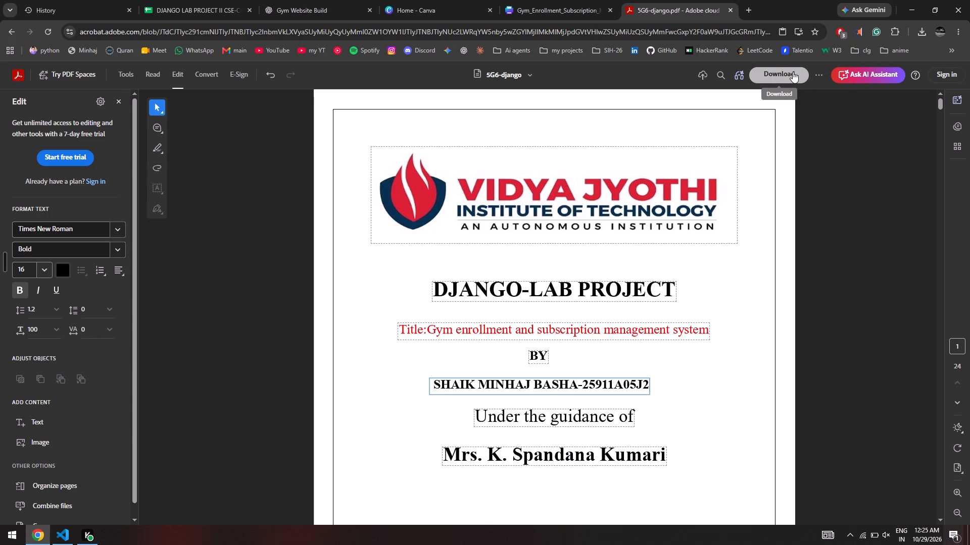
left_click(785, 74)
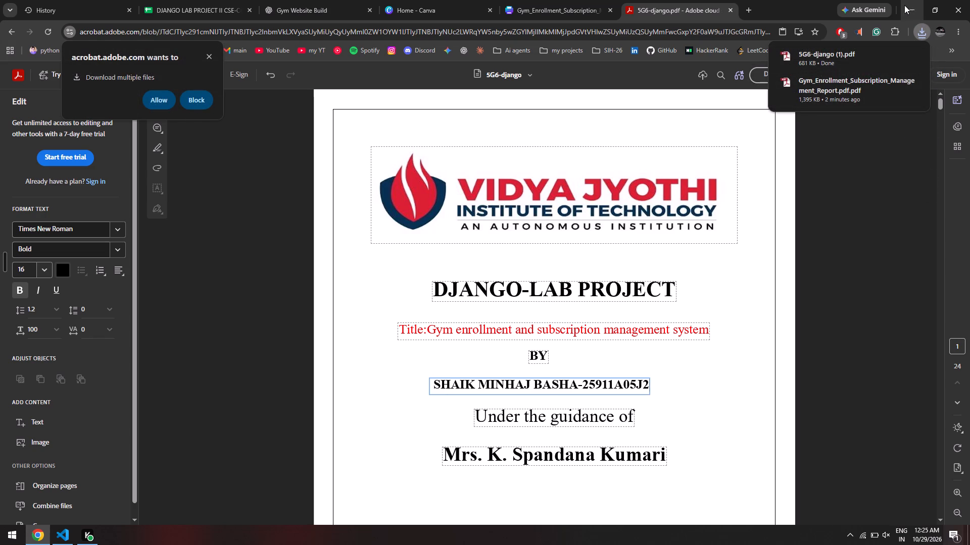
Open the newly downloaded PDF from the desktop in Adobe Reader.
key("super+d")
double_click(58, 184)
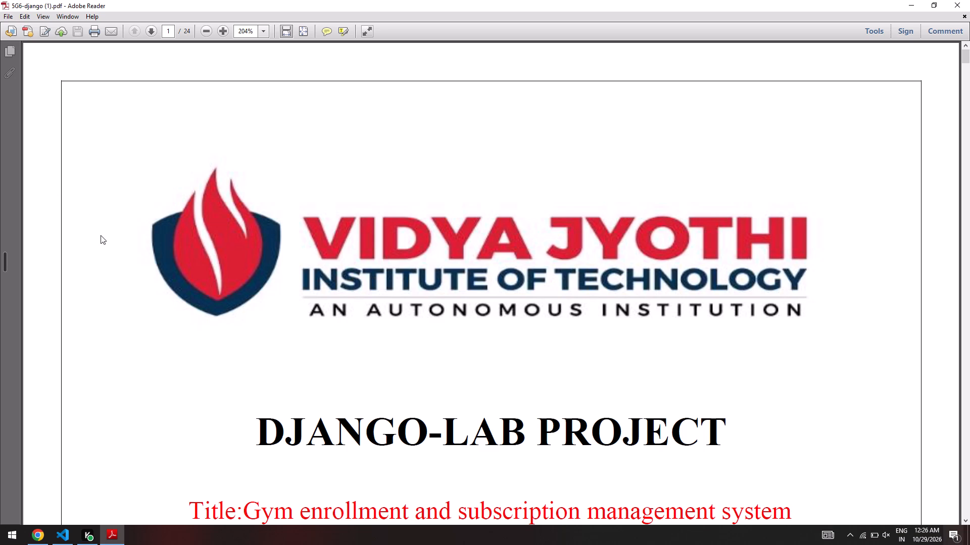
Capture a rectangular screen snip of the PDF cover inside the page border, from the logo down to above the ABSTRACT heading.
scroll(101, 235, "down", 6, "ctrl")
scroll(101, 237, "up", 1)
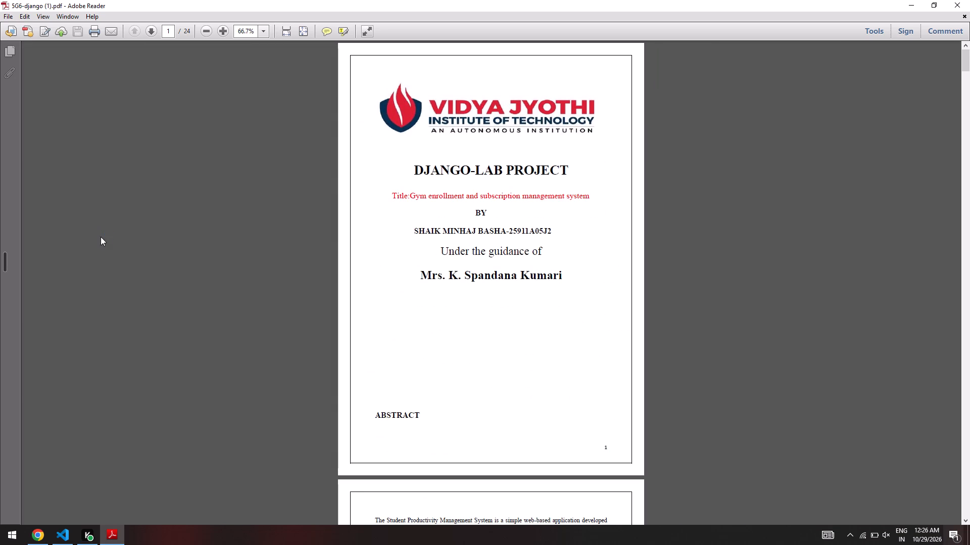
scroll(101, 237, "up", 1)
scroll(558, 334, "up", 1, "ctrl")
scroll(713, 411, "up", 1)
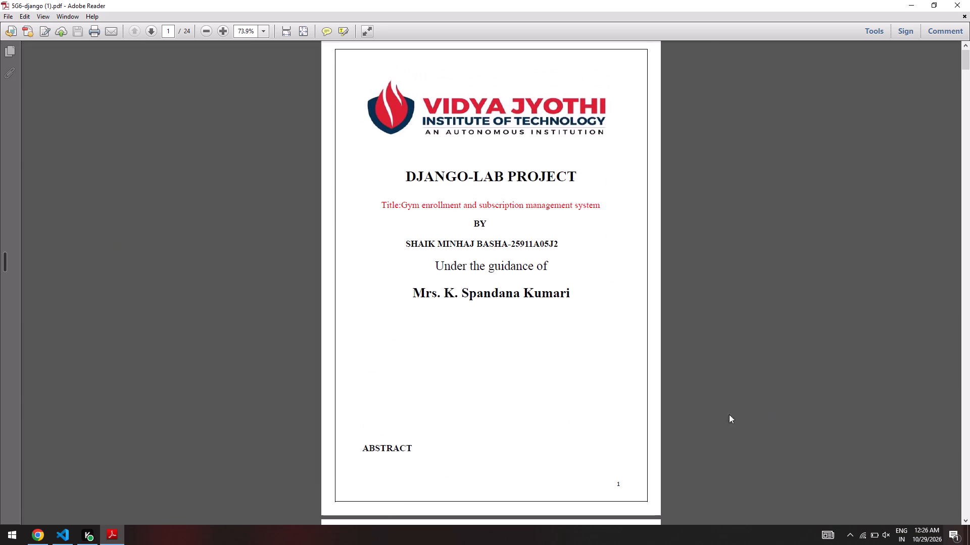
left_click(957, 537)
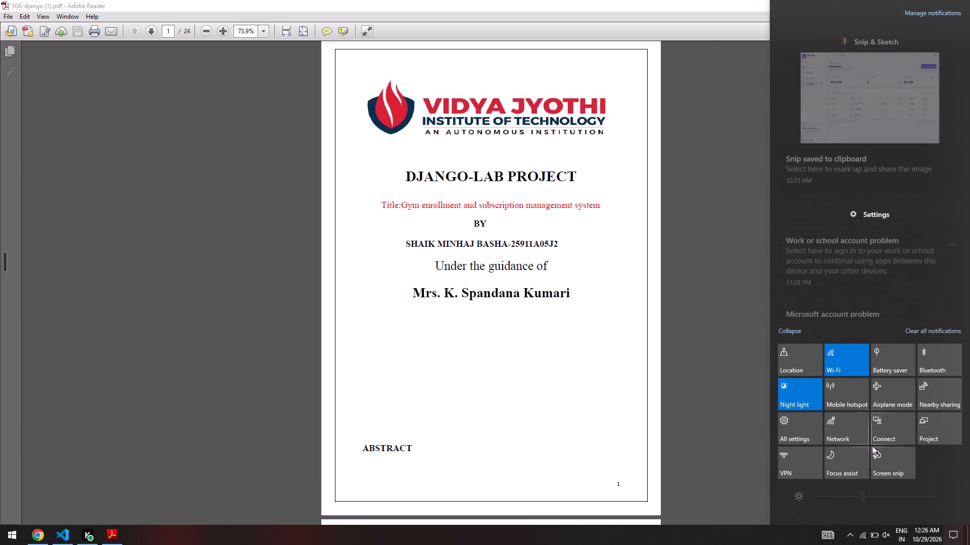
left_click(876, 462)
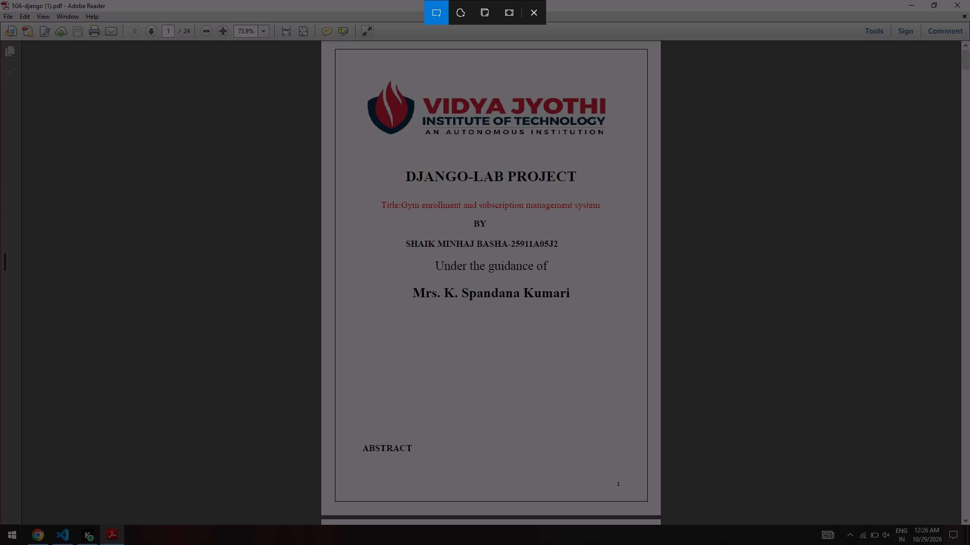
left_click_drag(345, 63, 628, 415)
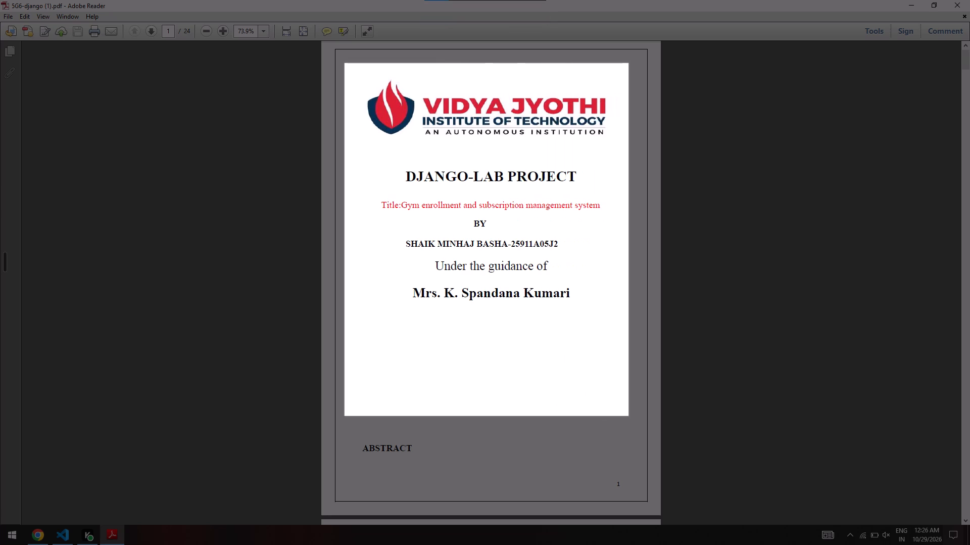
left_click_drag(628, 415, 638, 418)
Switch to Chrome, close the 5G6-django.pdf editor tab discarding unsaved changes, and dismiss the snip notification.
key("alt+Tab")
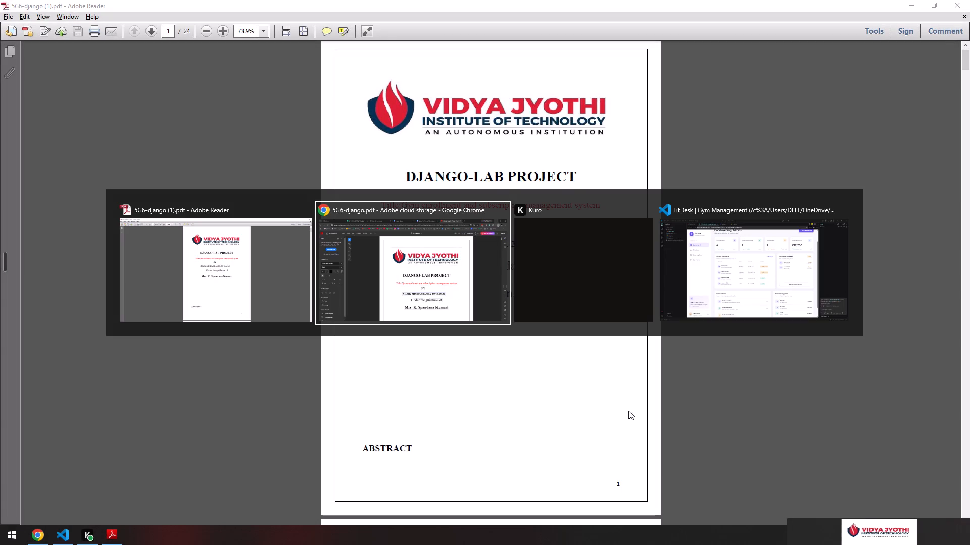
key("ctrl+w")
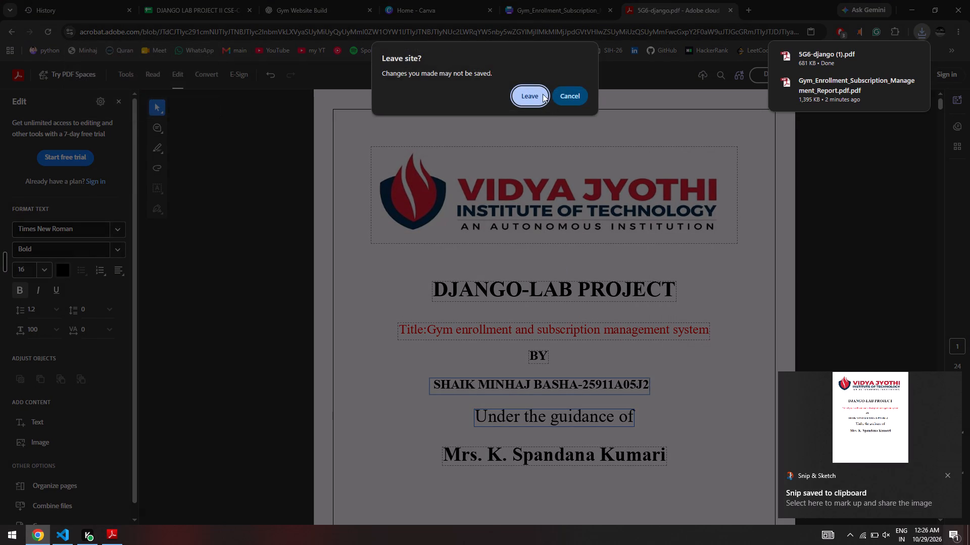
left_click(537, 93)
left_click(853, 288)
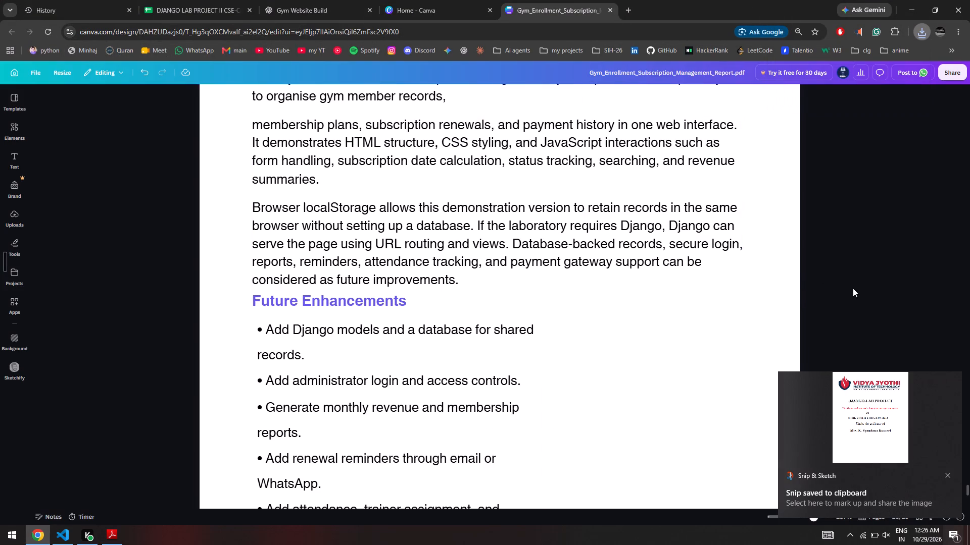
left_click(947, 476)
Delete the old cover background image from page 1 of the Gym_Enrollment_Subscription_Management_Report design in Canva.
left_click_drag(968, 489, 969, 321)
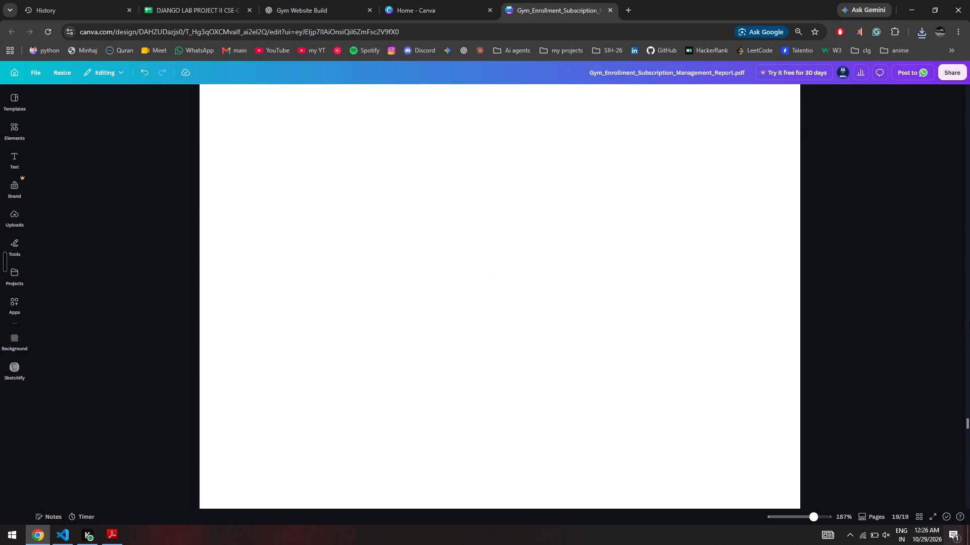
left_click_drag(969, 321, 966, 79)
left_click(798, 383)
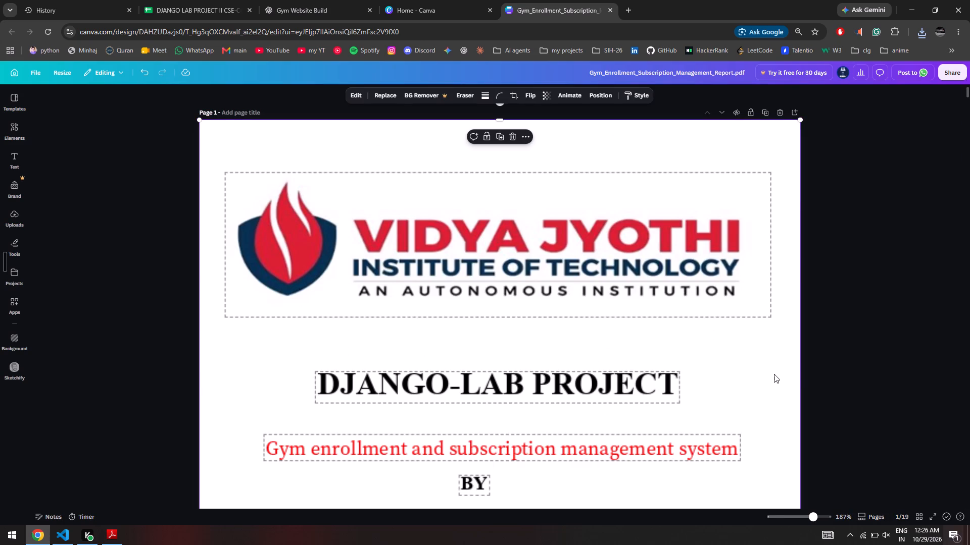
left_click(515, 136)
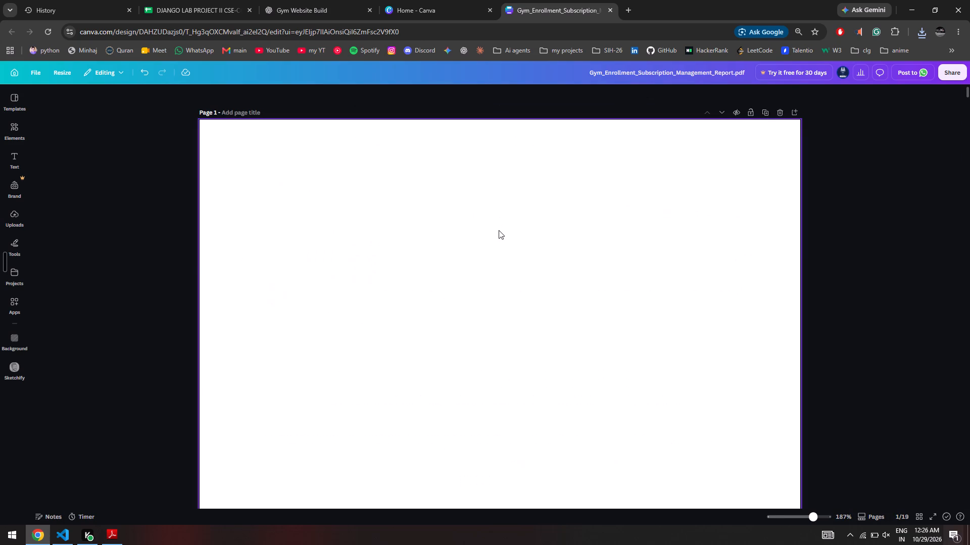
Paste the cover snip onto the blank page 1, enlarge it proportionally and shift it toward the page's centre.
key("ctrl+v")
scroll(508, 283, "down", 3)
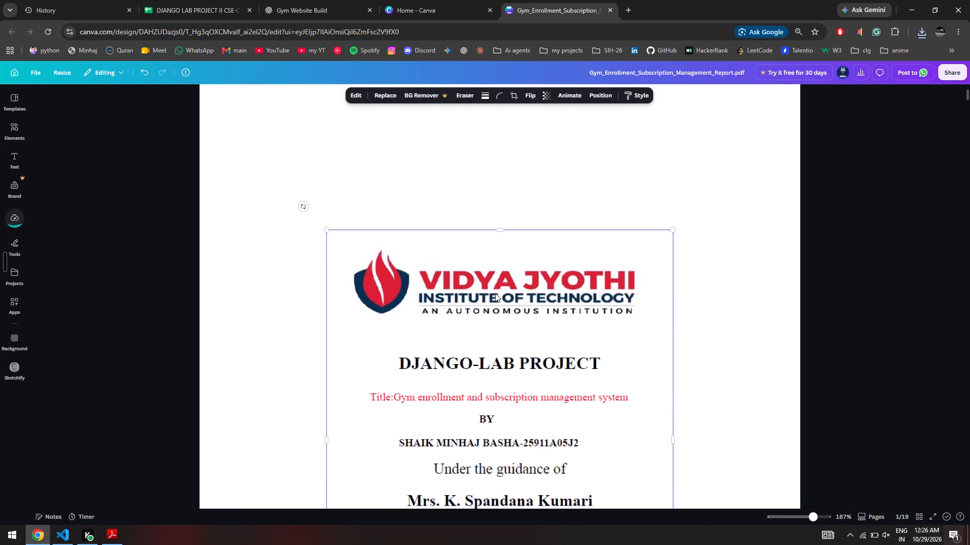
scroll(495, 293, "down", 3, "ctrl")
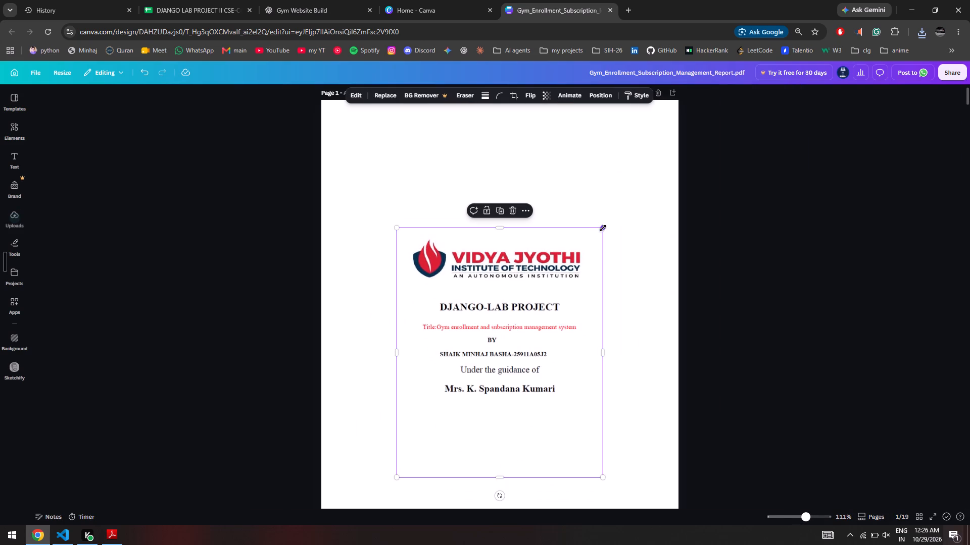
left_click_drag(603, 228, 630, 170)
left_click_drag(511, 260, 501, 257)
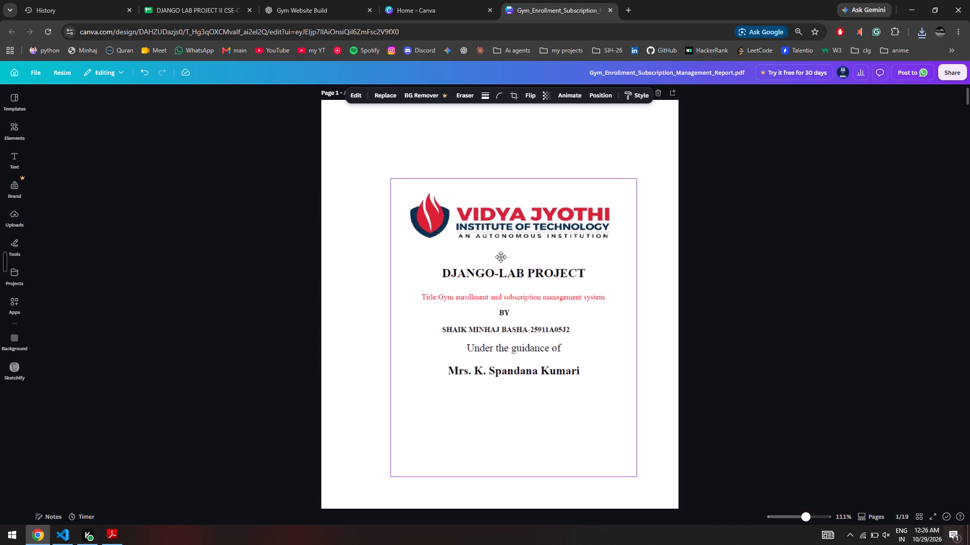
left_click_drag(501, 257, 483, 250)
Recapture the cover at a larger scale in Adobe Reader, snipping a rectangle just inside the page border to below the guide's name.
key("alt+Tab")
scroll(503, 254, "up", 2, "ctrl")
scroll(503, 254, "up", 4)
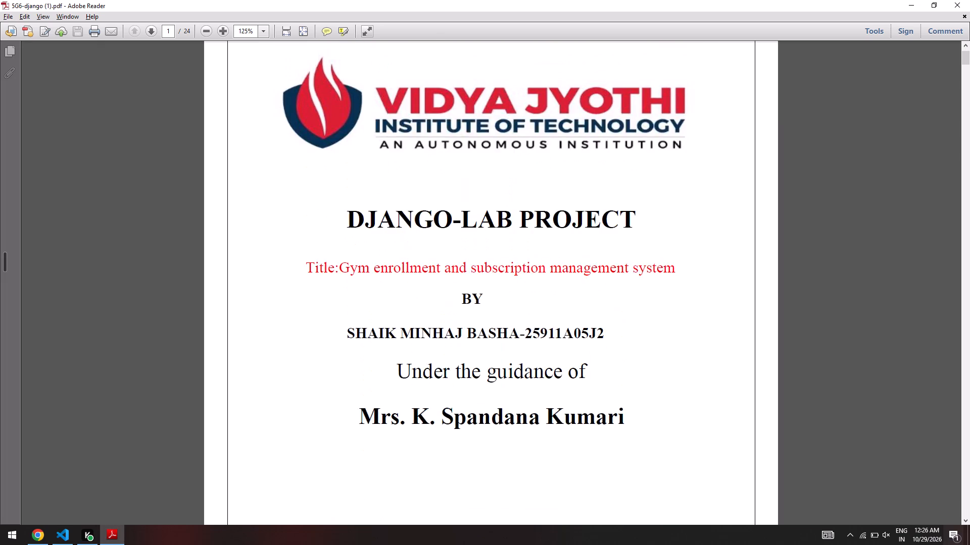
scroll(503, 254, "up", 1)
scroll(503, 254, "down", 1)
scroll(503, 254, "down", 1, "ctrl")
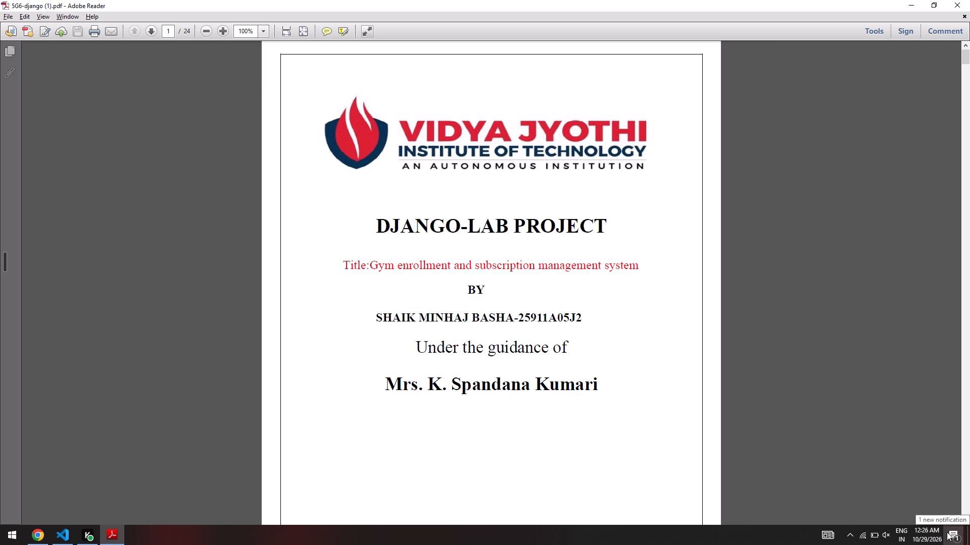
scroll(877, 490, "up", 1)
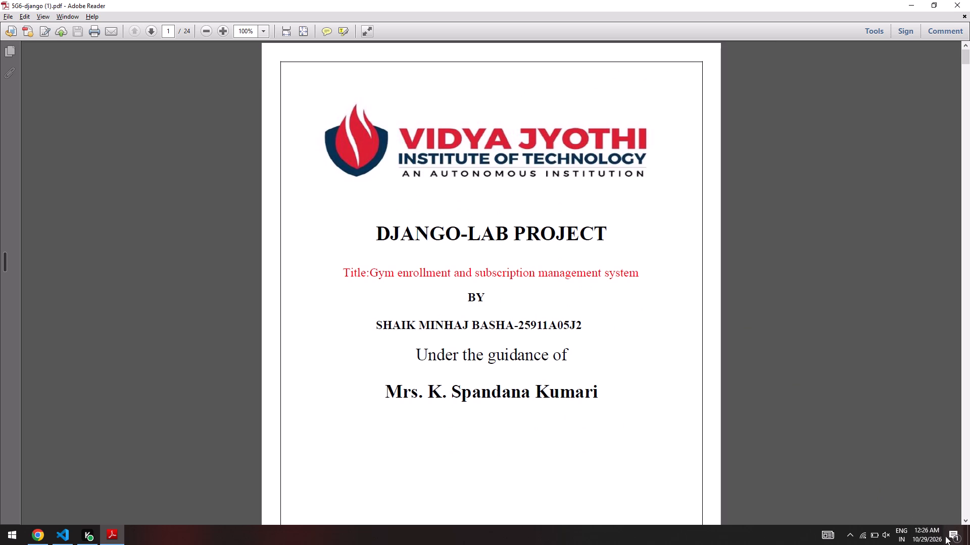
left_click(952, 534)
left_click(894, 460)
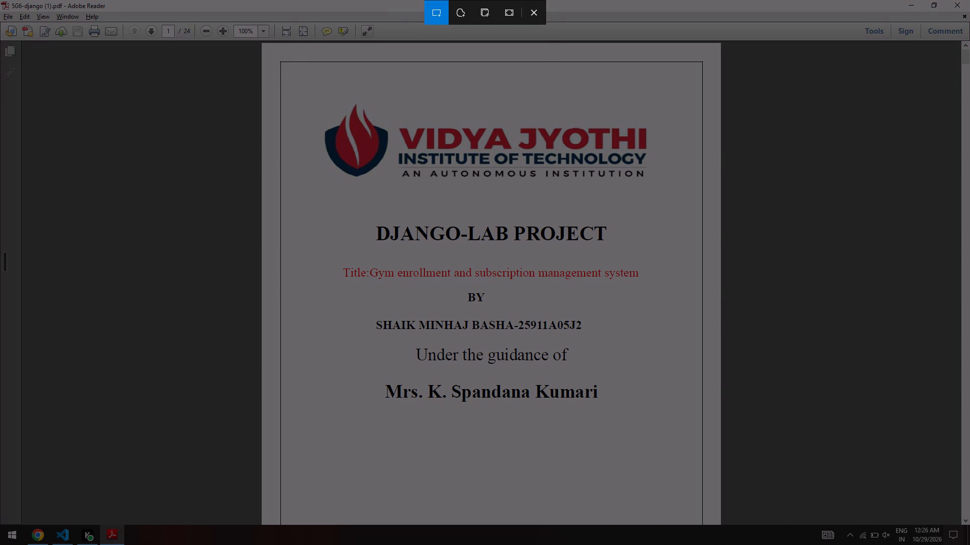
left_click_drag(282, 64, 695, 106)
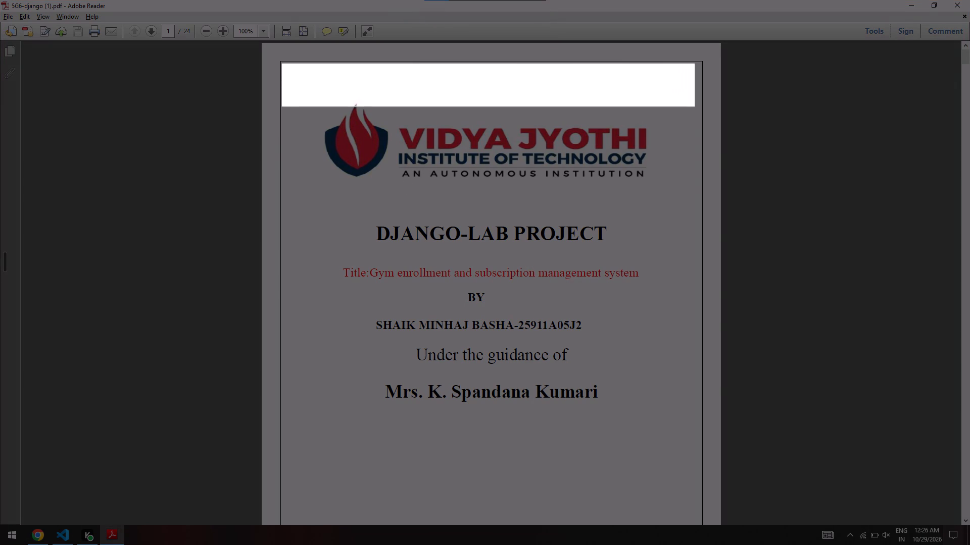
left_click_drag(695, 106, 690, 450)
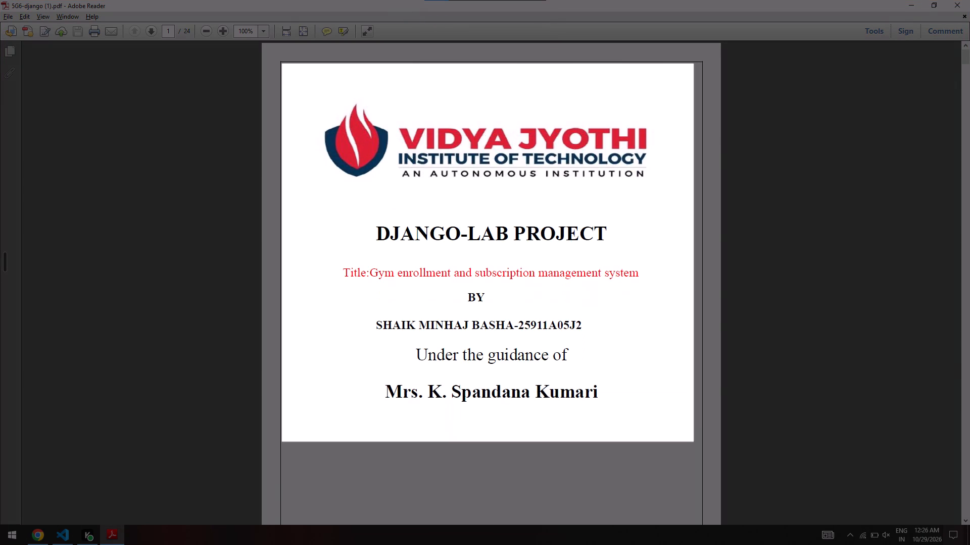
left_click_drag(690, 450, 697, 521)
right_click_drag(686, 463, 687, 474)
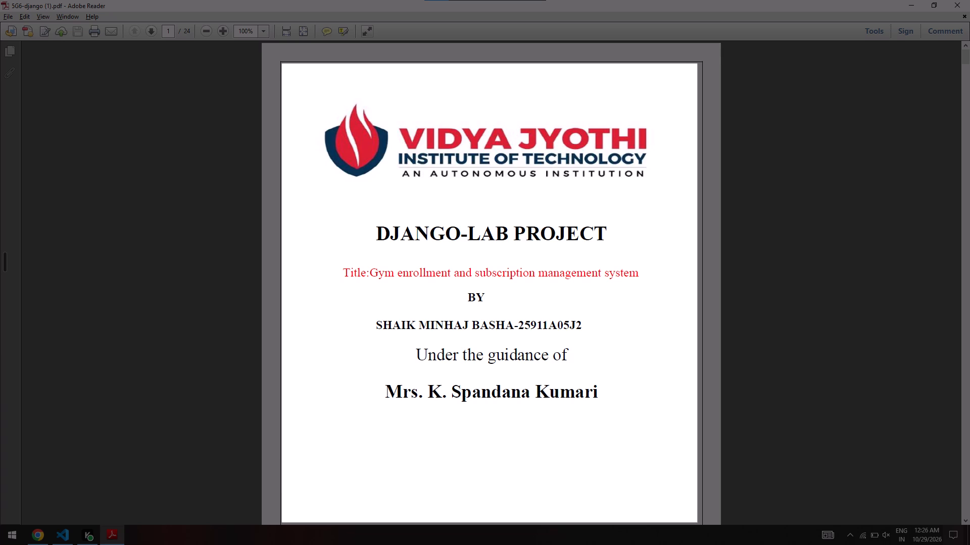
left_click_drag(697, 521, 699, 520)
key("ctrl+c")
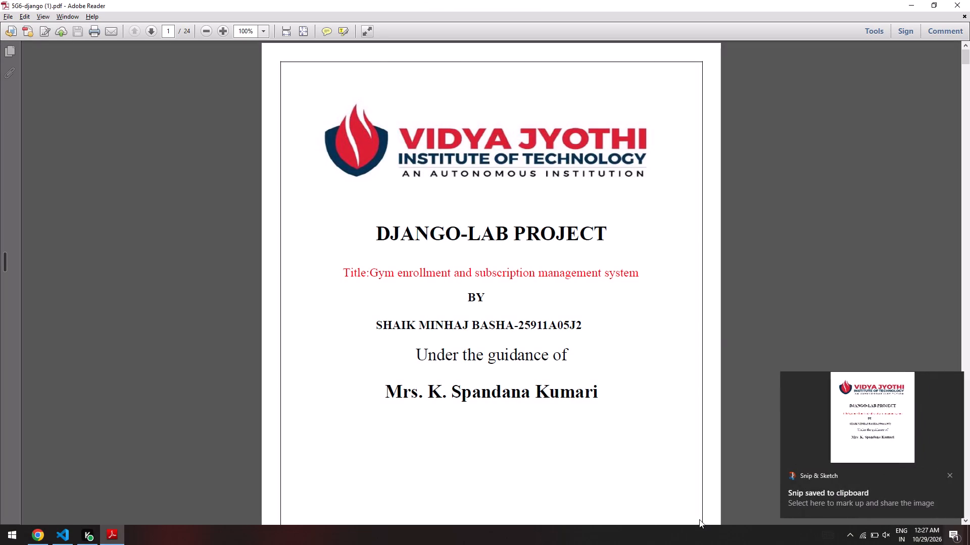
Back in Canva, replace the pasted cover image on page 1 with the newly captured snip.
key("alt+Tab")
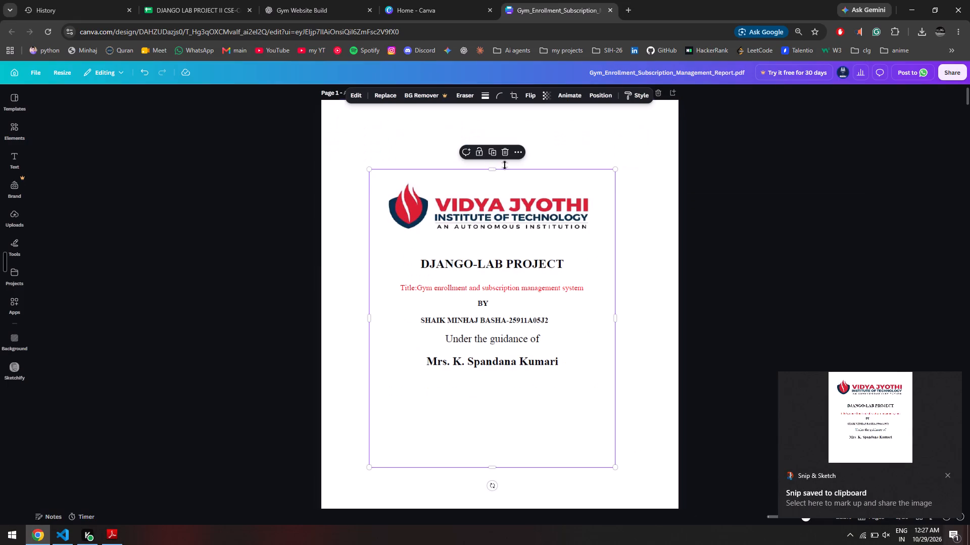
left_click(507, 156)
key("ctrl+v")
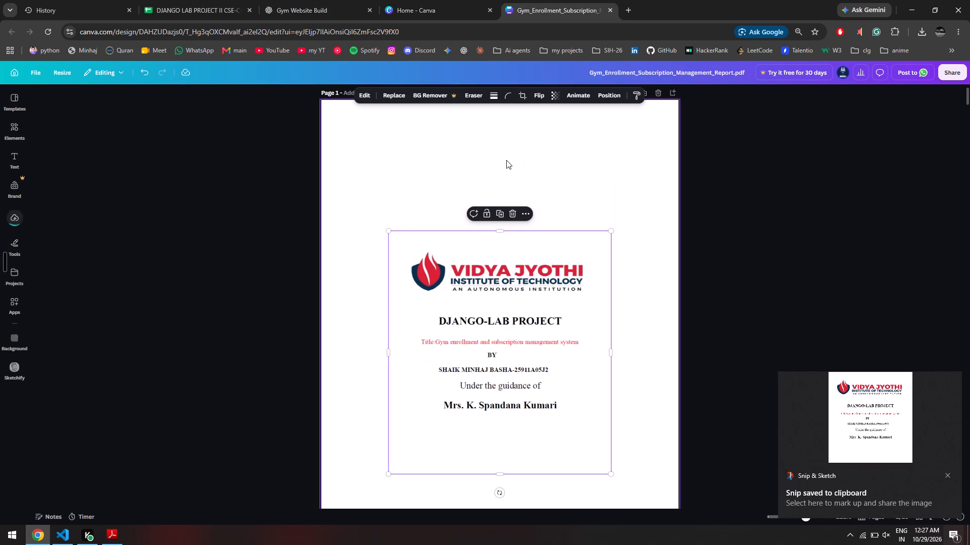
Enlarge the new cover image to nearly the width of page 1 and move it up near the page's upper edge.
left_click_drag(613, 229, 636, 169)
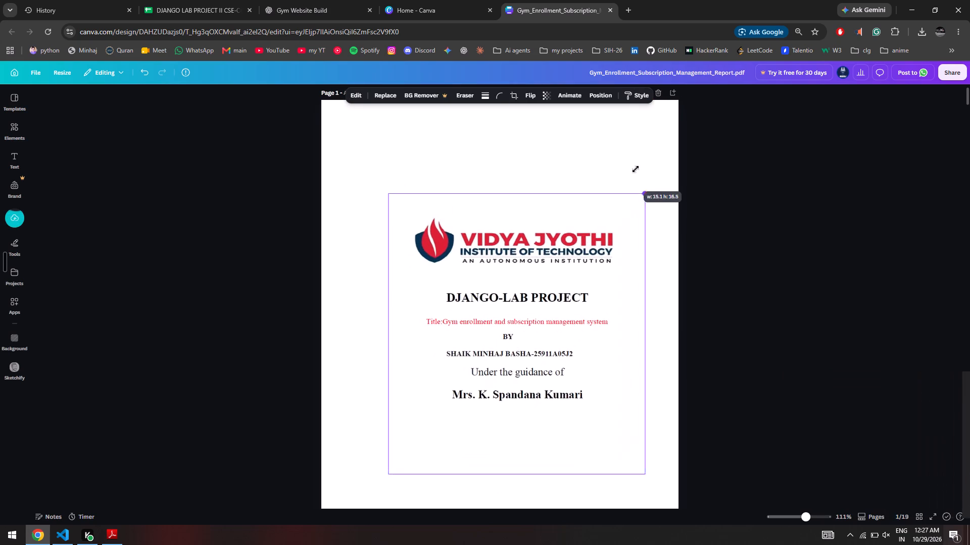
left_click_drag(636, 169, 642, 157)
left_click_drag(389, 472, 387, 478)
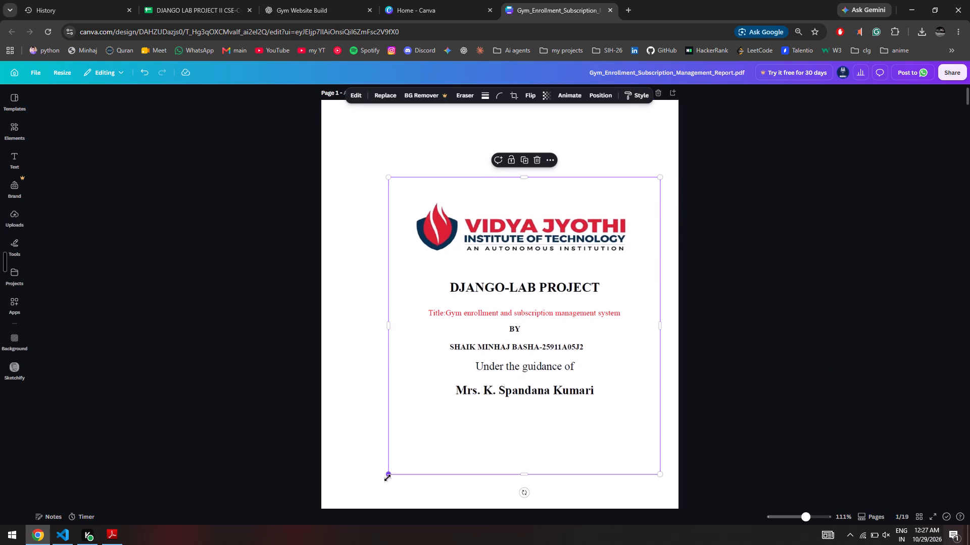
left_click_drag(387, 478, 351, 508)
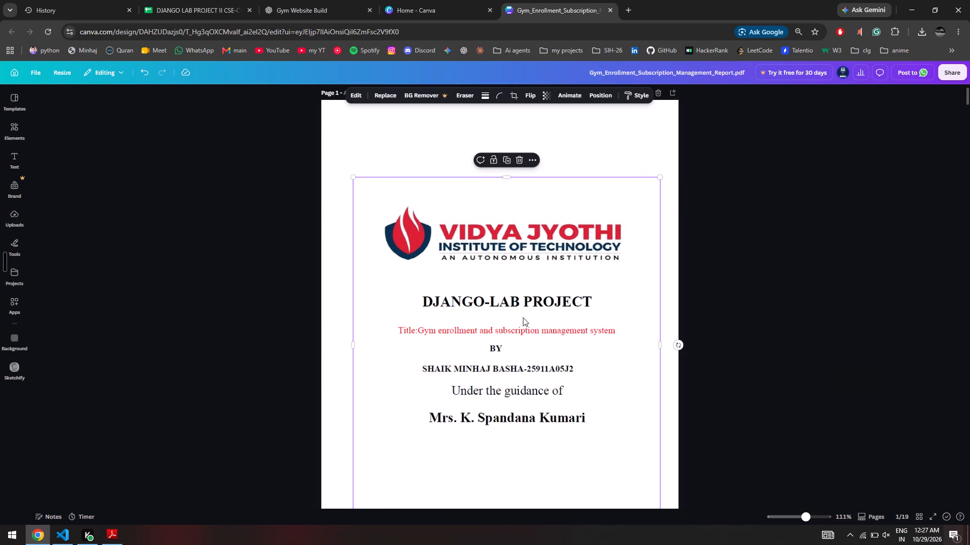
left_click_drag(534, 310, 523, 251)
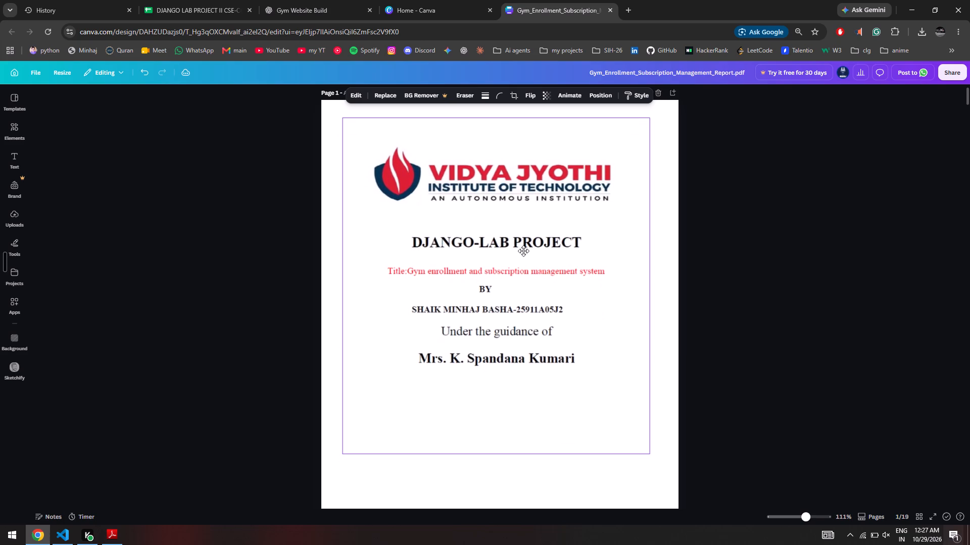
left_click_drag(523, 251, 522, 250)
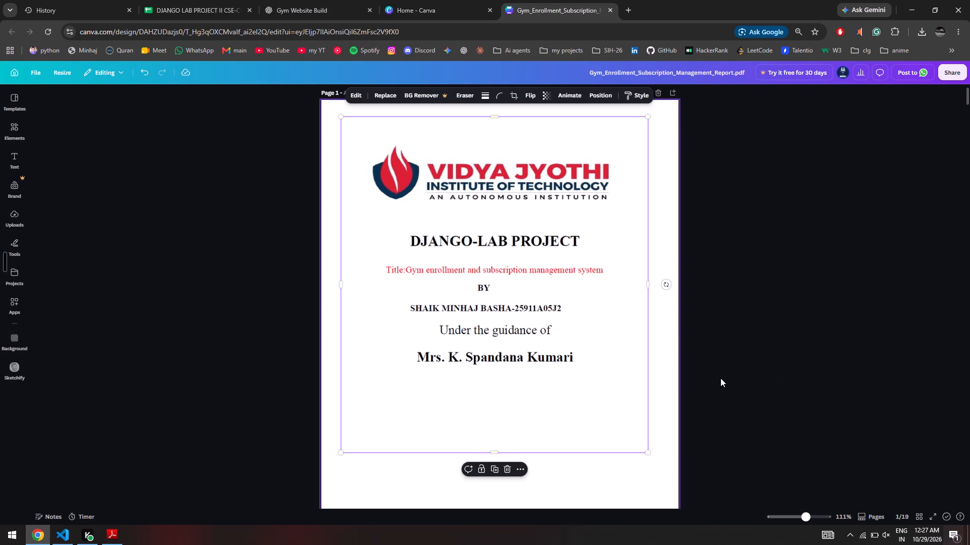
left_click(779, 380)
Move the cover image down from page 1's upper edge and centre it horizontally on the page.
scroll(681, 375, "up", 2)
scroll(654, 368, "down", 3)
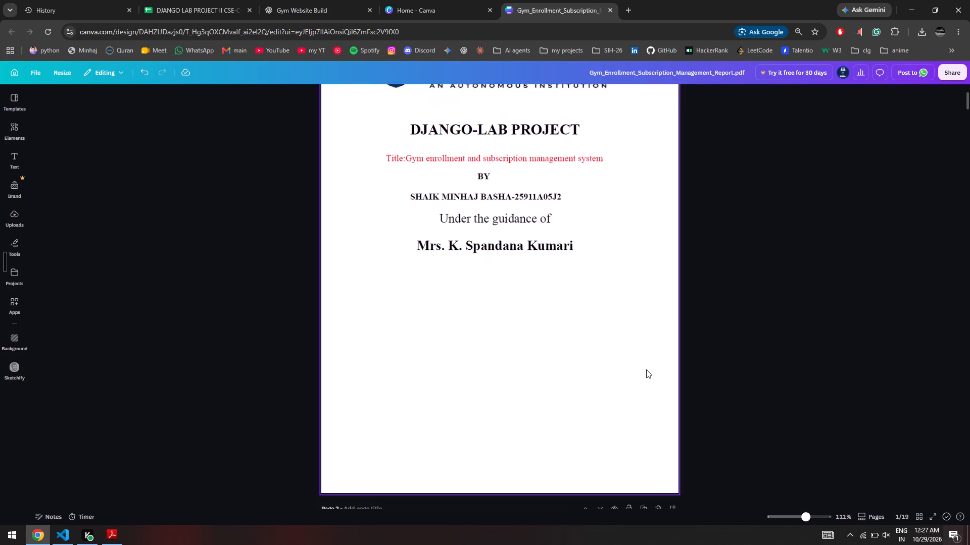
scroll(646, 369, "down", 1)
left_click_drag(498, 222, 498, 267)
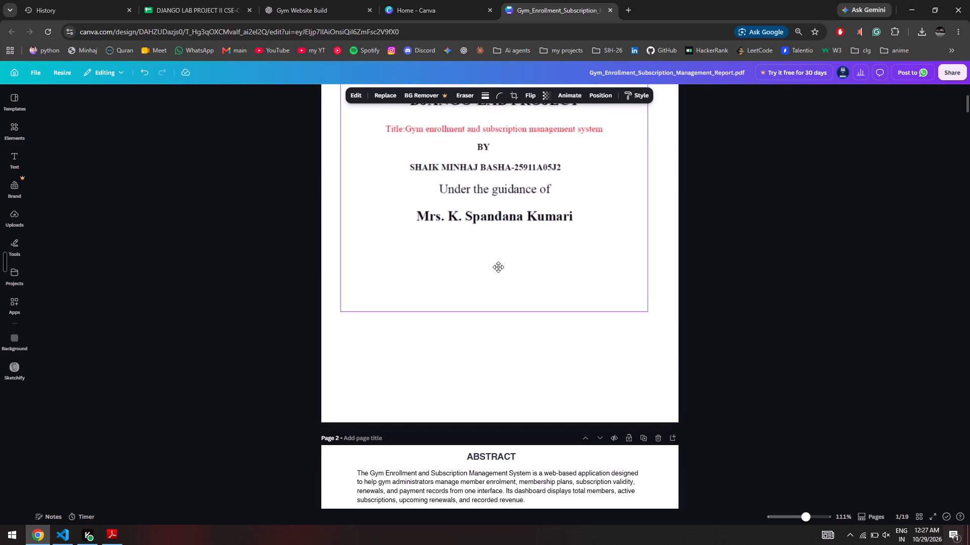
left_click_drag(498, 267, 503, 287)
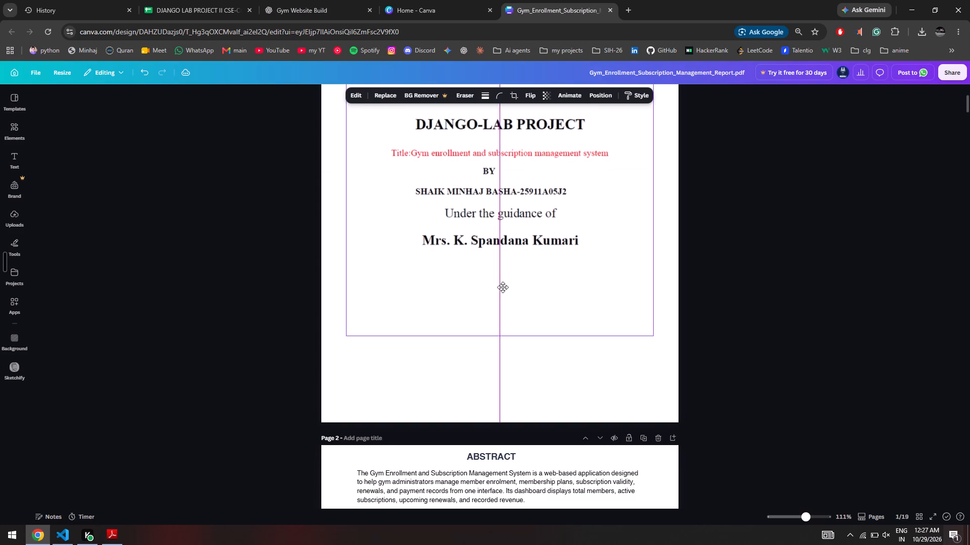
left_click_drag(503, 287, 505, 280)
scroll(651, 333, "up", 1)
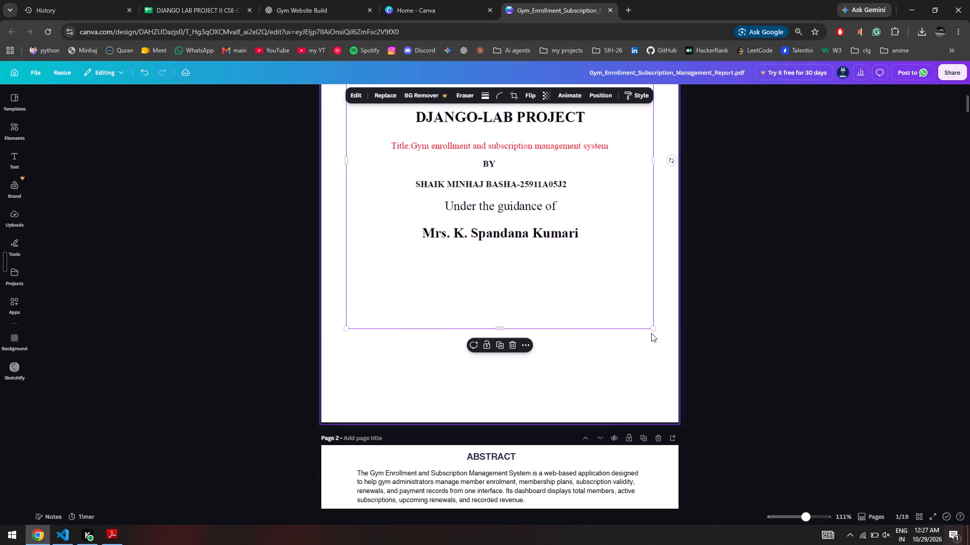
scroll(651, 333, "up", 1)
left_click_drag(608, 371, 612, 389)
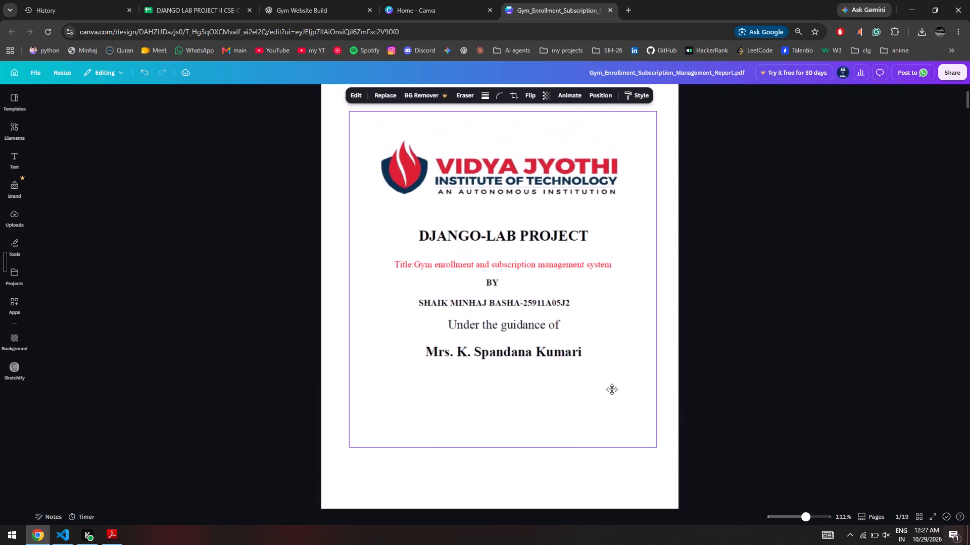
left_click_drag(612, 389, 607, 383)
scroll(607, 383, "up", 2)
left_click(606, 381)
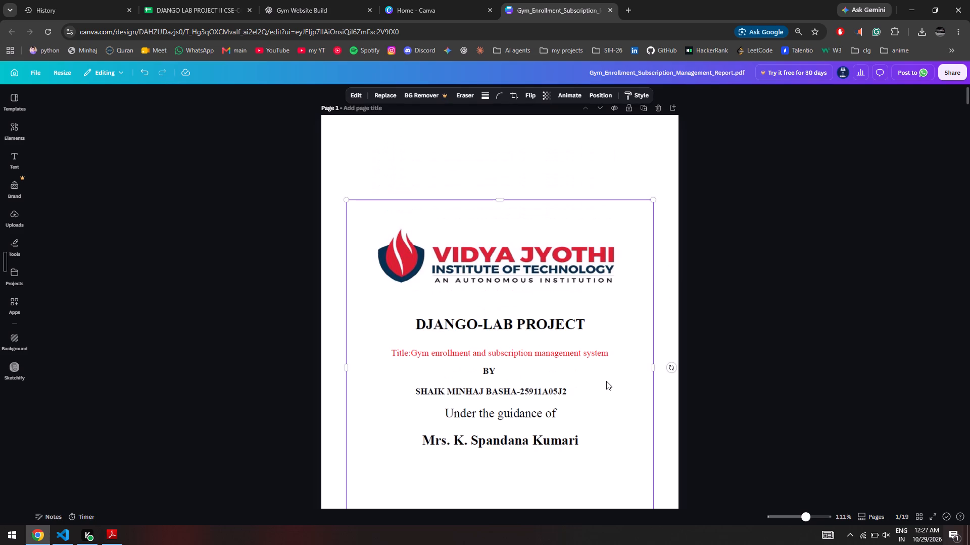
left_click(788, 306)
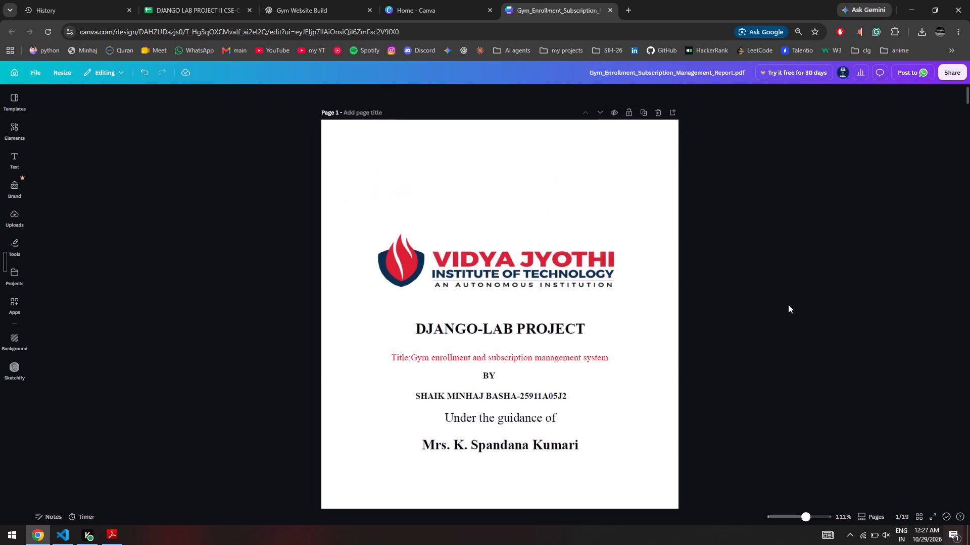
Extend the cover image's top edge upward and bottom edge downward on page 1, to about 18 wide by 24 high.
scroll(788, 304, "down", 3)
scroll(788, 304, "down", 2, "ctrl")
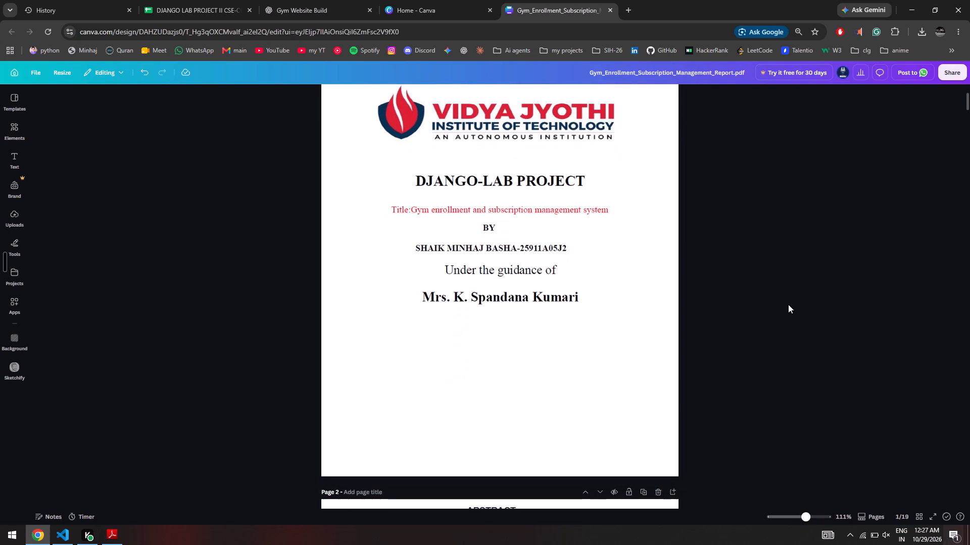
scroll(788, 304, "down", 2, "ctrl")
left_click(518, 254)
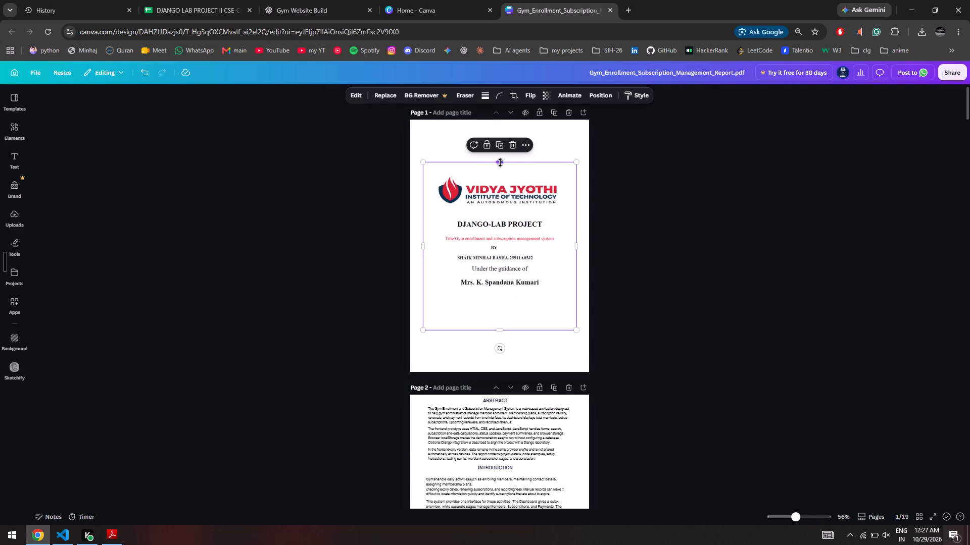
left_click_drag(500, 162, 501, 139)
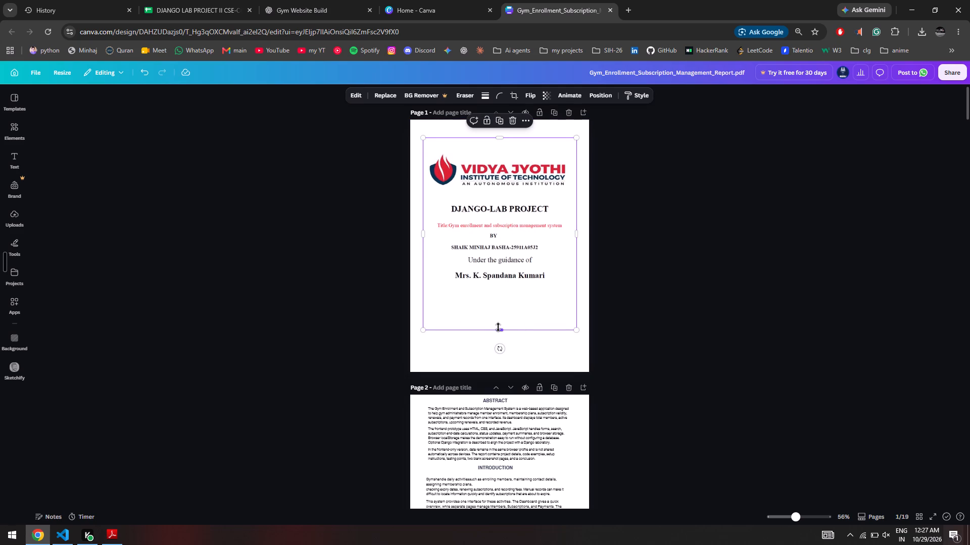
left_click_drag(499, 330, 500, 340)
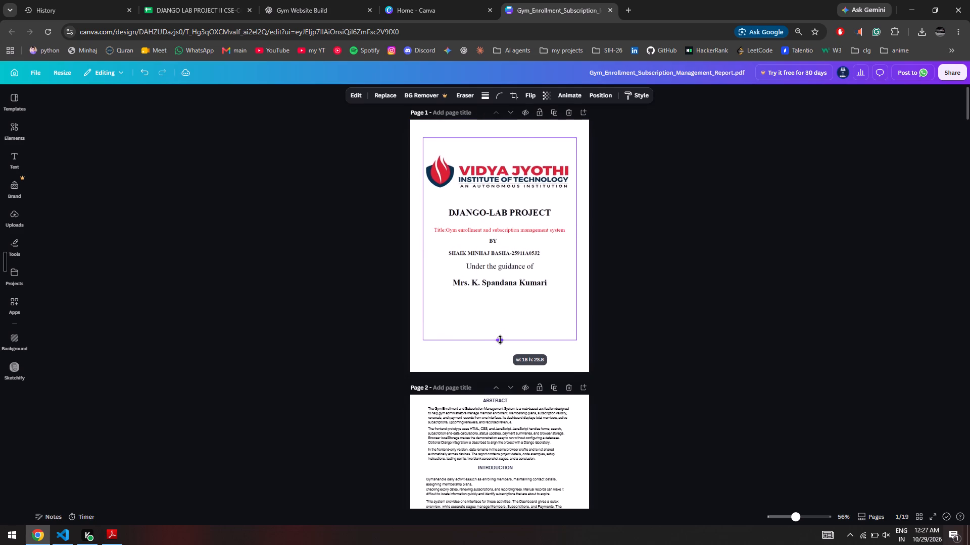
left_click_drag(500, 340, 501, 344)
left_click(652, 338)
scroll(652, 338, "up", 3)
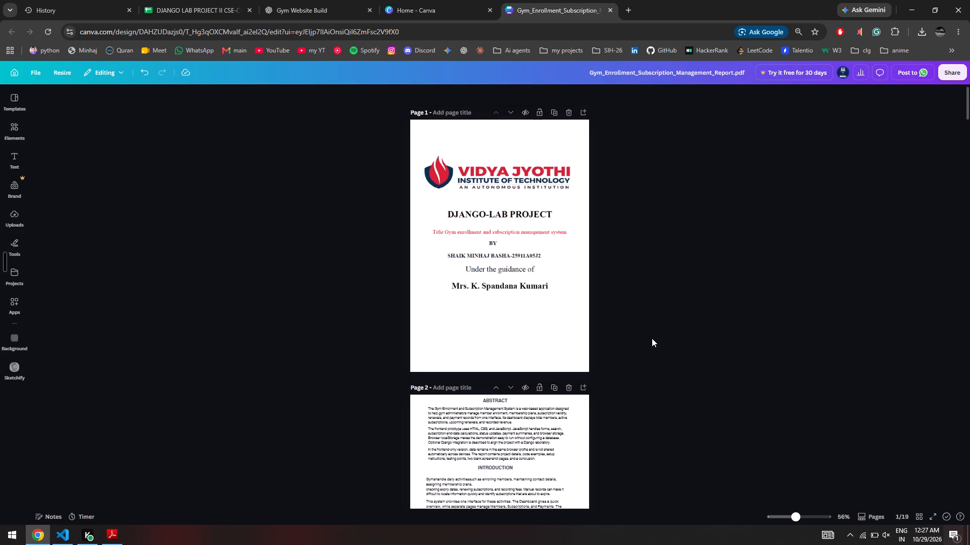
scroll(652, 338, "up", 2, "ctrl")
scroll(652, 324, "up", 6)
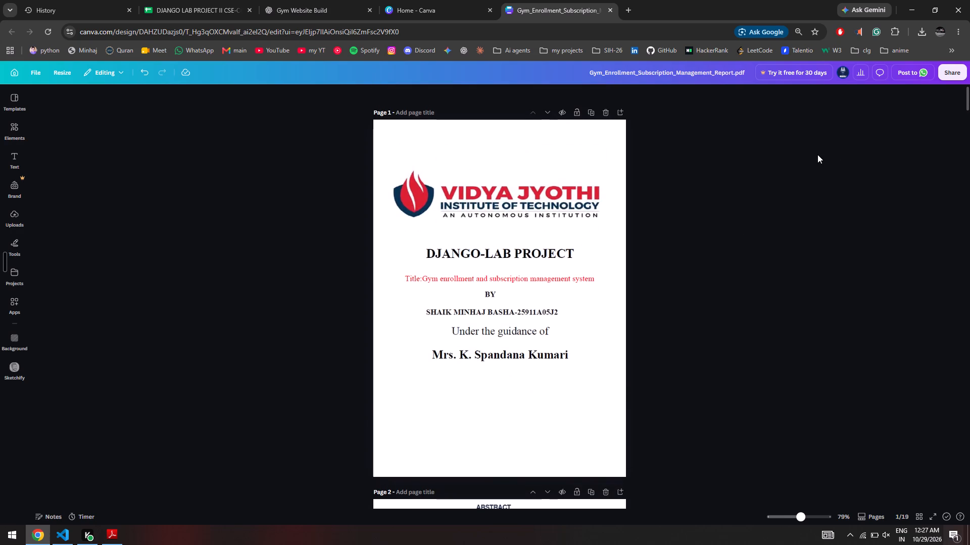
Switch to the desktop and try to delete the file 5G6-django (1).pdf.
key("super+d")
left_click_drag(95, 125, 72, 186)
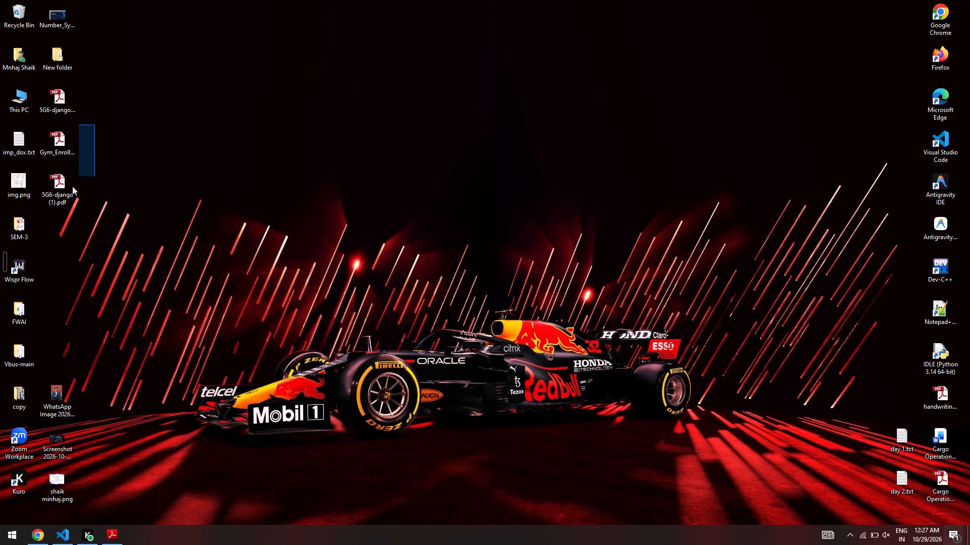
left_click_drag(72, 186, 87, 202)
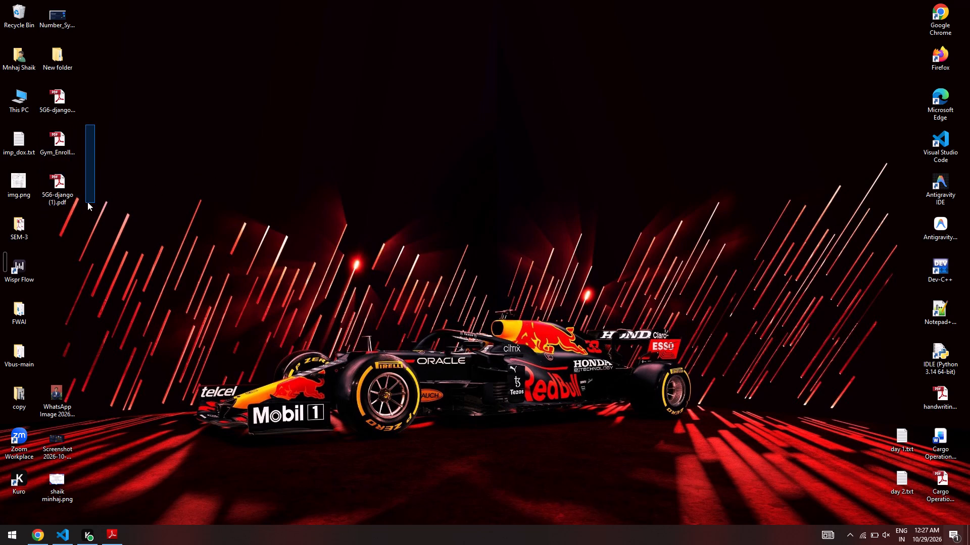
left_click_drag(87, 202, 87, 201)
left_click(60, 192)
key("Delete")
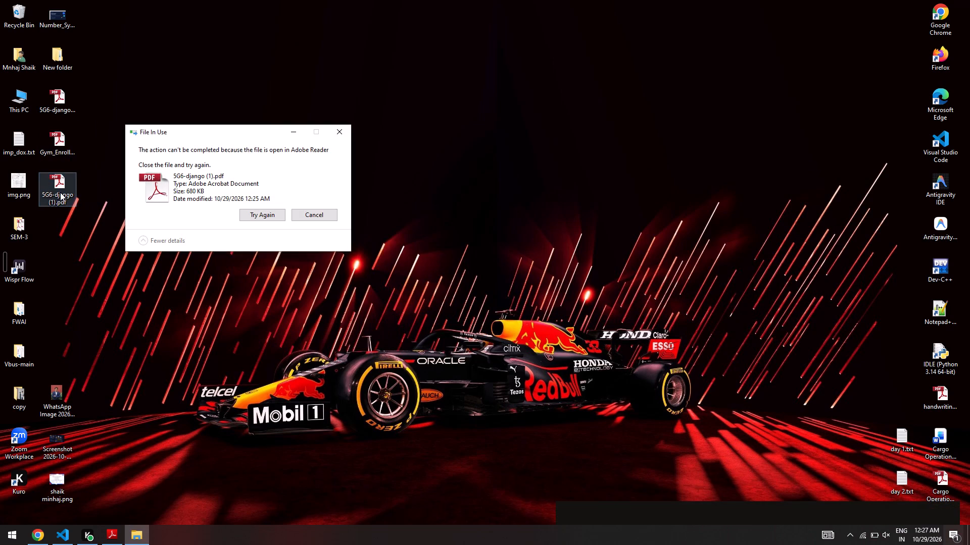
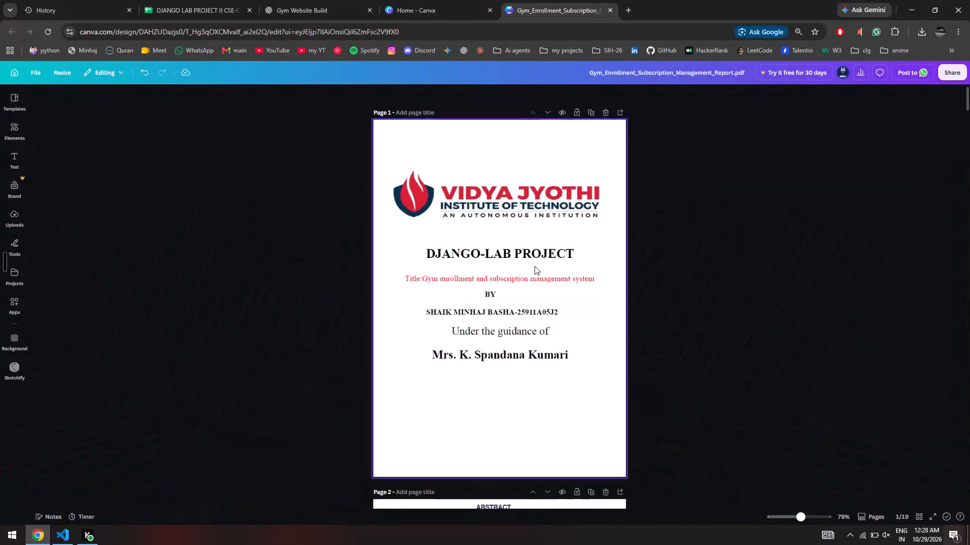
Download all pages of the gym enrollment report from Canva as a digital PDF.
left_click(954, 69)
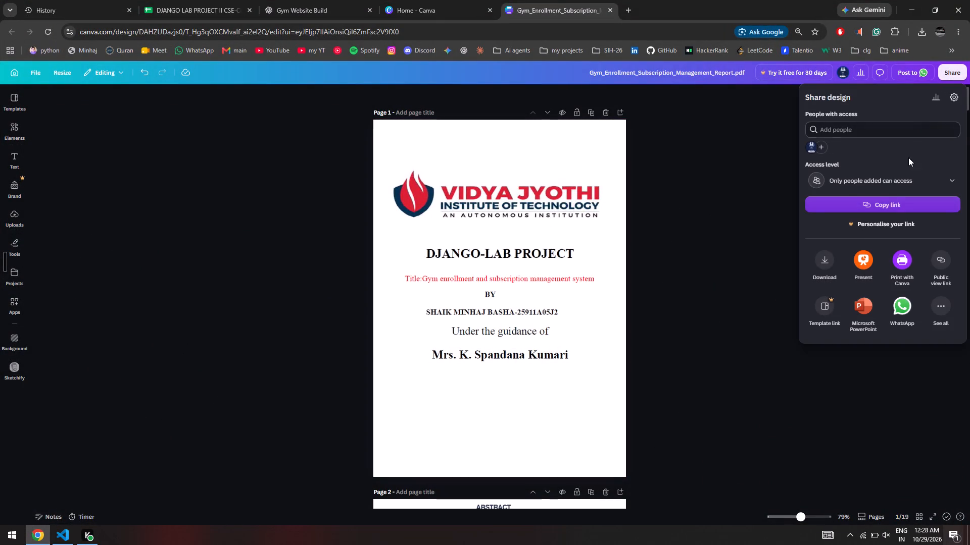
left_click(831, 268)
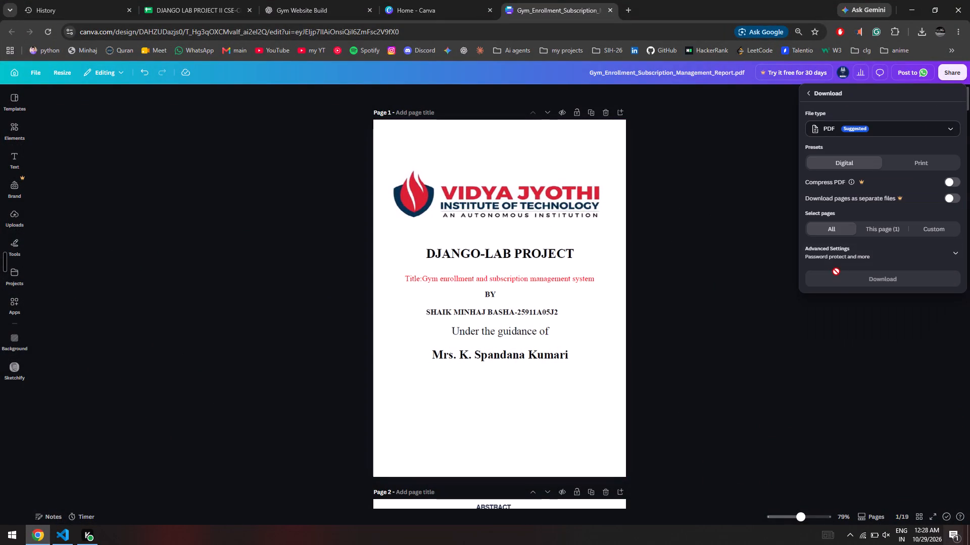
left_click(842, 277)
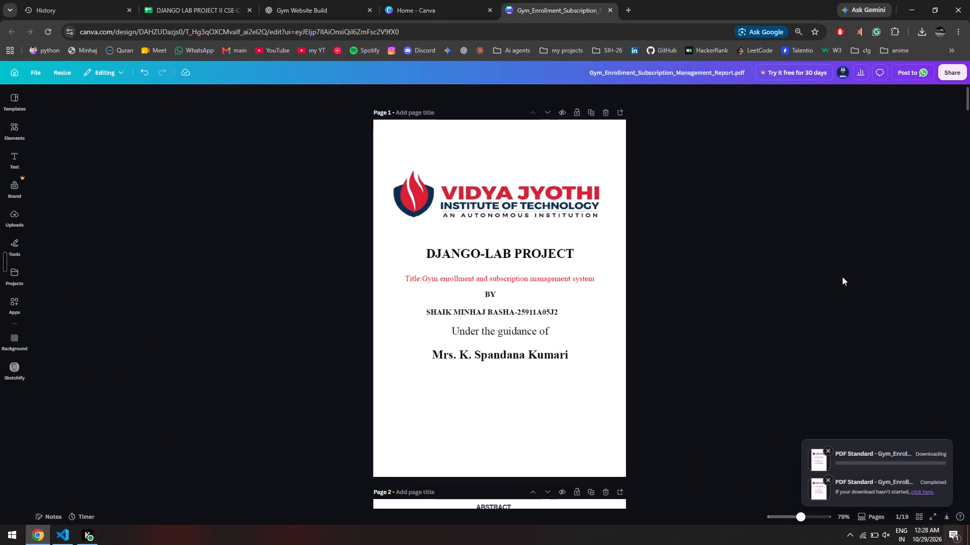
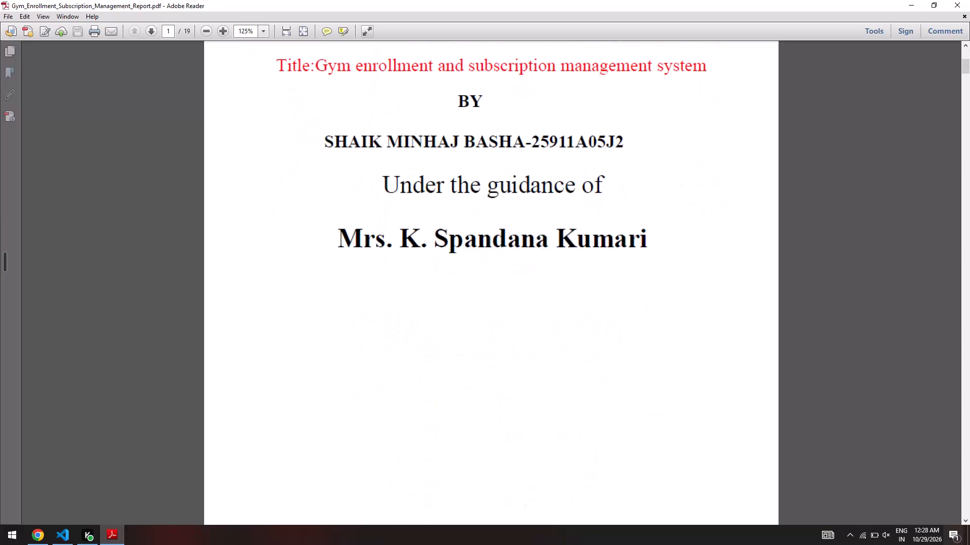
Review the opening pages of the downloaded gym enrollment report PDF.
scroll(251, 181, "down", 6, "ctrl")
scroll(251, 181, "down", 20)
scroll(251, 181, "down", 1)
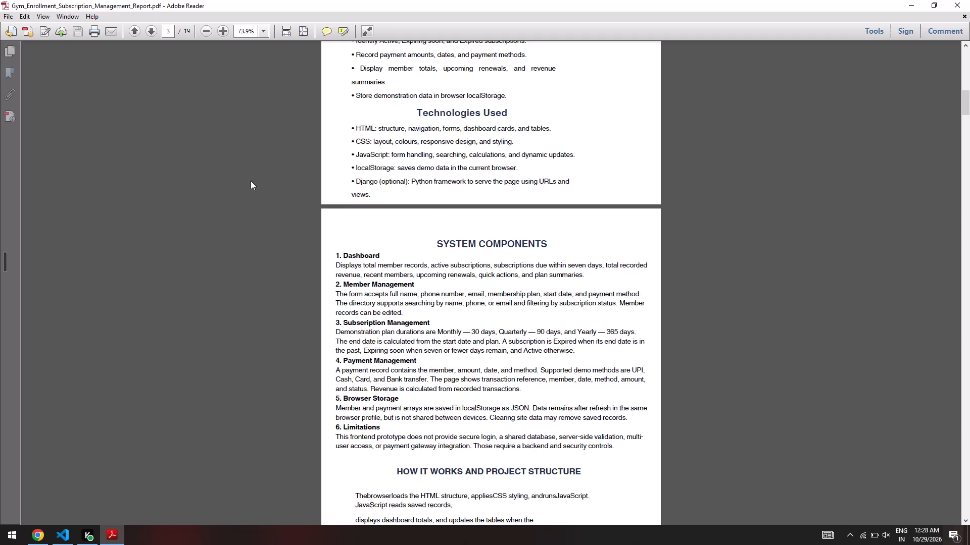
scroll(251, 181, "down", 5)
Switch to Chrome and open WhatsApp Web in a new tab.
left_click(42, 544)
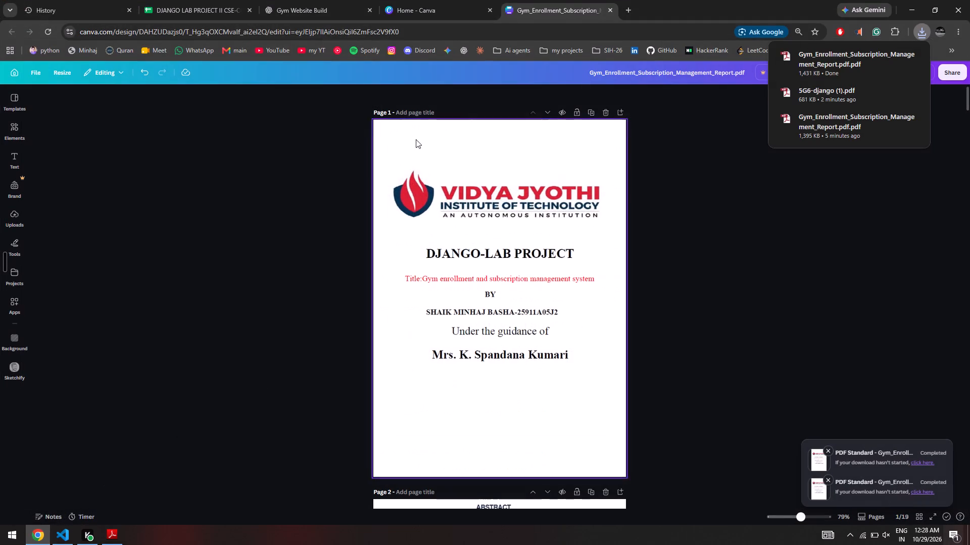
left_click(195, 48, "ctrl")
left_click(205, 143)
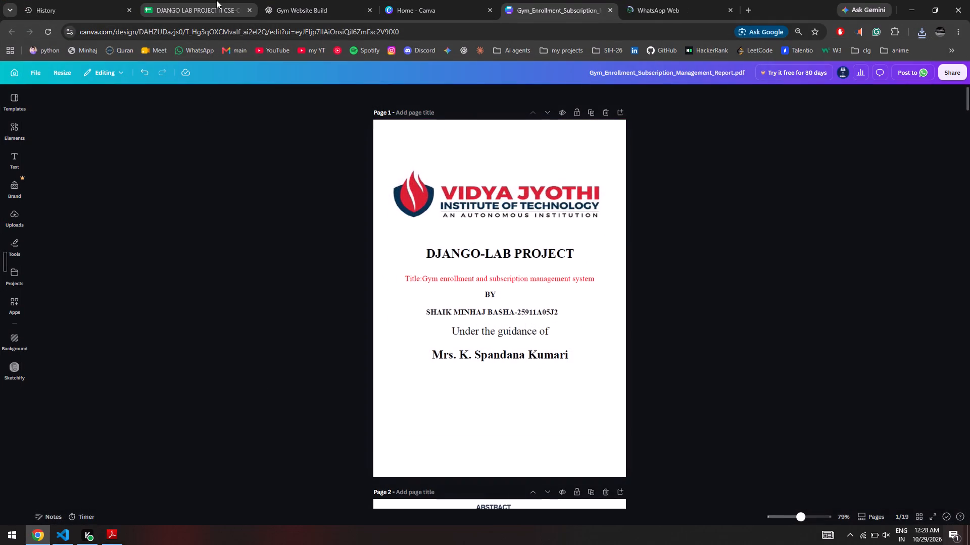
Close the DJANGO LAB PROJECT II spreadsheet, Gym Website Build and History tabs in Chrome.
left_click(216, 0)
left_click(248, 11)
left_click(543, 97)
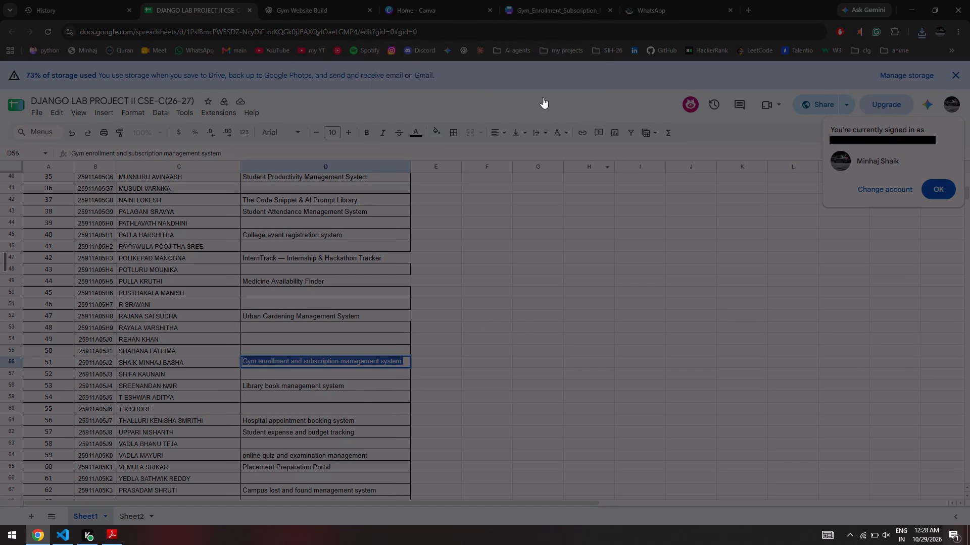
key("ctrl+w")
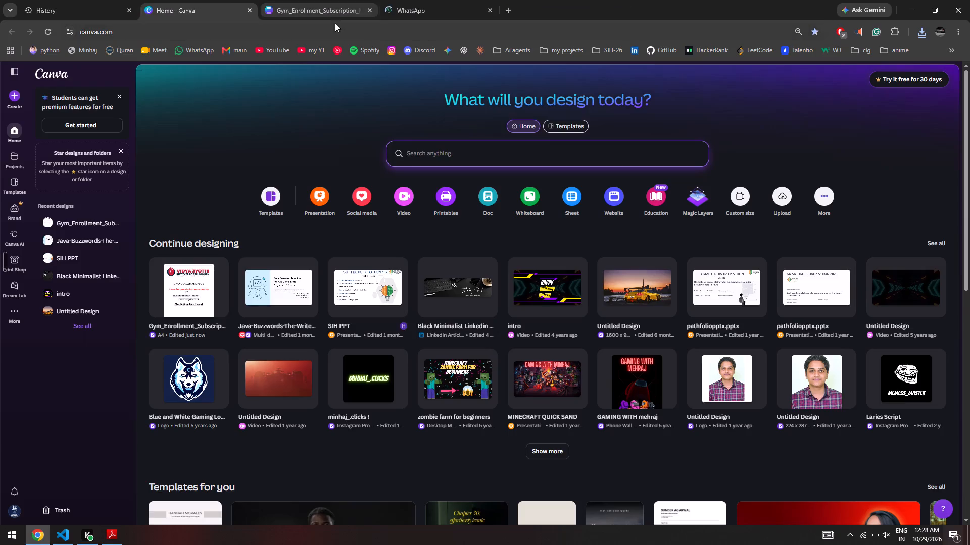
left_click(118, 0)
key("super+d")
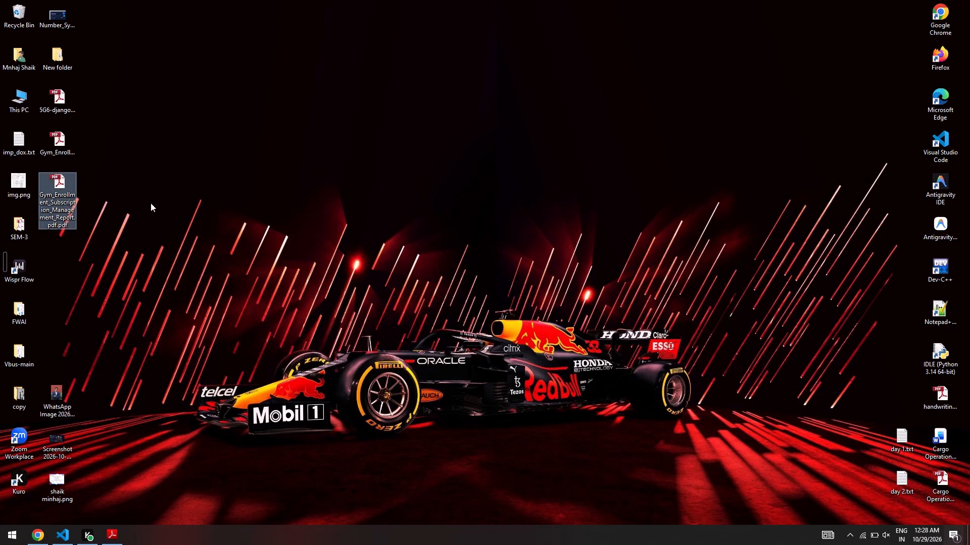
key("alt+Tab")
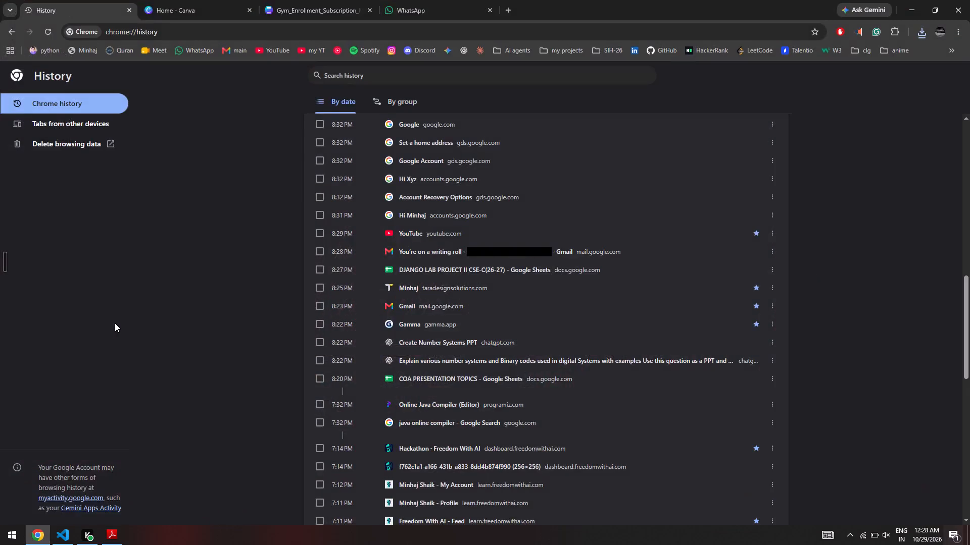
key("ctrl+w")
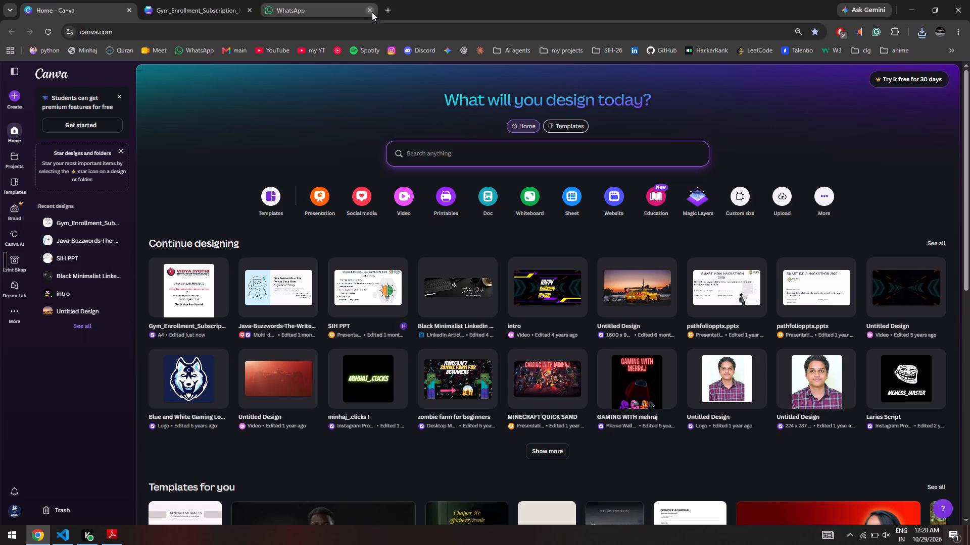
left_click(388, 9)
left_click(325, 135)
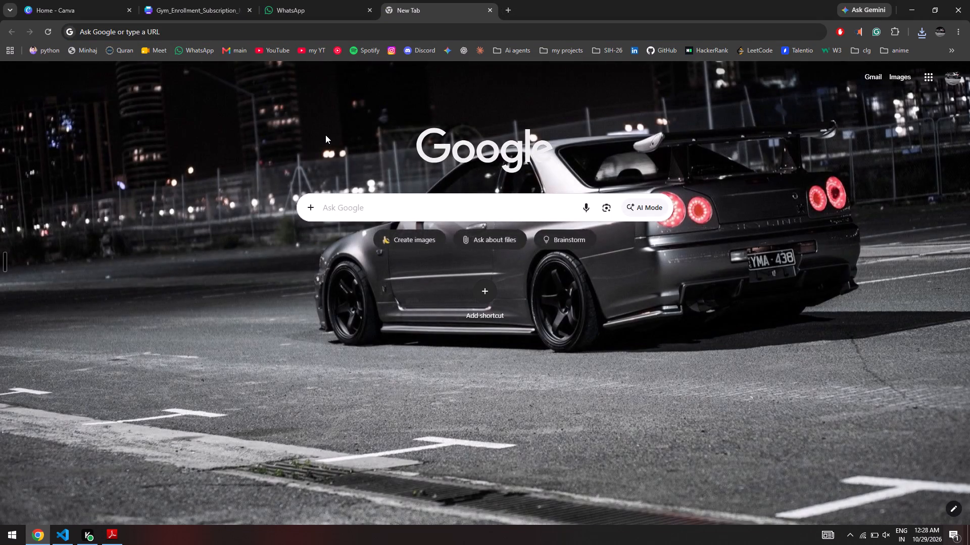
Delete the 5G6-django PDF and the older 41.6 KB gym enrollment report PDF from the desktop.
key("super+d")
left_click(198, 241)
left_click(57, 140)
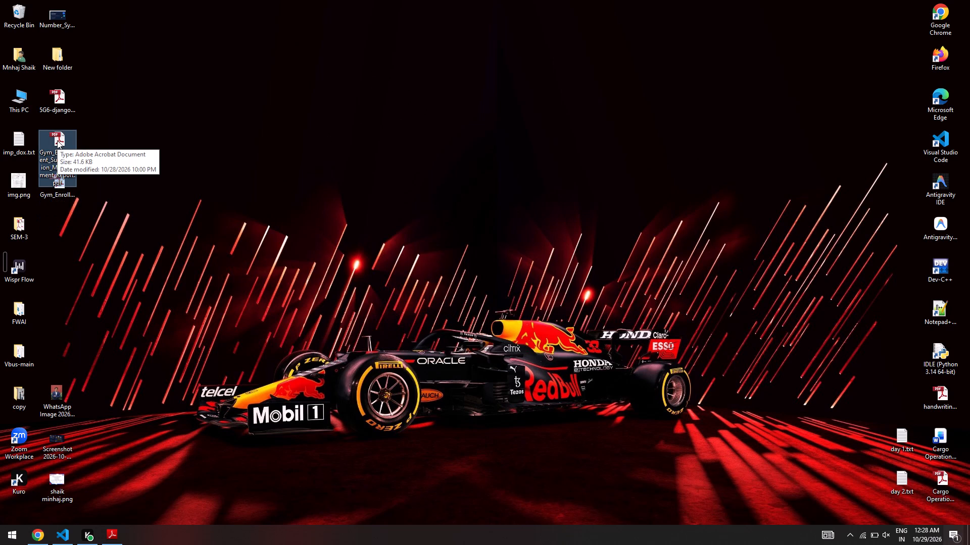
left_click_drag(121, 83, 46, 151)
key("Delete")
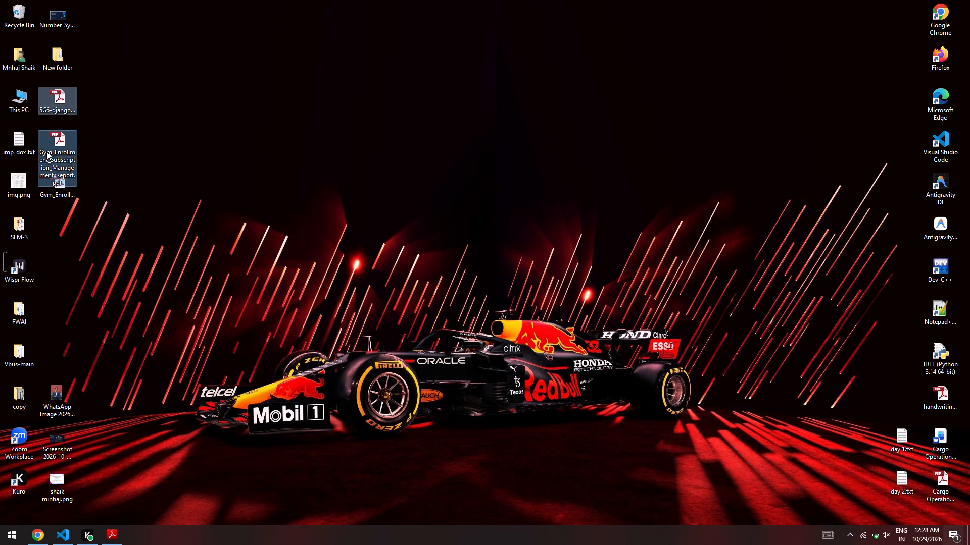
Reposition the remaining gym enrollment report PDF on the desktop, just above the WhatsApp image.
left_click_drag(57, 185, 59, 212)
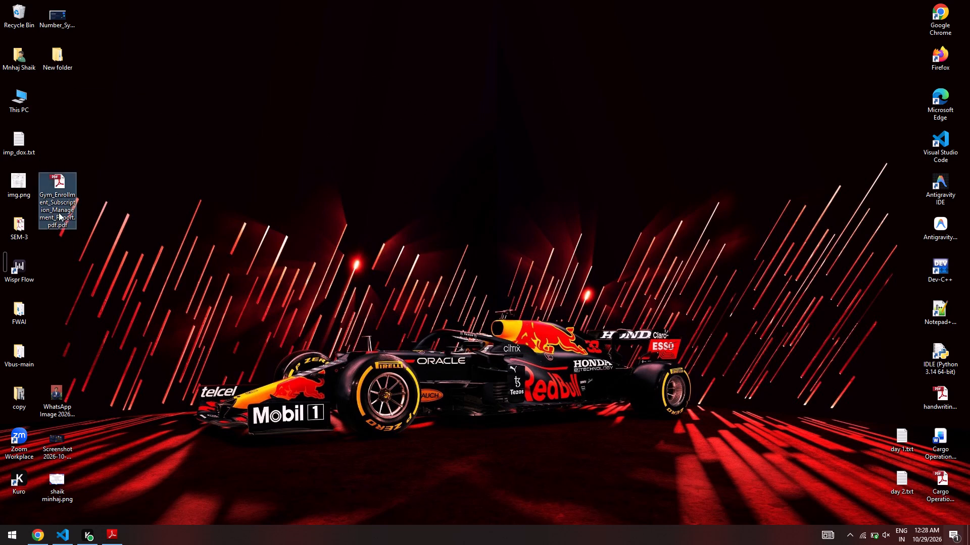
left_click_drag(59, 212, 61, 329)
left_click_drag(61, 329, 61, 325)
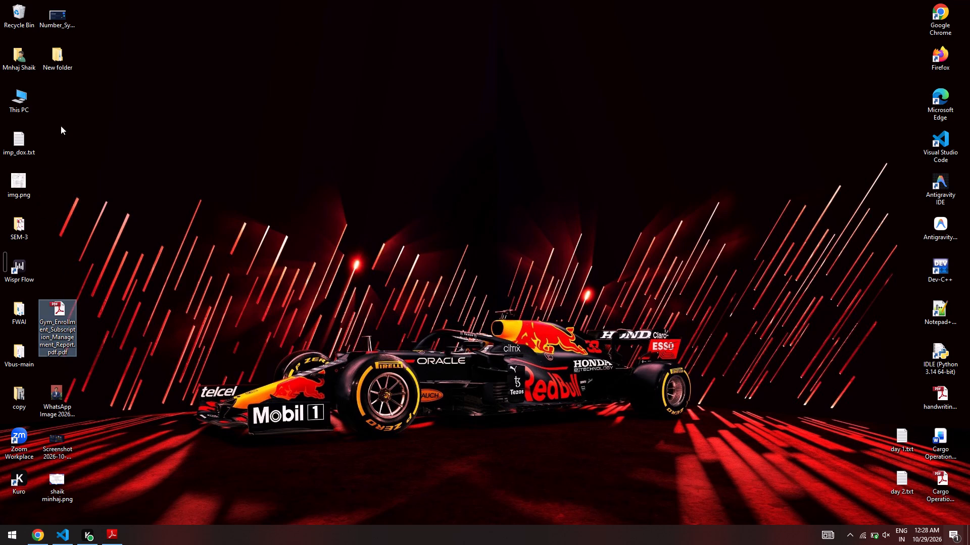
Move the gym enrollment report PDF from the desktop into New folder, closing Adobe Reader to release the file and retrying the move.
left_click_drag(61, 310, 61, 308)
left_click_drag(61, 308, 60, 62)
double_click(61, 62)
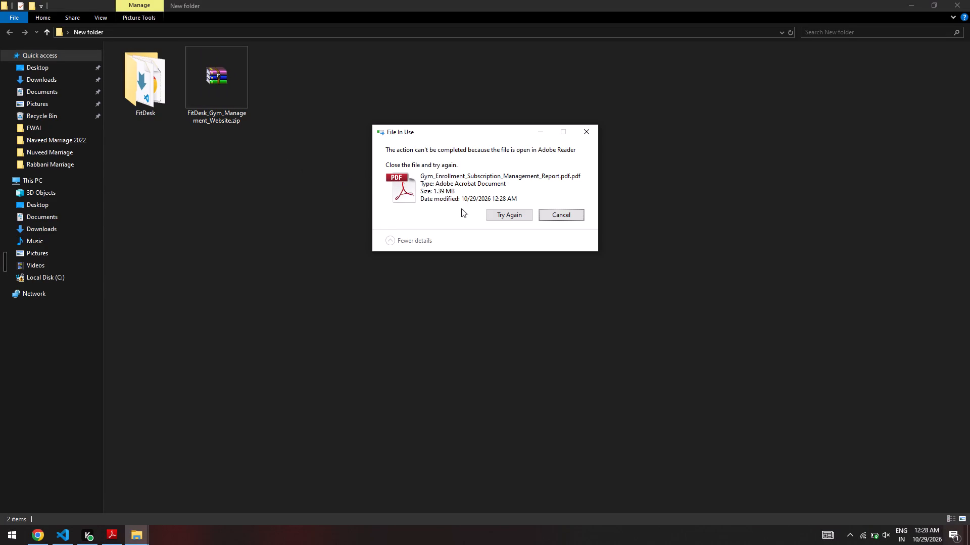
left_click(119, 532)
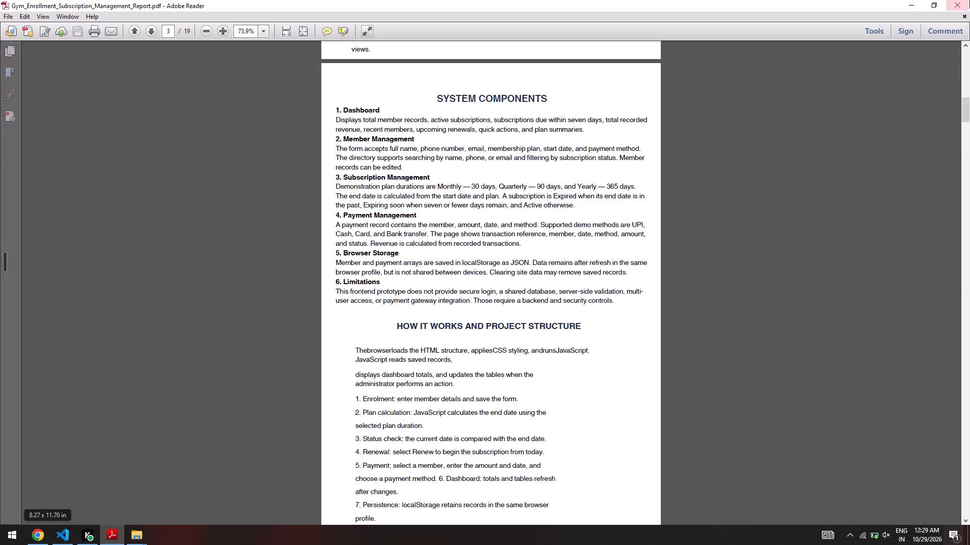
left_click(969, 0)
left_click(502, 211)
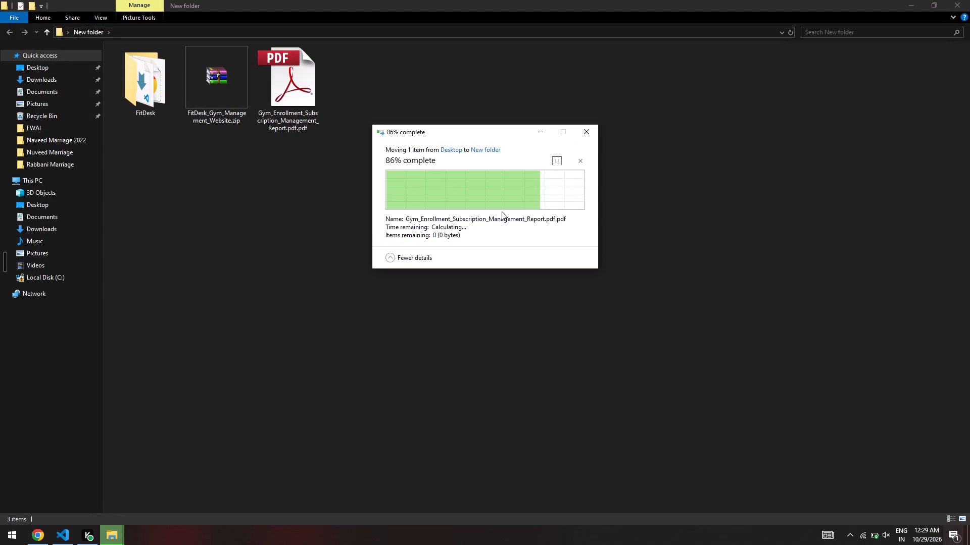
left_click(846, 127)
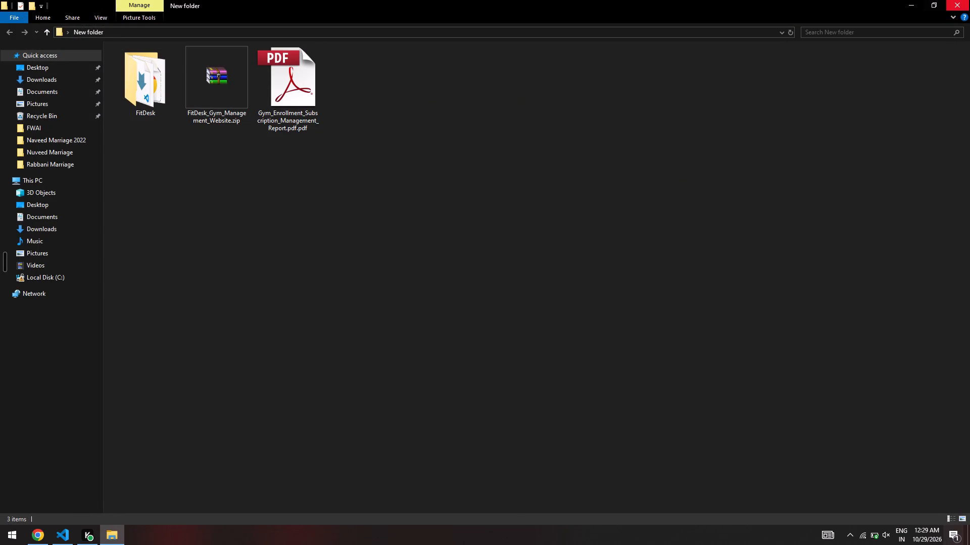